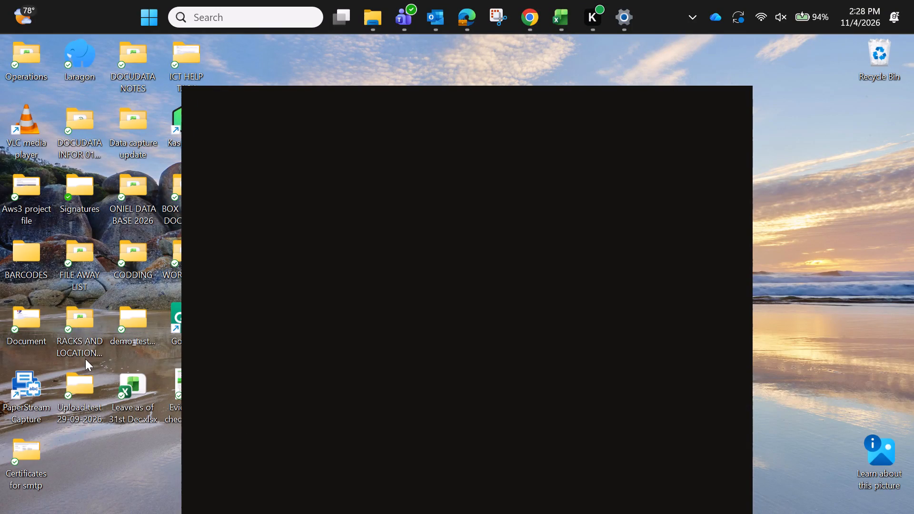
# Launch the application from the partly covered desktop shortcut whose name begins with "Go".
pyautogui.doubleClick(171, 315)
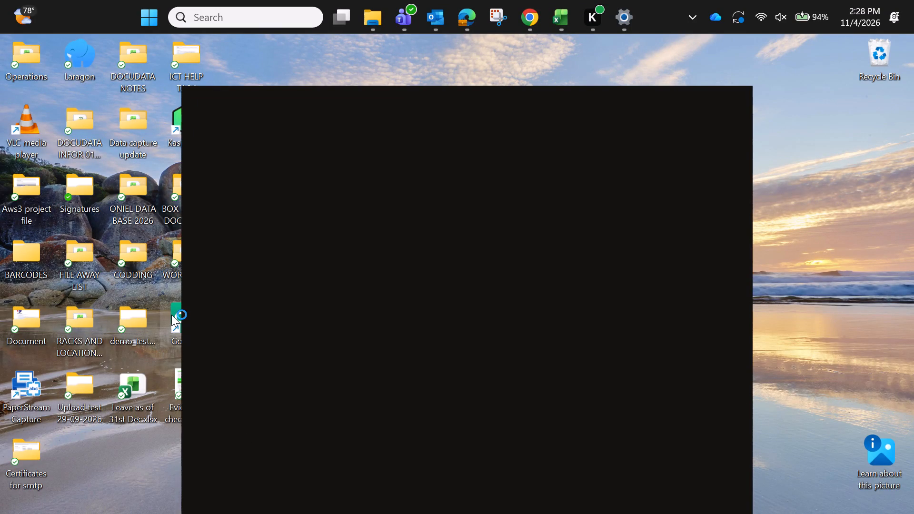
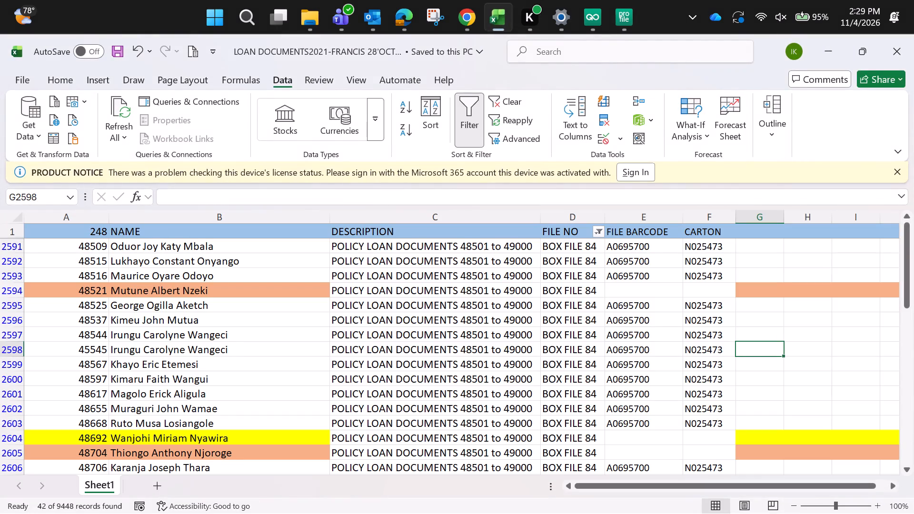
# Filter the FILE NO column to show only file 83, leaving 183 out, and go to the first matching record.
pyautogui.click(596, 238)
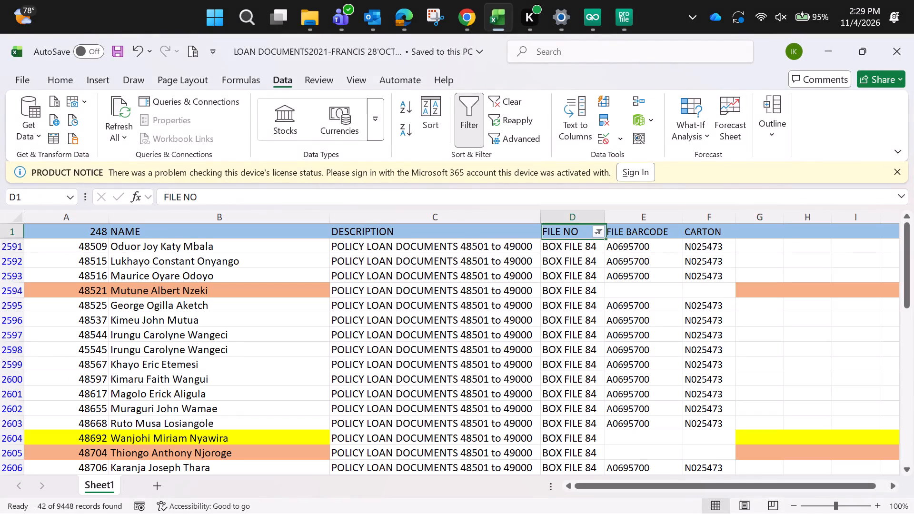
pyautogui.click(598, 233)
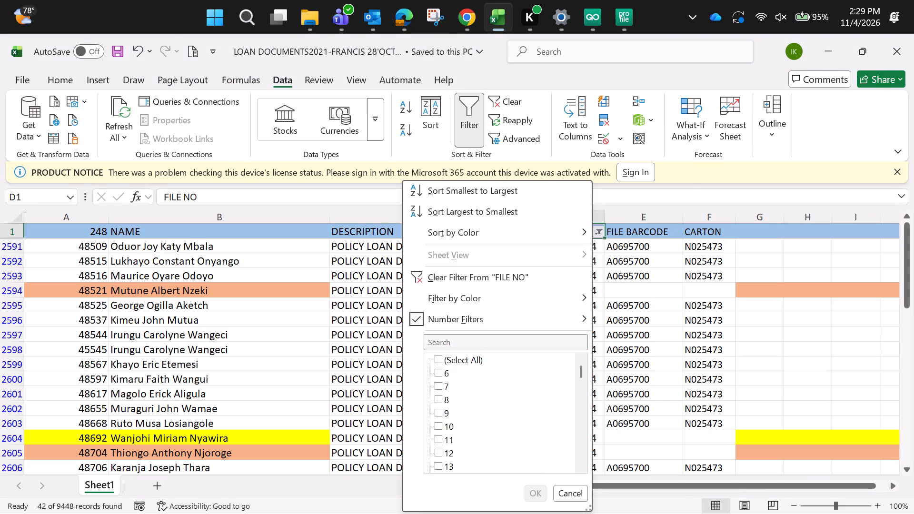
pyautogui.click(463, 339)
pyautogui.write('83')
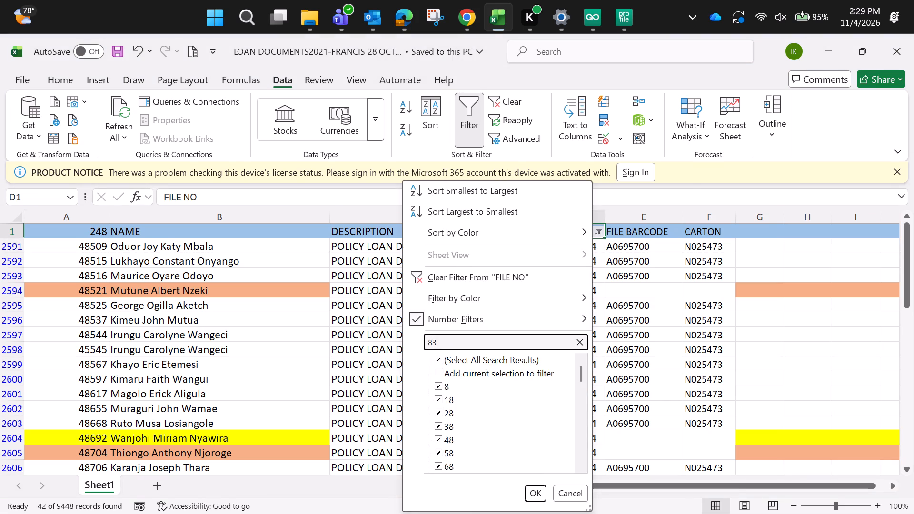
pyautogui.click(437, 402)
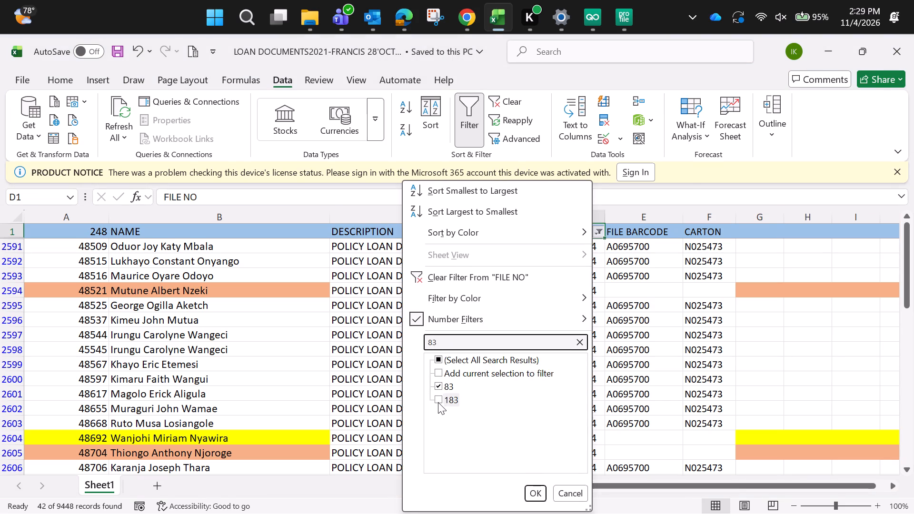
pyautogui.click(536, 494)
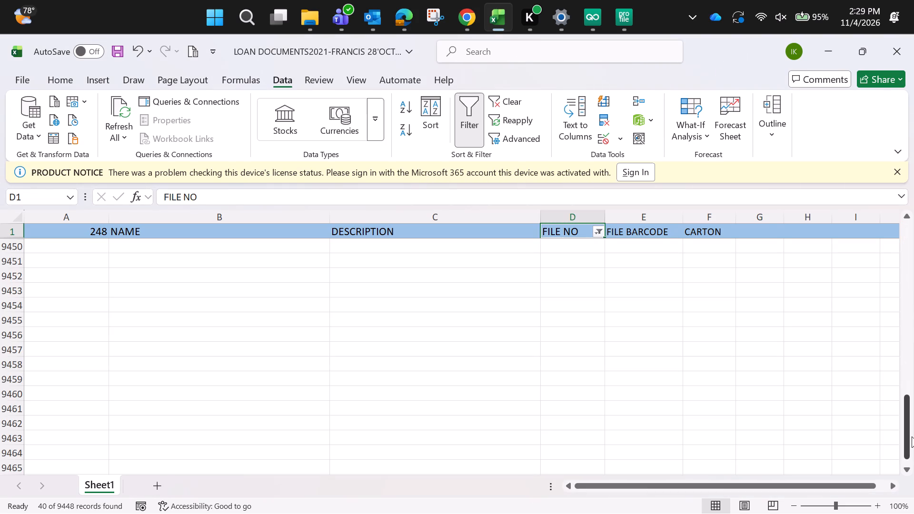
pyautogui.moveTo(906, 436); pyautogui.dragTo(913, 210)
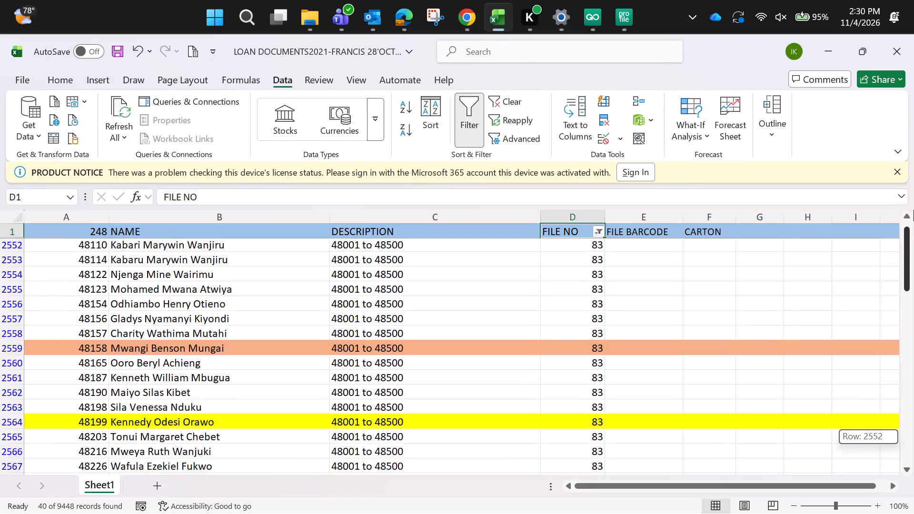
pyautogui.moveTo(913, 210); pyautogui.dragTo(913, 190)
# Switch to the Remotasks browser window, acknowledge the admin announcement as read and continue to the dashboard.
pyautogui.click(616, 10)
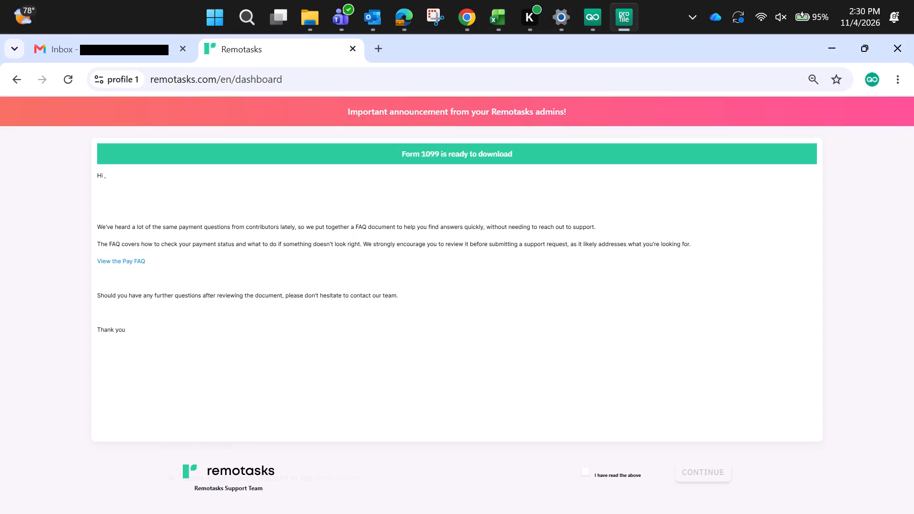
pyautogui.click(594, 466)
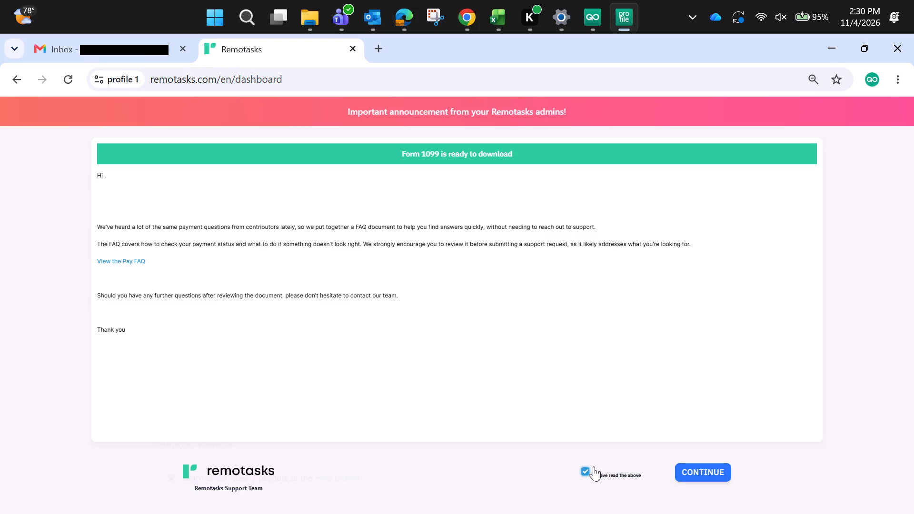
pyautogui.click(706, 467)
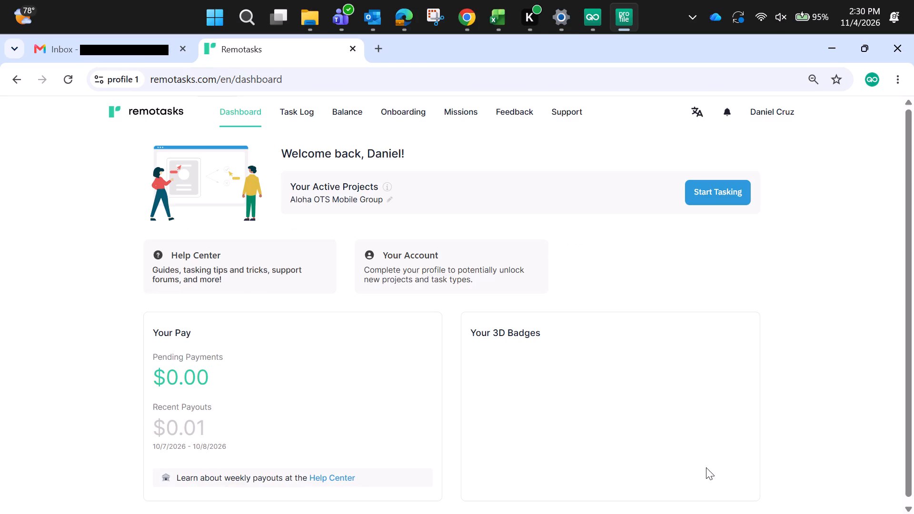
# Open the Remotasks Onboarding page, glancing at the OneDrive evidence folder in Edge while it loads.
pyautogui.click(409, 108)
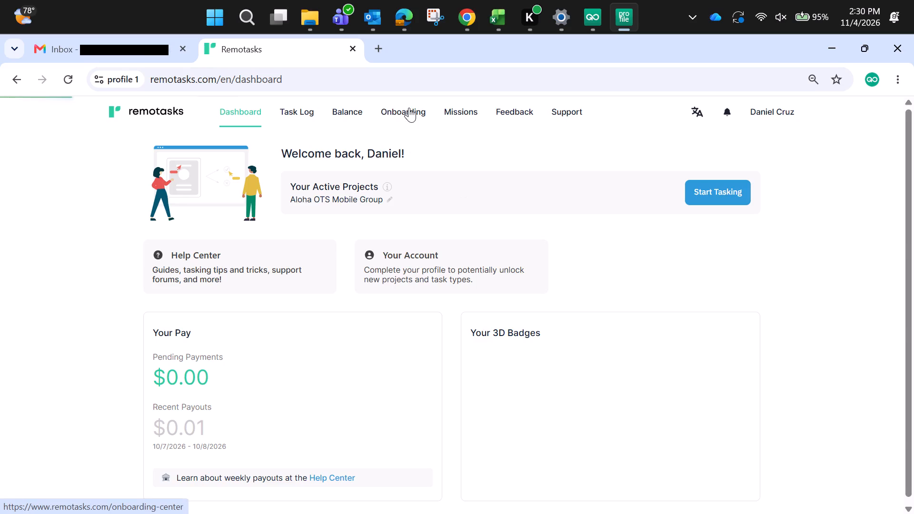
pyautogui.click(409, 108)
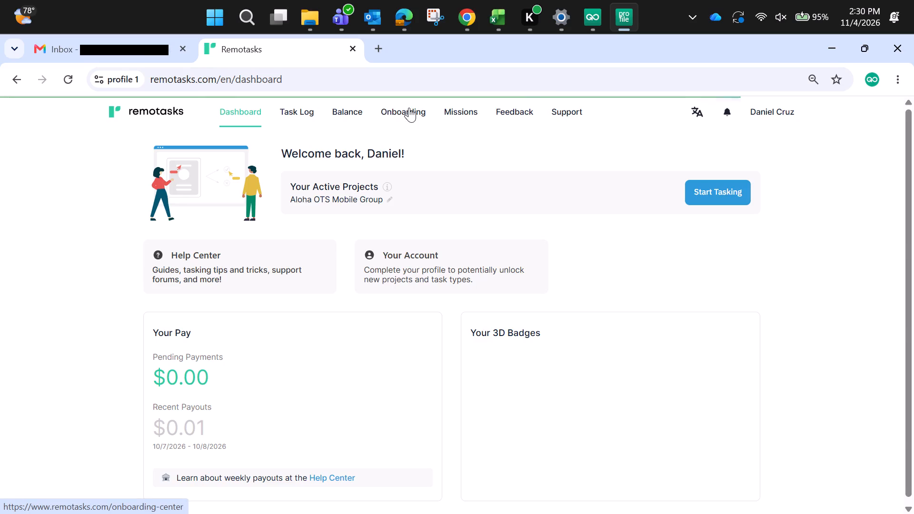
pyautogui.click(409, 108)
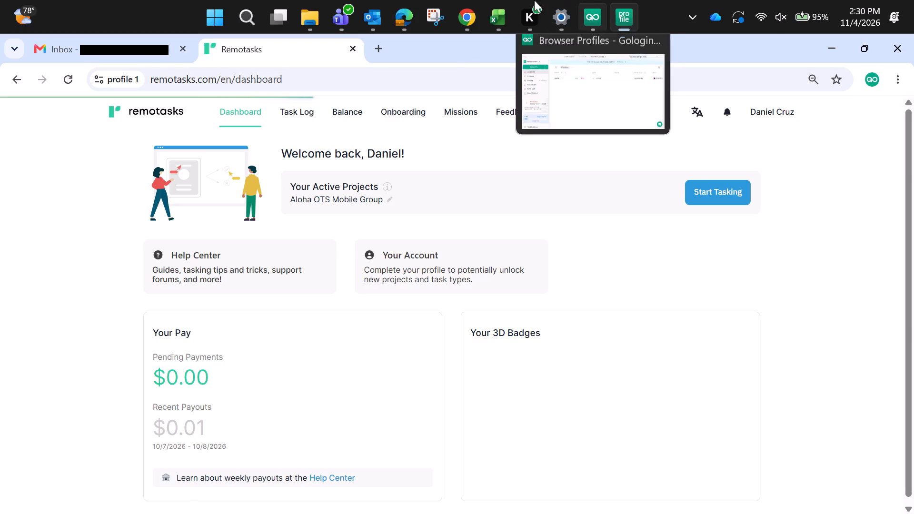
pyautogui.click(401, 10)
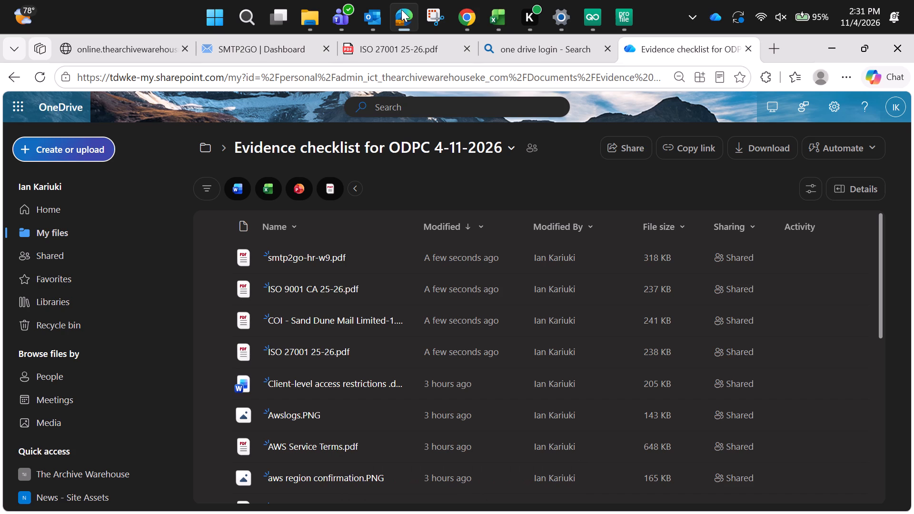
pyautogui.click(628, 8)
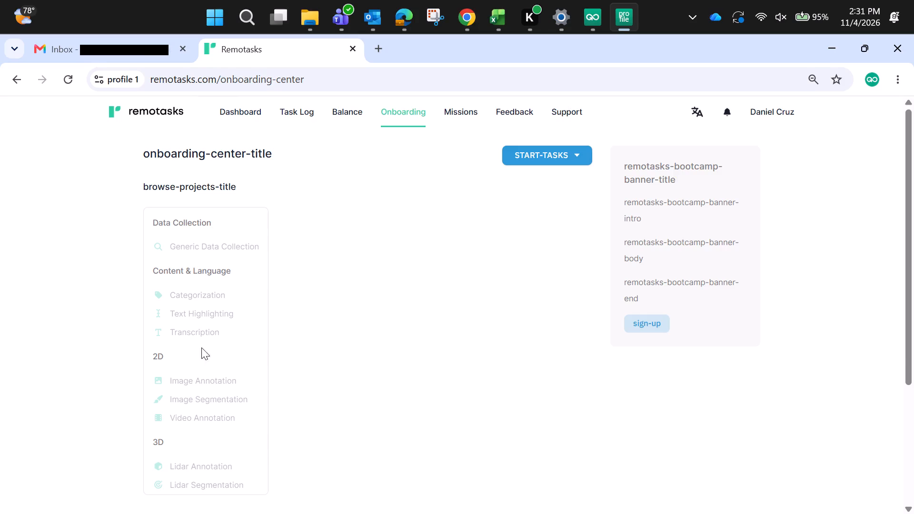
# Return to the Remotasks Dashboard and start tasking on the Aloha OTS Mobile Group project.
pyautogui.click(231, 119)
pyautogui.click(244, 111)
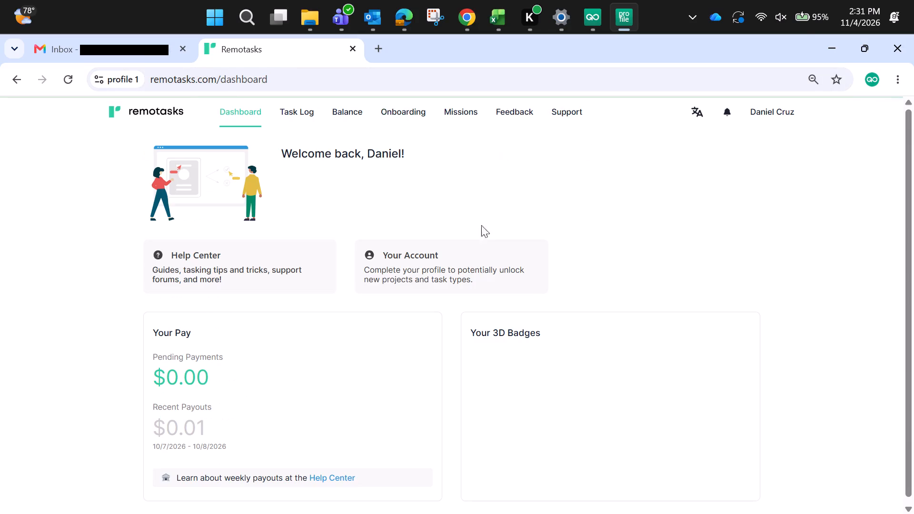
pyautogui.click(734, 190)
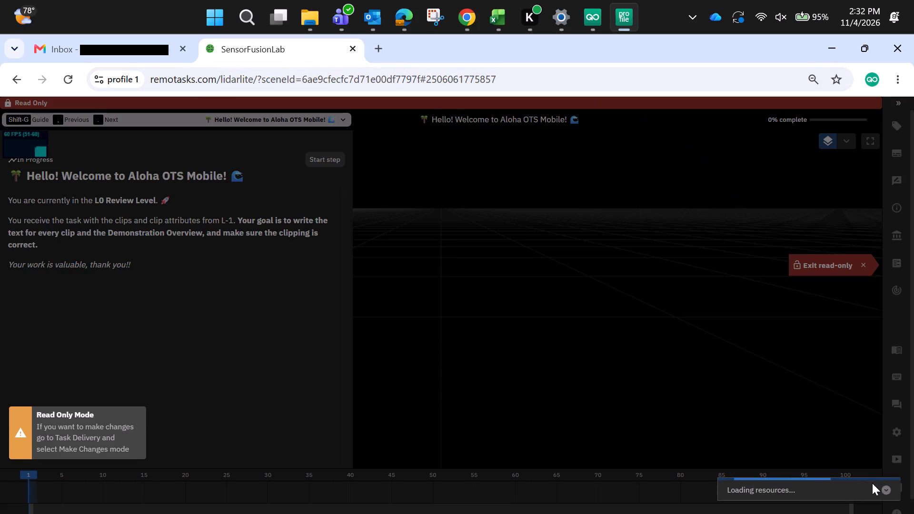
# Check the details of the resources being loaded for the task, and collapse them again.
pyautogui.click(886, 487)
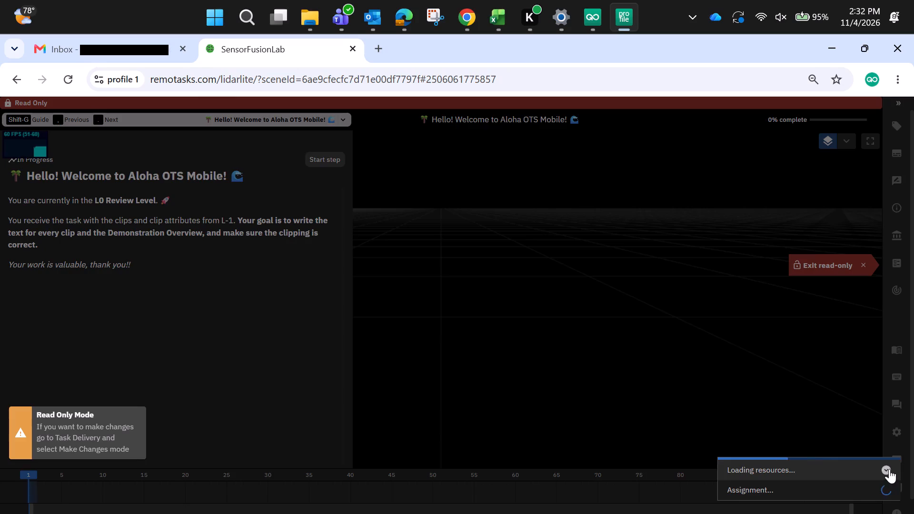
pyautogui.click(889, 468)
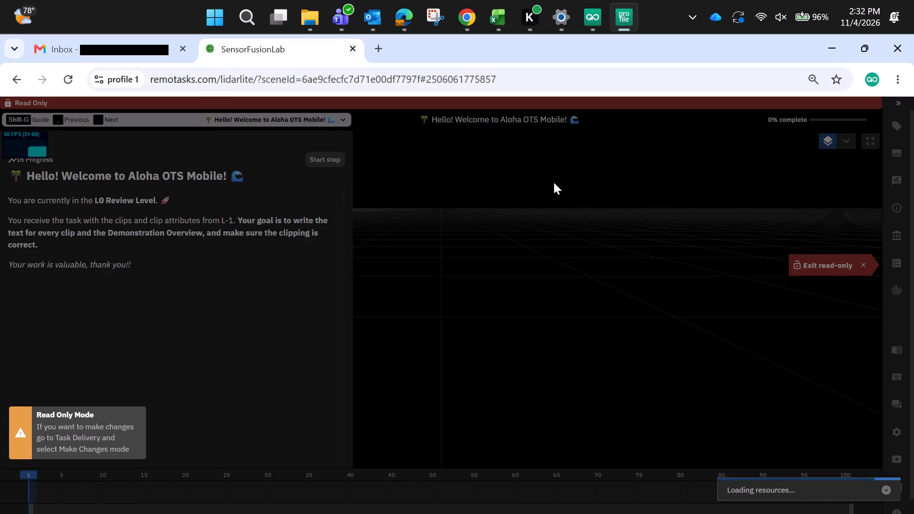
pyautogui.click(501, 20)
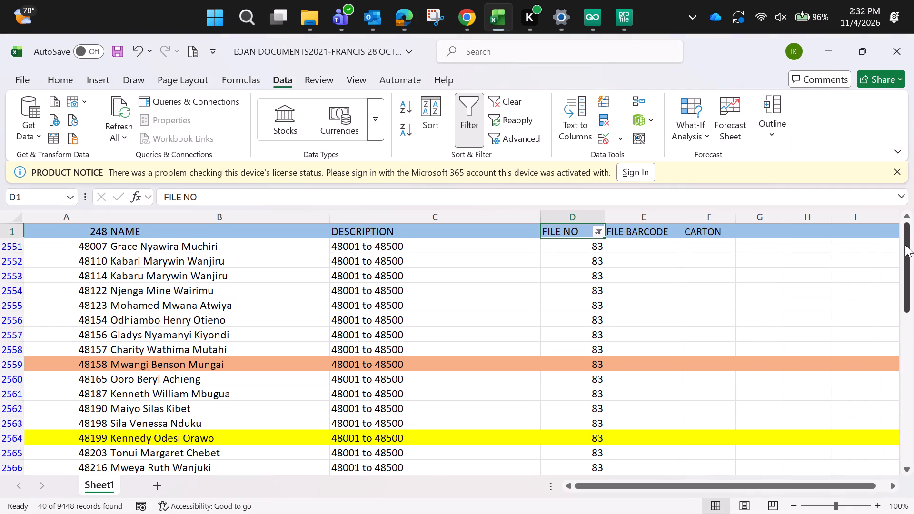
pyautogui.moveTo(907, 250); pyautogui.dragTo(913, 203)
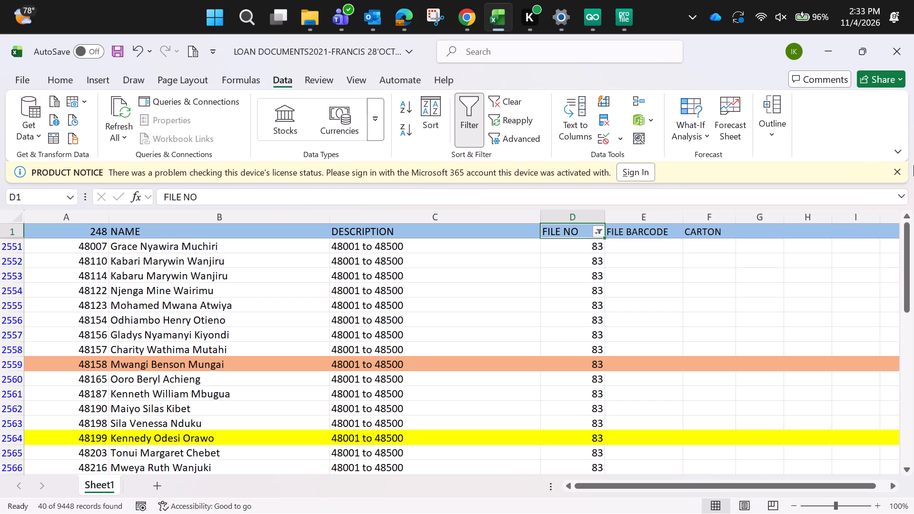
pyautogui.moveTo(909, 261); pyautogui.dragTo(912, 229)
pyautogui.moveTo(912, 229); pyautogui.dragTo(904, 173)
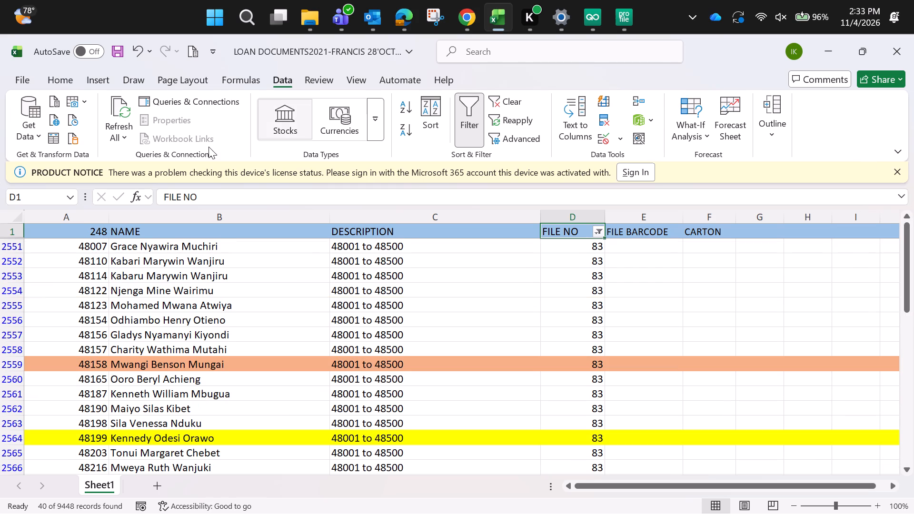
pyautogui.click(5, 250)
pyautogui.click(19, 247)
pyautogui.rightClick(19, 247)
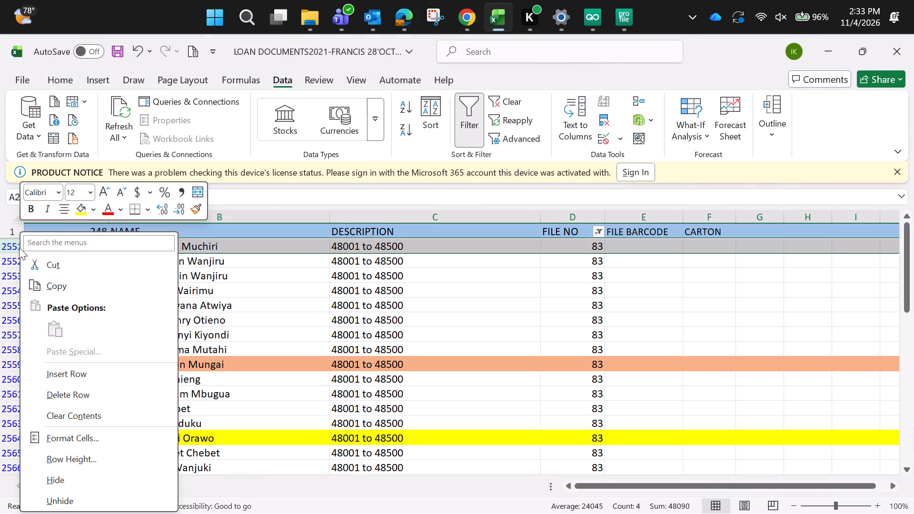
pyautogui.click(69, 370)
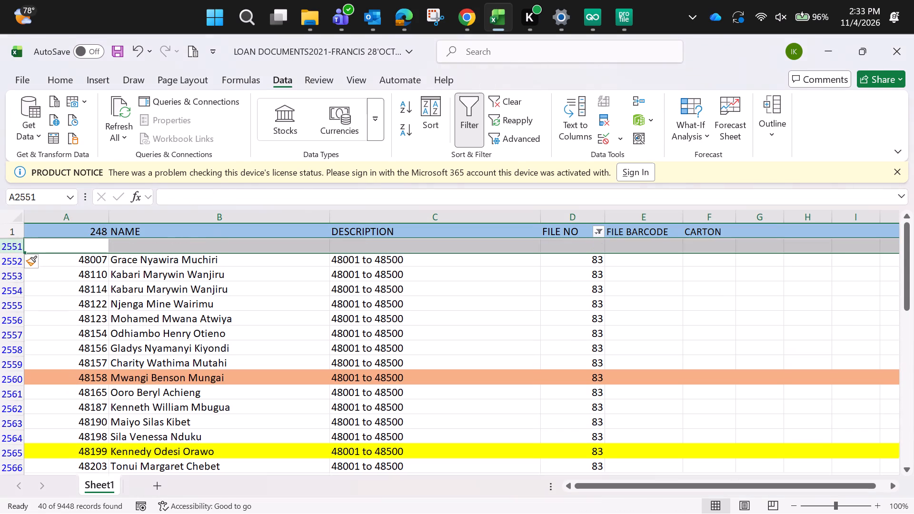
# Enter number 48002 in the new row 2551 and fill its NAME cell with the suggested client name.
pyautogui.click(84, 247)
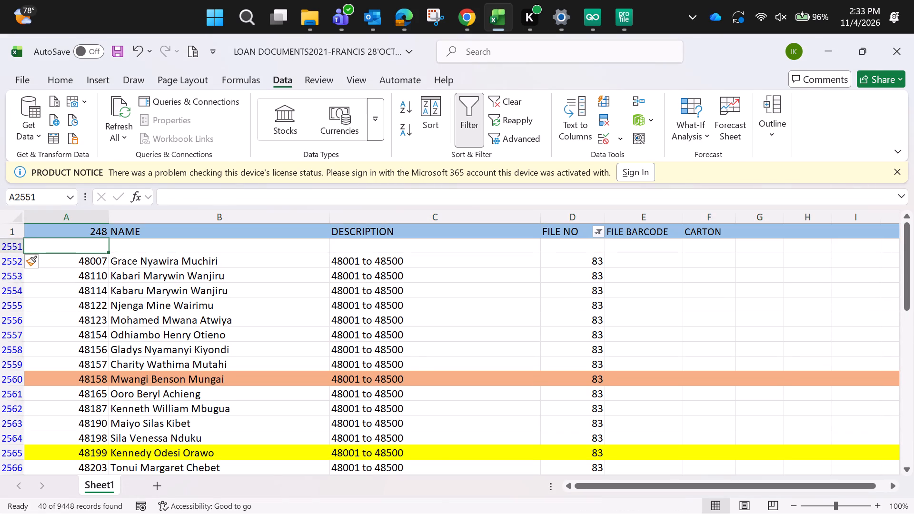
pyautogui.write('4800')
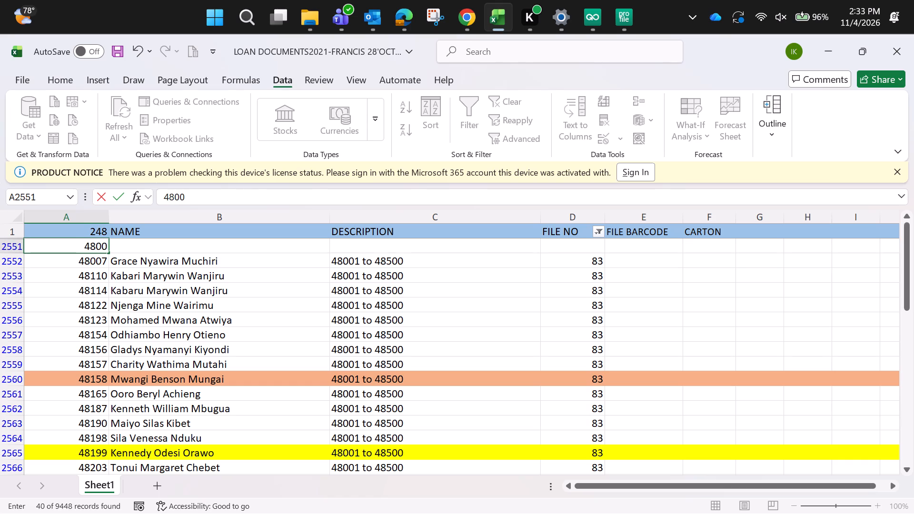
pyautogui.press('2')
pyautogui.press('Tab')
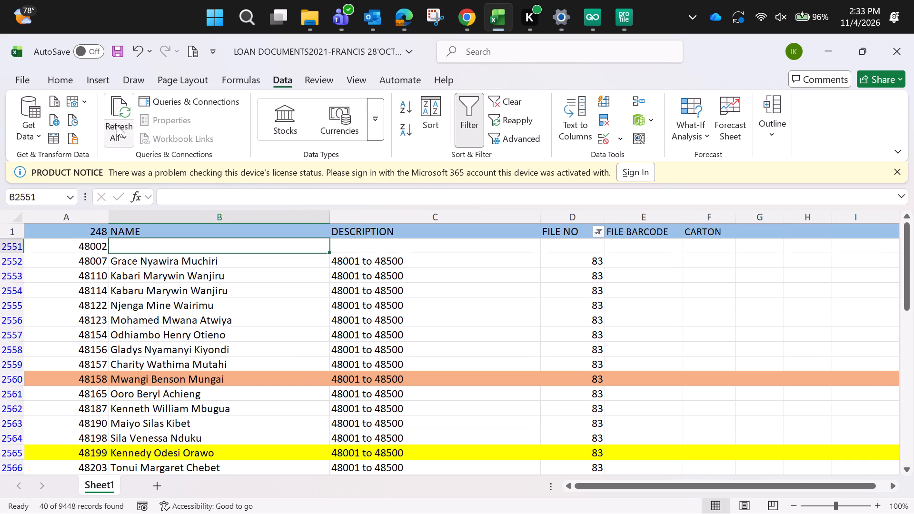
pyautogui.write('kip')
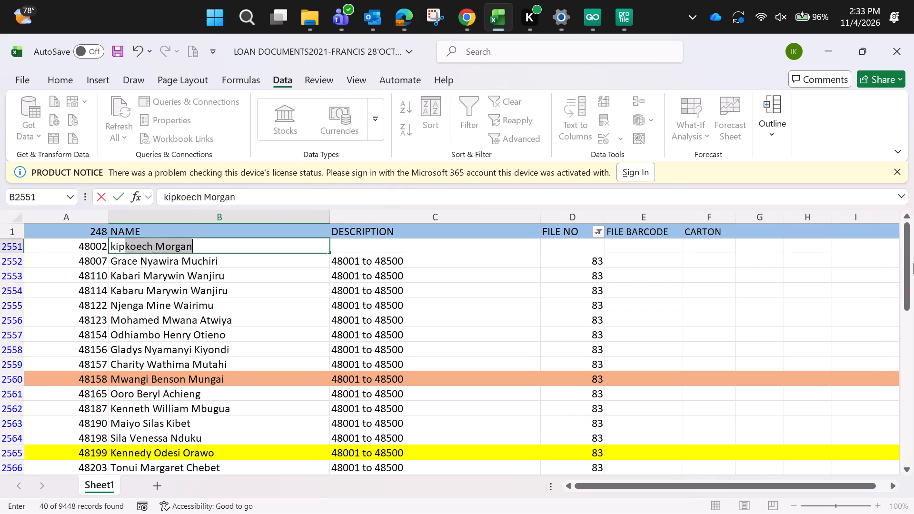
pyautogui.moveTo(913, 263); pyautogui.dragTo(907, 292)
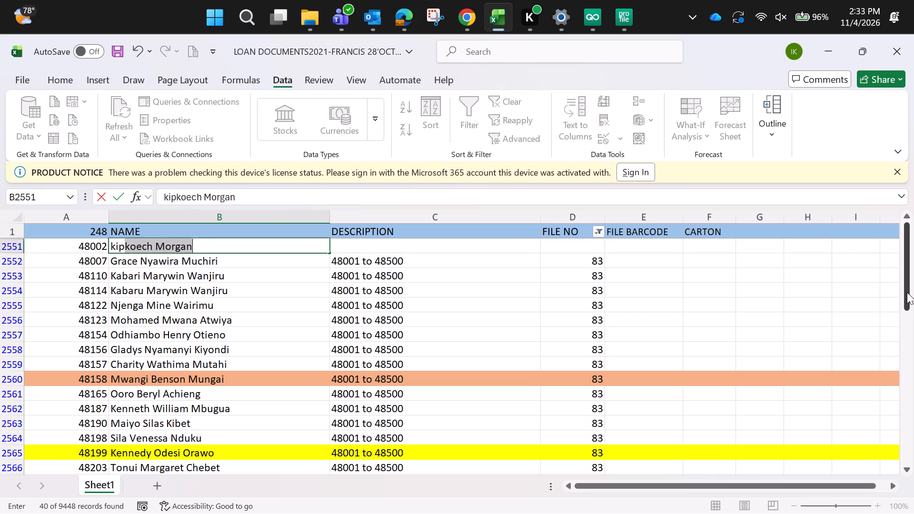
pyautogui.moveTo(907, 292); pyautogui.dragTo(907, 479)
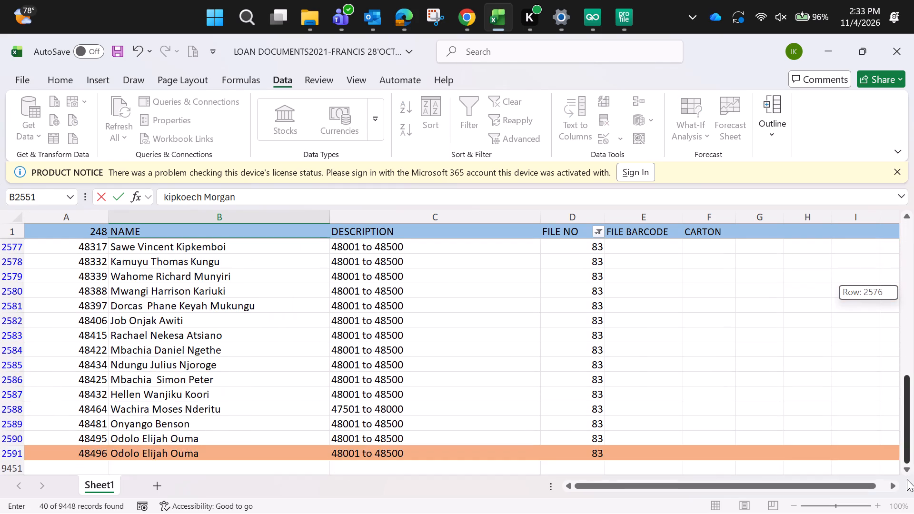
pyautogui.moveTo(907, 479); pyautogui.dragTo(913, 306)
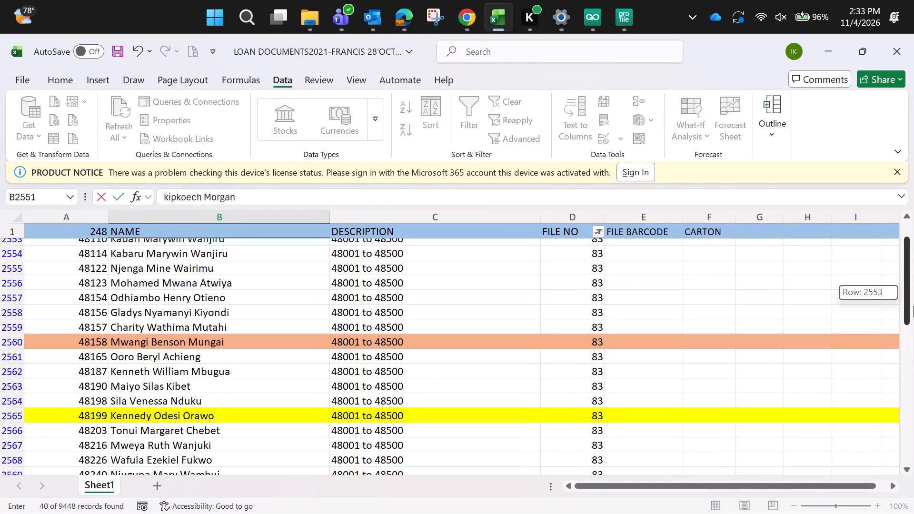
pyautogui.moveTo(913, 306); pyautogui.dragTo(913, 279)
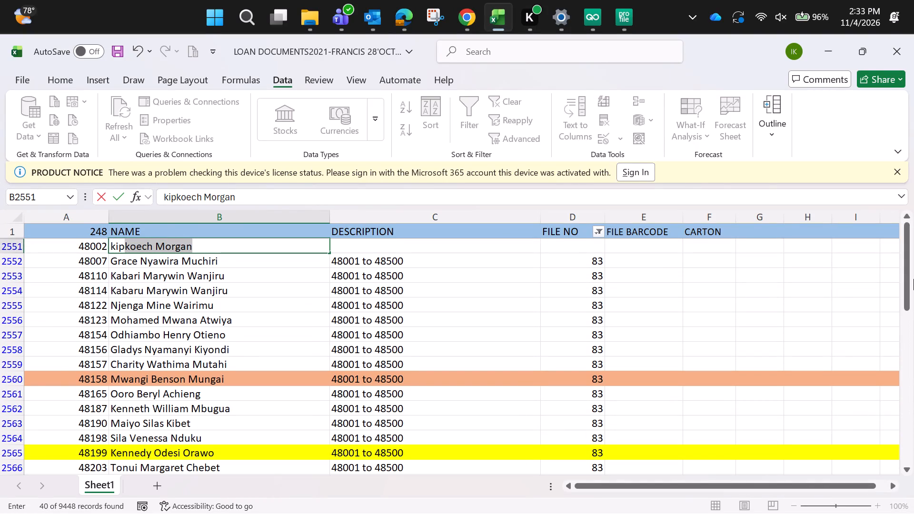
pyautogui.press('Tab')
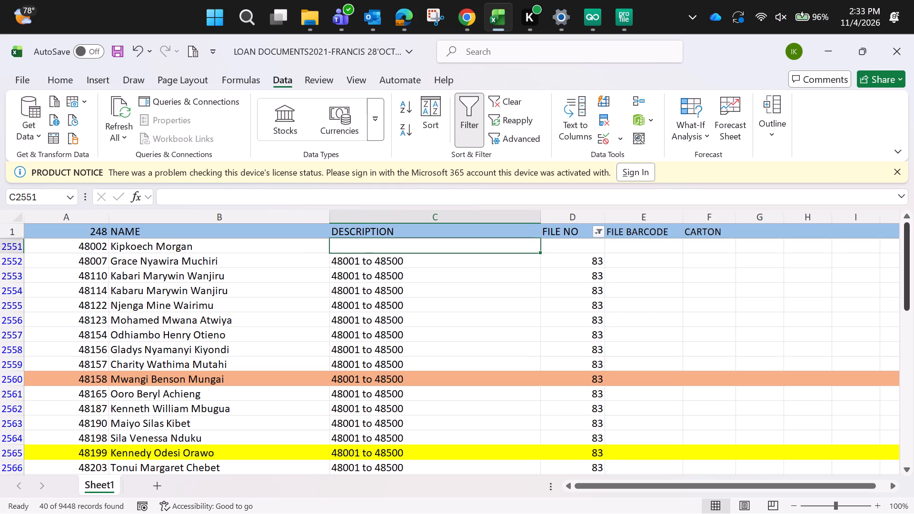
# Switch back to the Remotasks browser window to check the task's loading progress.
pyautogui.click(624, 13)
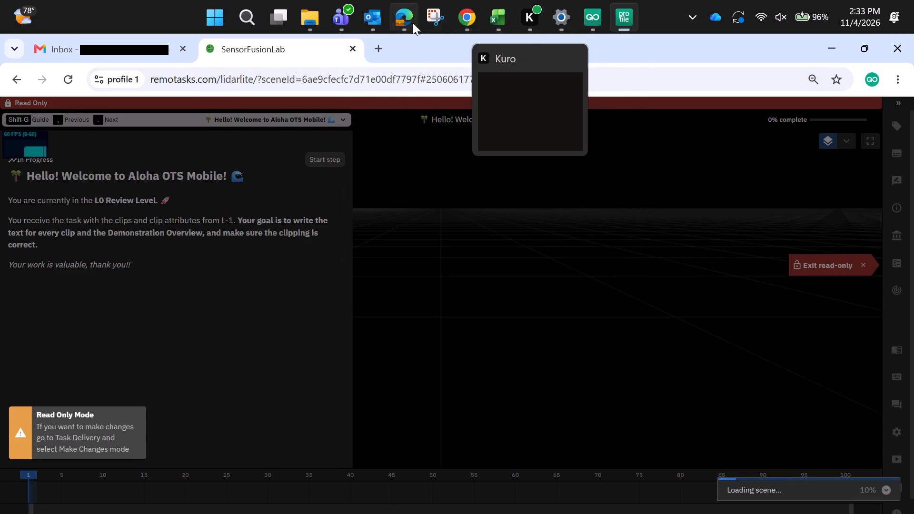
# Return to the Excel loan workbook and complete row 2551 with description 48001 to 48500 and file number 83, copied from the row below.
pyautogui.click(491, 16)
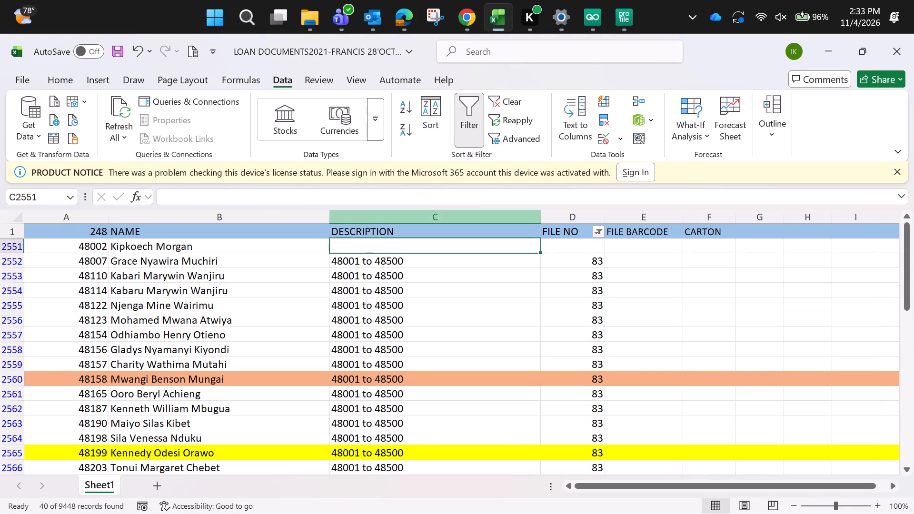
pyautogui.click(393, 262)
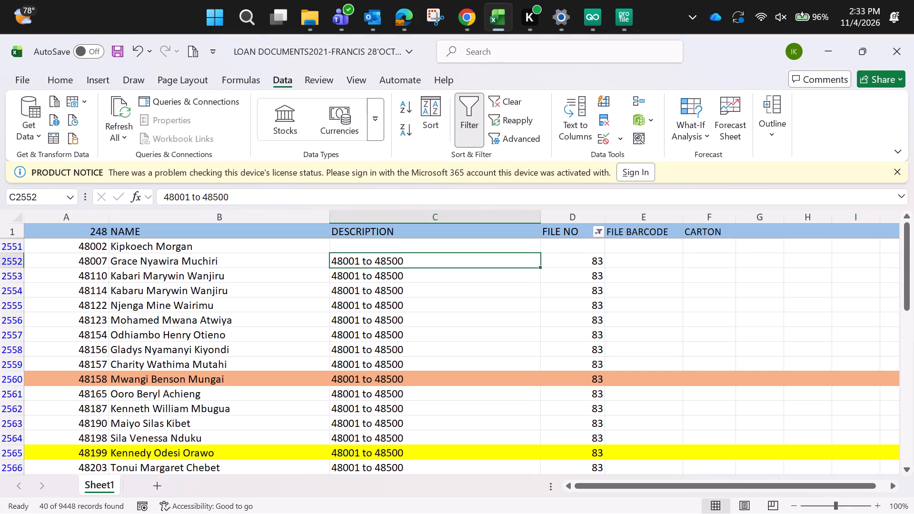
pyautogui.hotkey('ctrl', 'c')
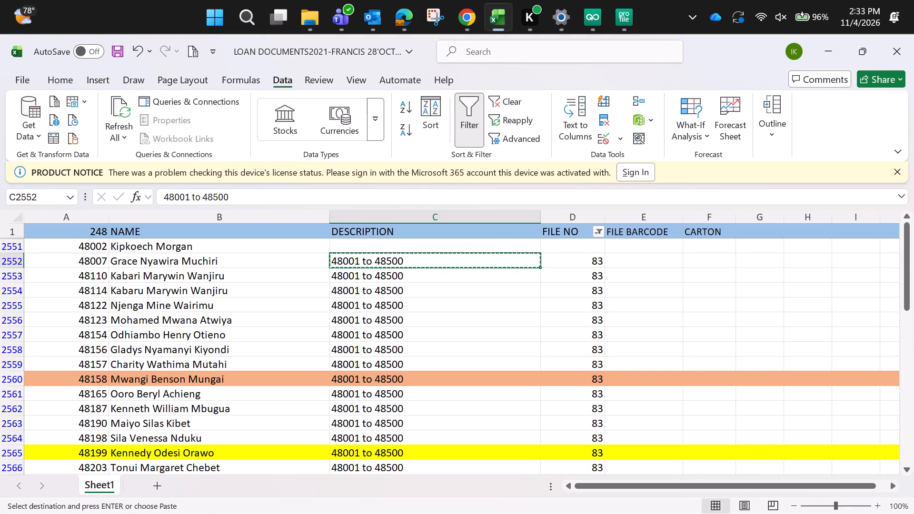
pyautogui.click(373, 238)
pyautogui.click(367, 246)
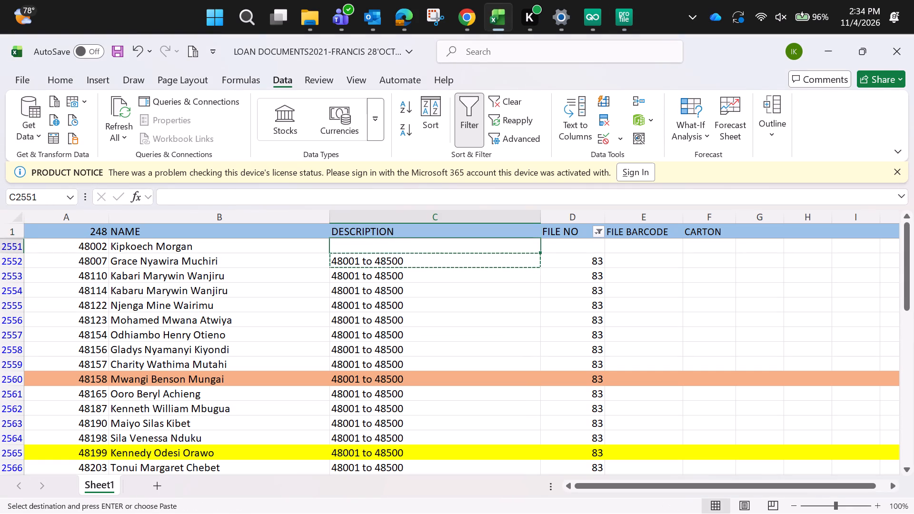
pyautogui.hotkey('ctrl', 'v')
pyautogui.click(589, 260)
pyautogui.hotkey('ctrl', 'c')
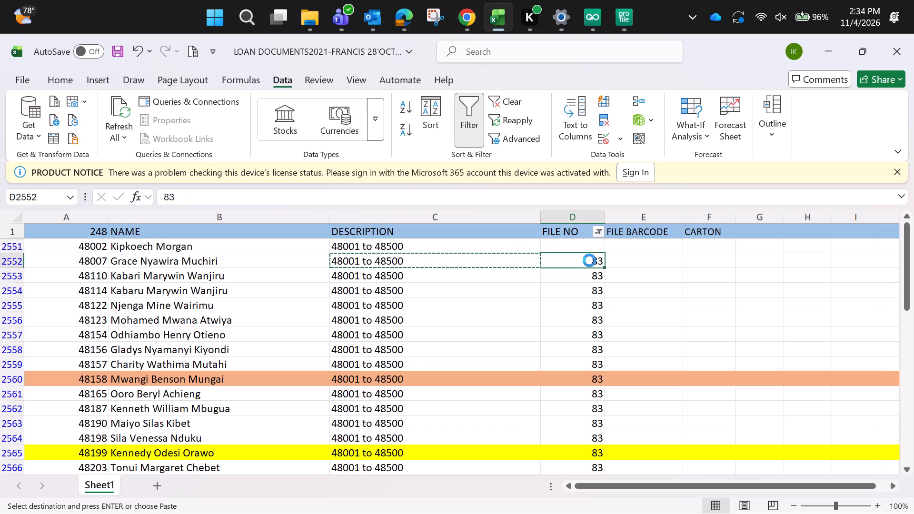
pyautogui.click(583, 248)
pyautogui.hotkey('ctrl', 'v')
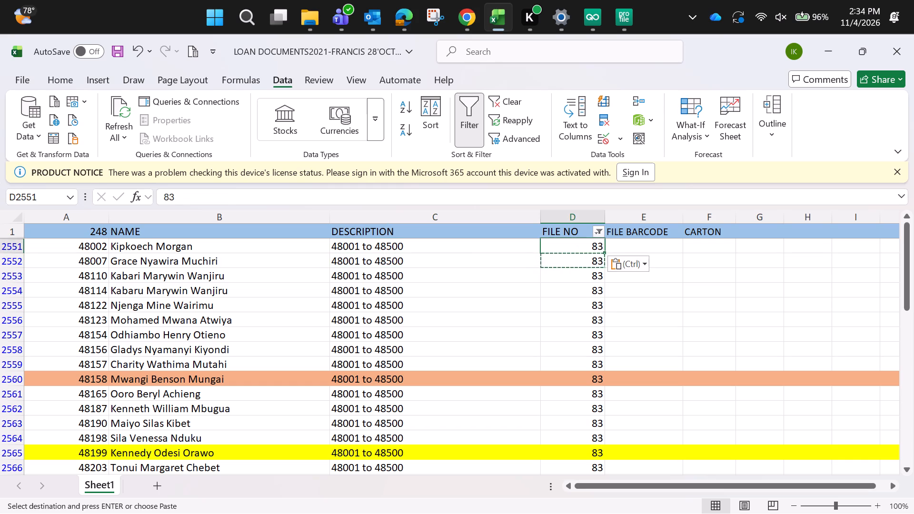
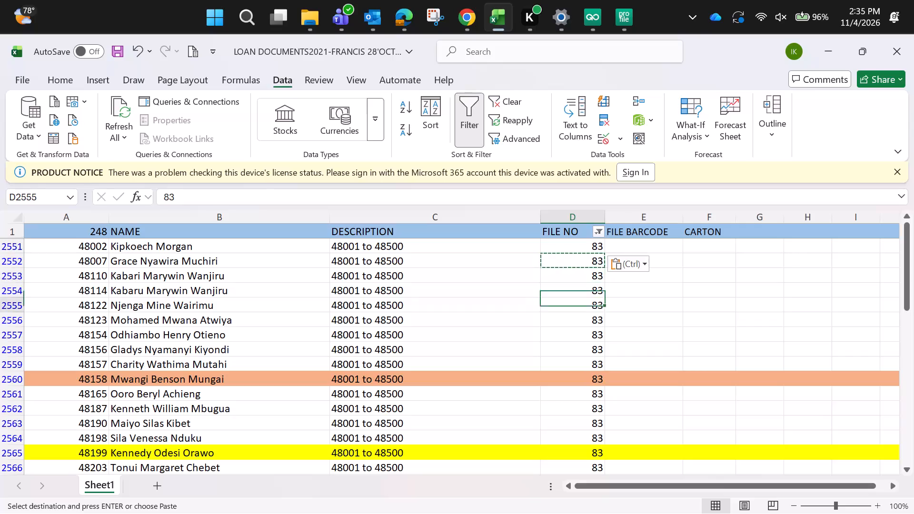
# Check the record numbers and names listed under file 83, row by row down to row 2584.
pyautogui.press('Down')
pyautogui.press('Down')
pyautogui.press('Down')
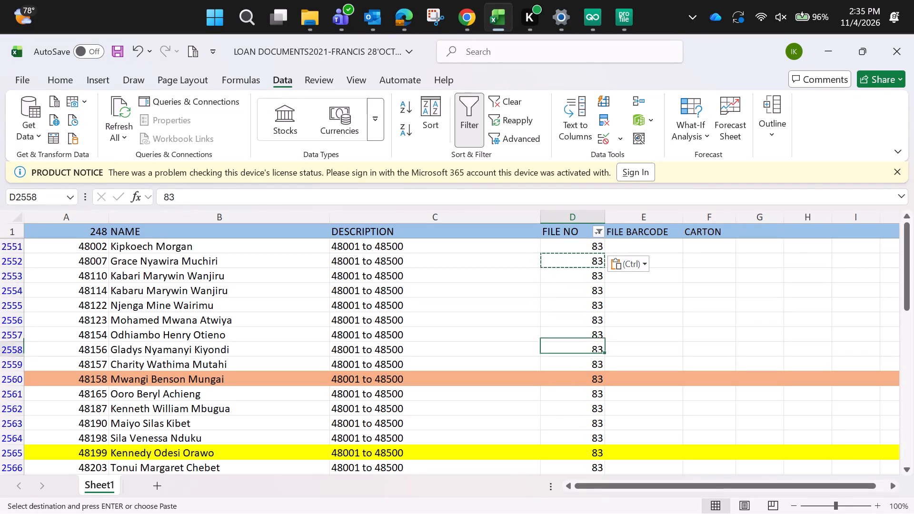
pyautogui.press('Down')
pyautogui.press('Down')
pyautogui.press('Down')
pyautogui.press('Down')
pyautogui.press('Down')
pyautogui.press('Down')
pyautogui.press('Down')
pyautogui.press('Down')
pyautogui.press('Down')
pyautogui.press('Down')
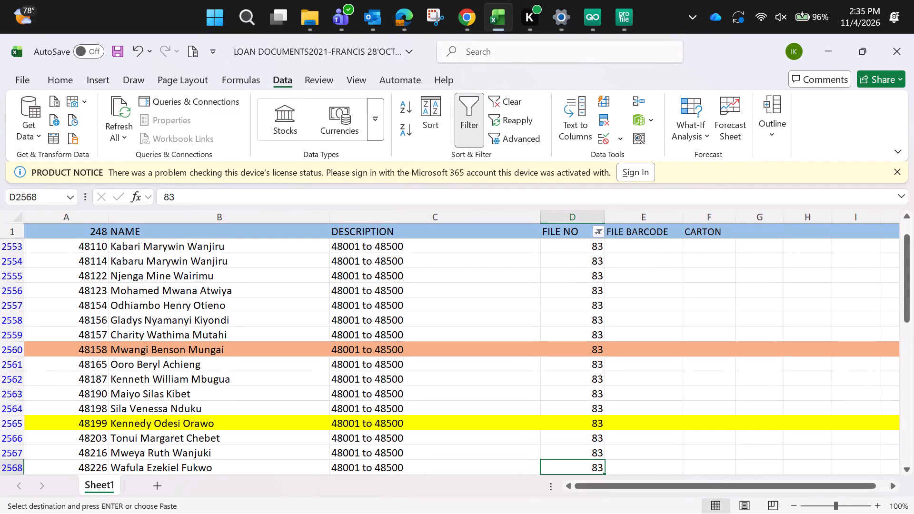
pyautogui.press('Down')
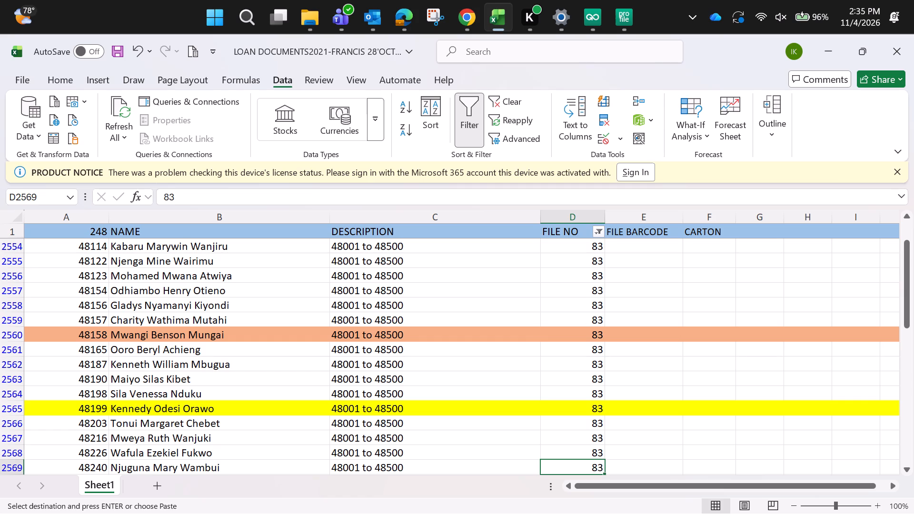
pyautogui.press('Down')
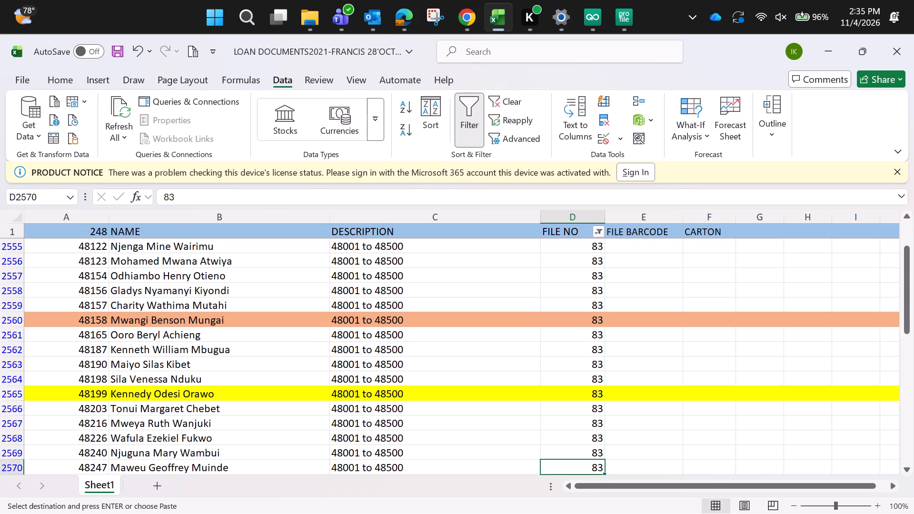
pyautogui.click(90, 455)
pyautogui.press('Down')
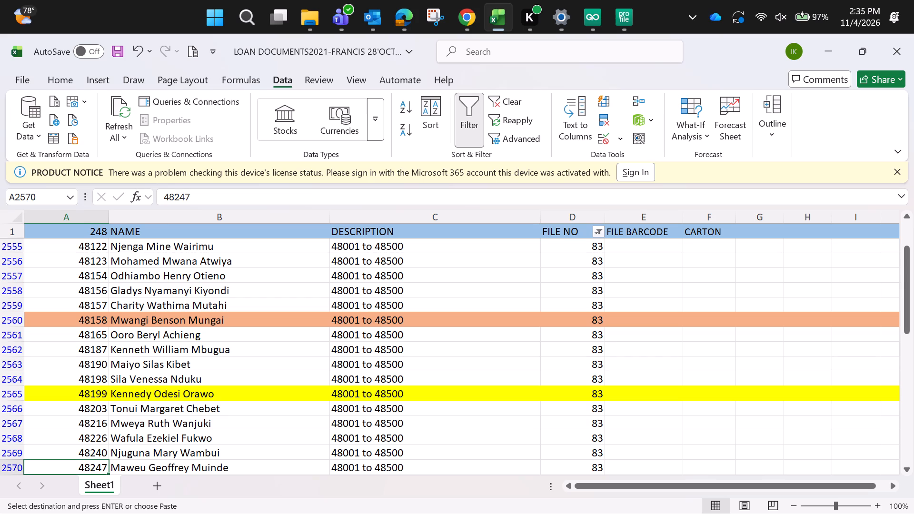
pyautogui.press('Down')
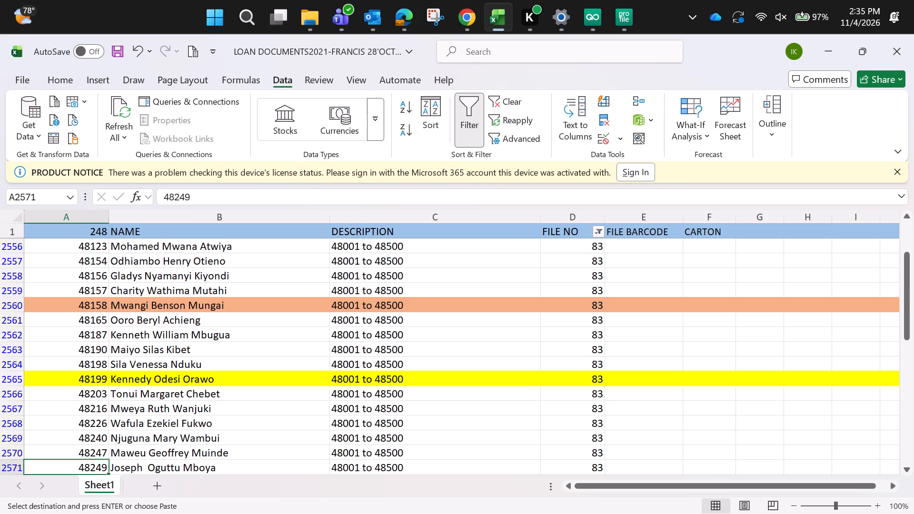
pyautogui.press('Down')
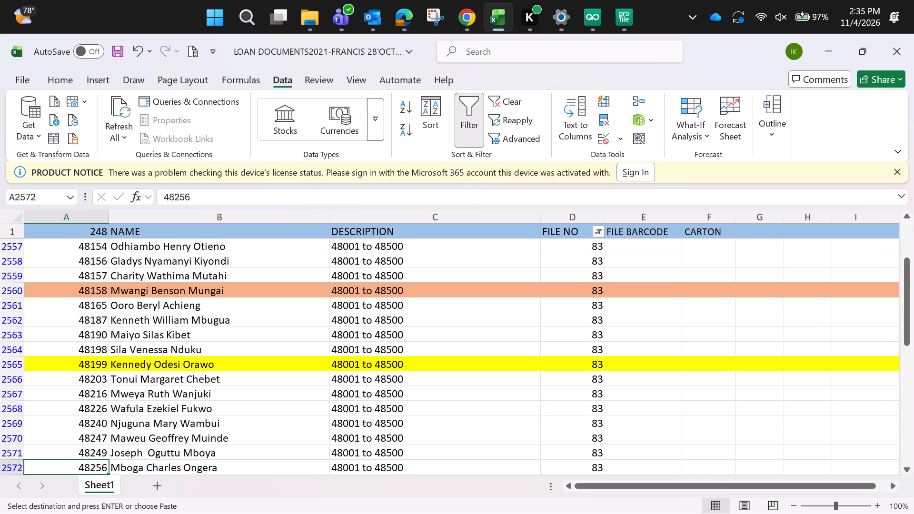
pyautogui.press('Down')
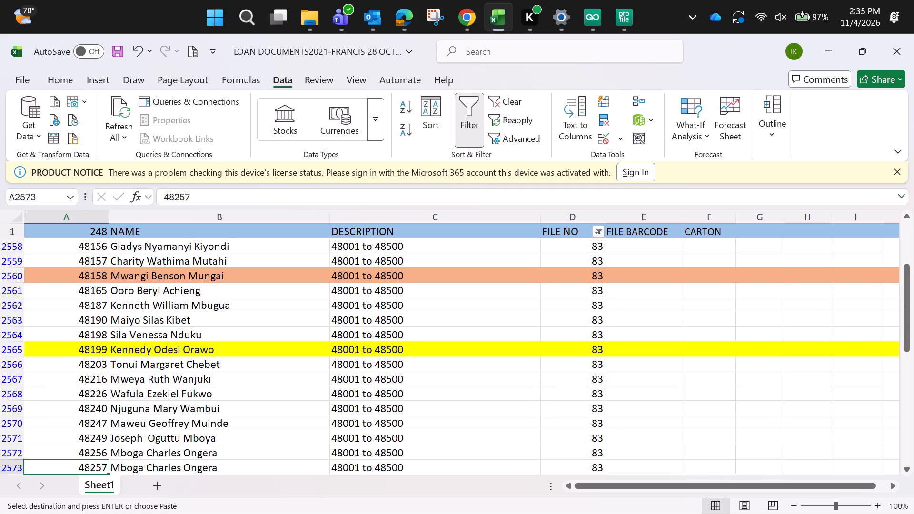
pyautogui.press('Down')
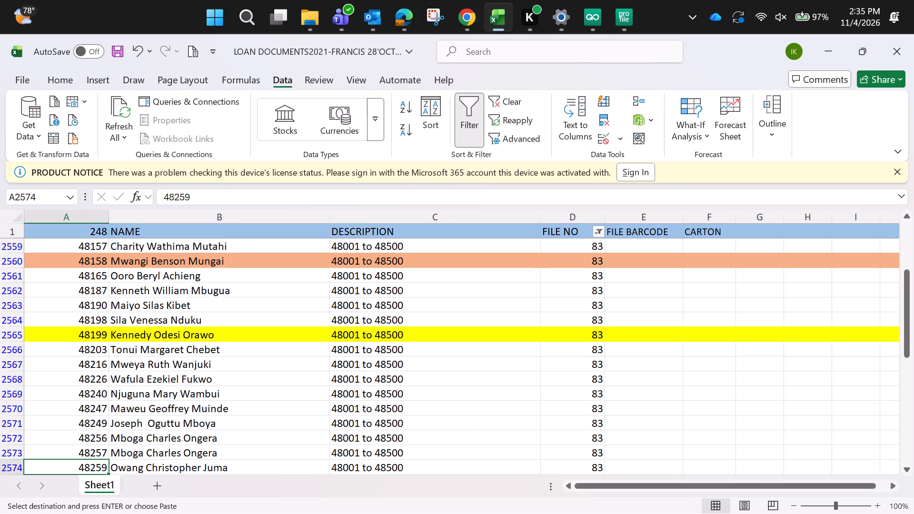
pyautogui.press('Down')
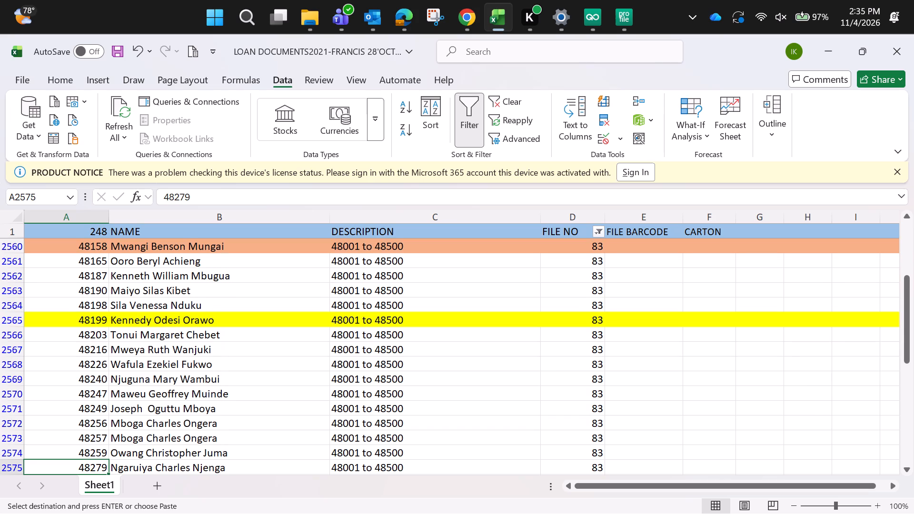
pyautogui.press('Down')
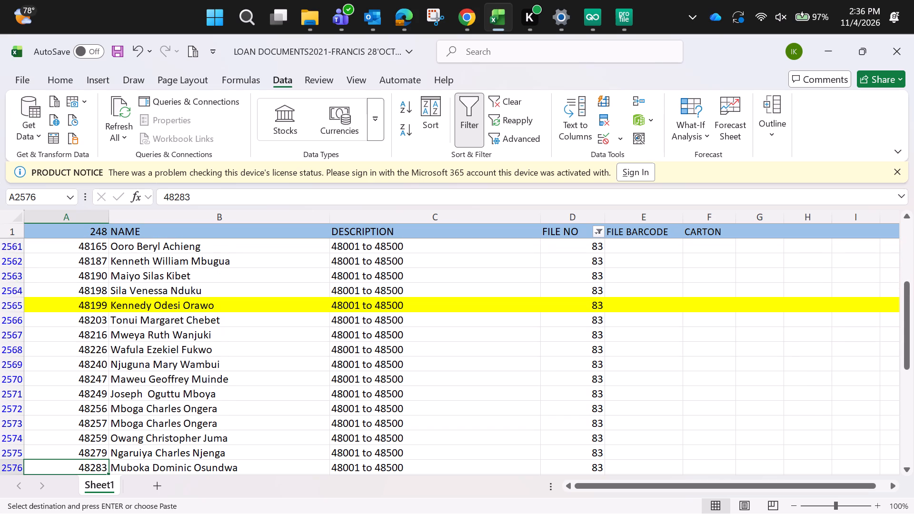
pyautogui.press('Down')
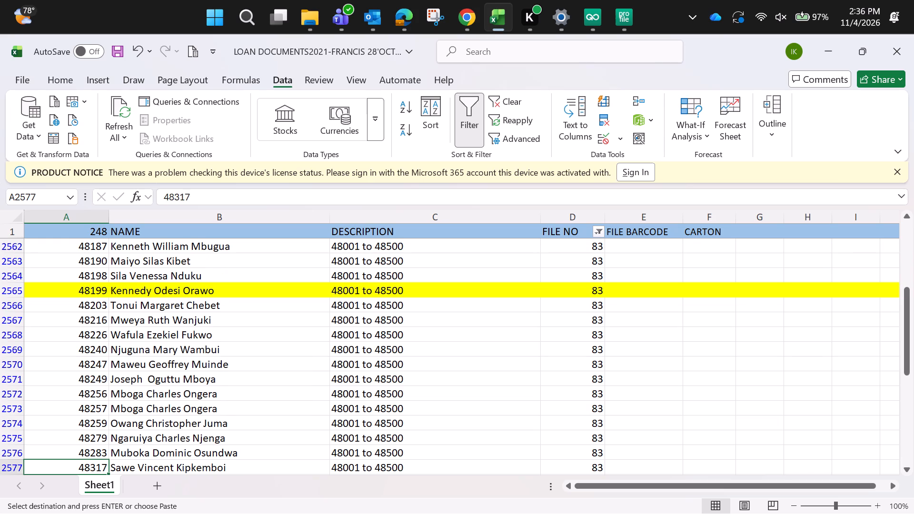
pyautogui.press('Down')
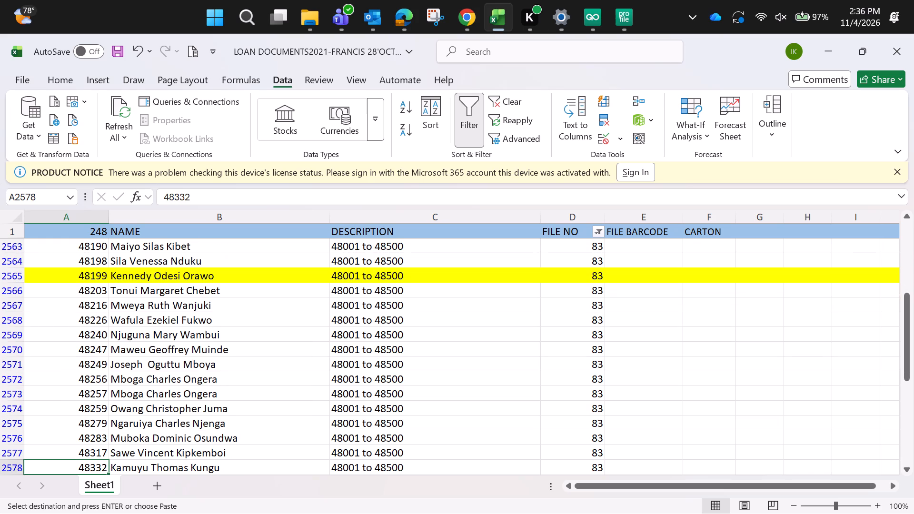
pyautogui.press('Down')
pyautogui.press('Down')
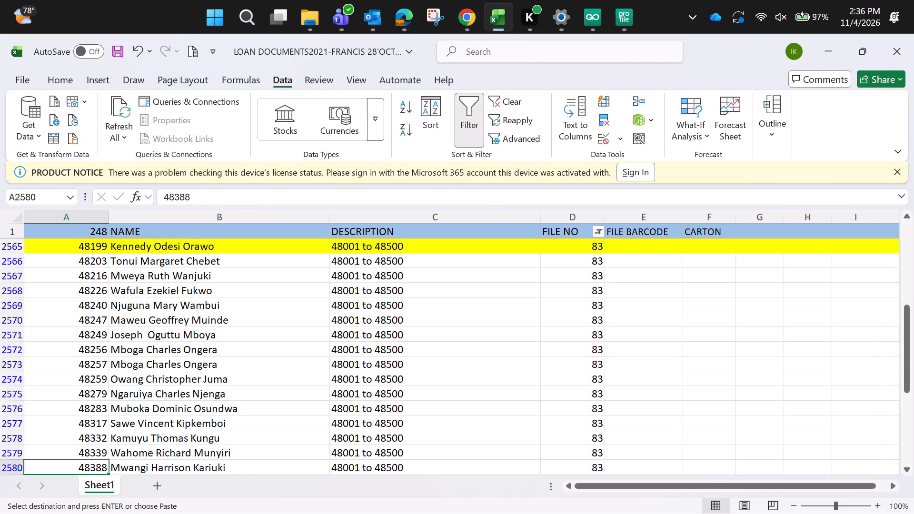
pyautogui.press('Down')
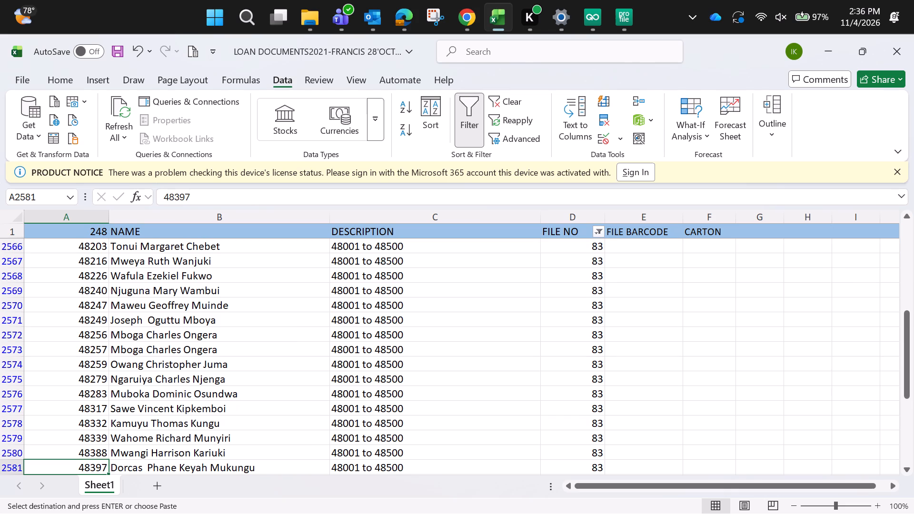
pyautogui.press('Down')
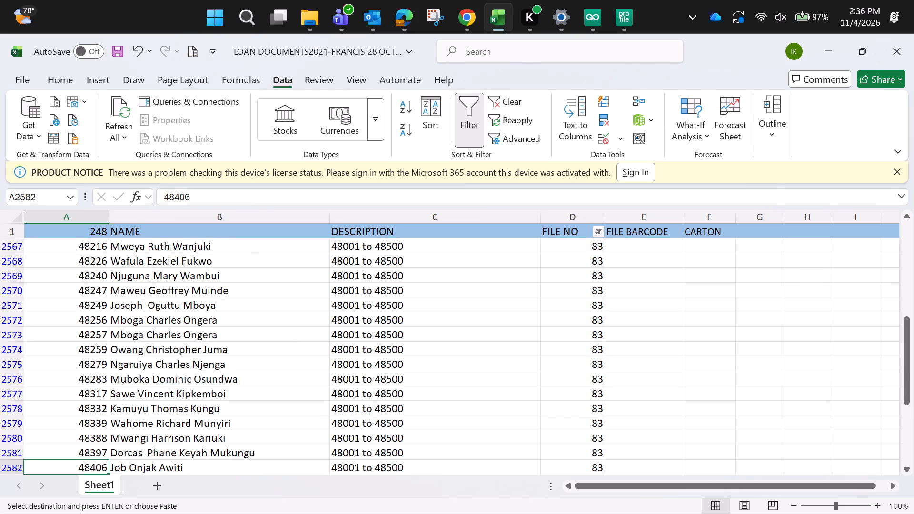
pyautogui.press('Down')
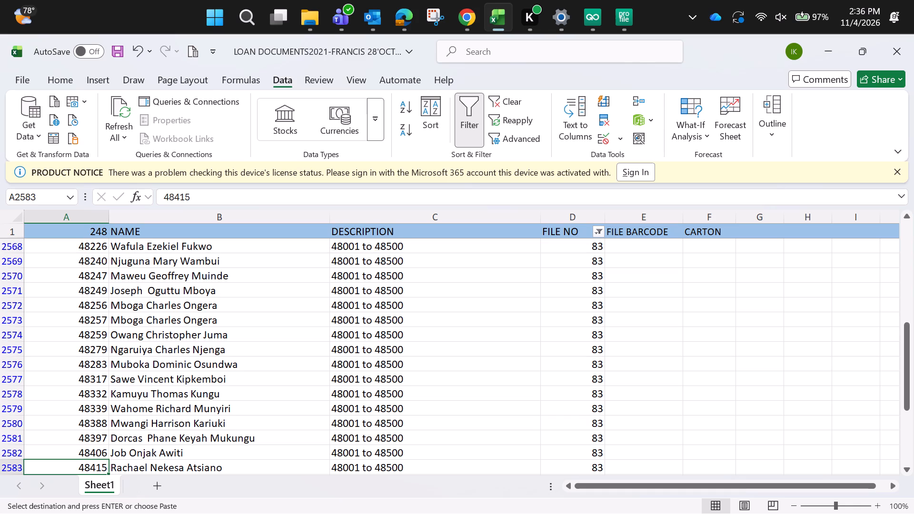
pyautogui.press('Down')
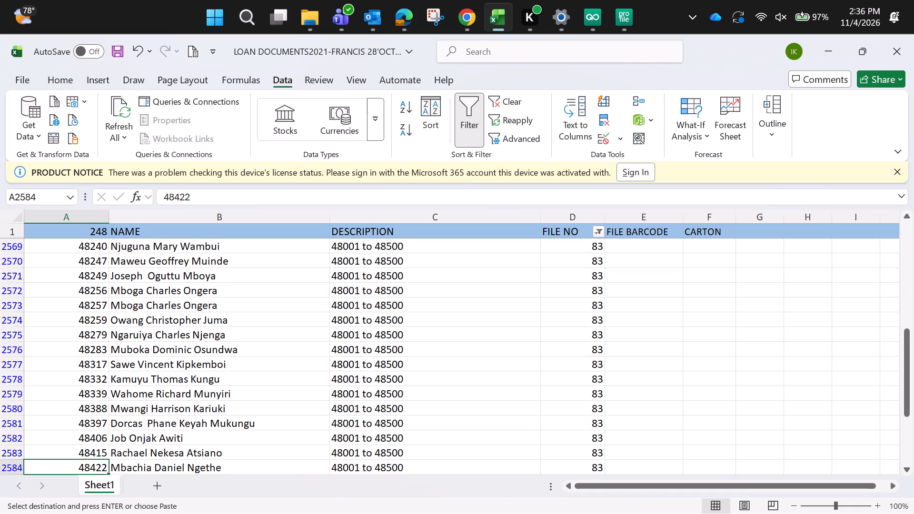
# Examine the last records of the file 83 list, comparing the record numbers in rows 2585 to 2588.
pyautogui.press('Down')
pyautogui.press('Down')
pyautogui.press('Down')
pyautogui.press('Down')
pyautogui.press('Down')
pyautogui.press('Down')
pyautogui.press('Down')
pyautogui.press('Down')
pyautogui.press('Down')
pyautogui.press('Down')
pyautogui.press('Down')
pyautogui.press('Down')
pyautogui.press('Down')
pyautogui.press('Down')
pyautogui.press('Down')
pyautogui.press('Down')
pyautogui.press('Down')
pyautogui.press('Down')
pyautogui.press('Down')
pyautogui.press('Down')
pyautogui.press('Down')
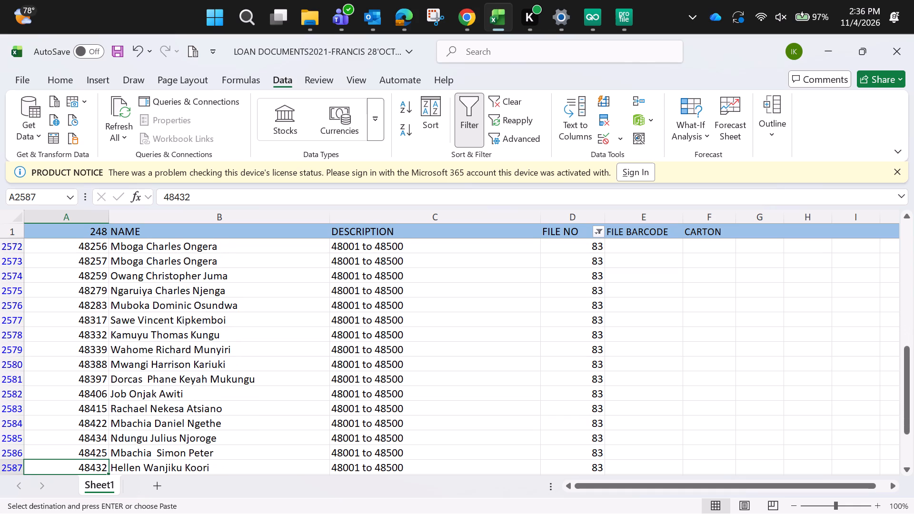
pyautogui.press('Up')
pyautogui.press('Up')
pyautogui.press('Up')
pyautogui.press('Up')
pyautogui.press('Up')
pyautogui.press('Up')
pyautogui.press('Up')
pyautogui.press('Up')
pyautogui.press('Up')
pyautogui.press('Up')
pyautogui.press('Up')
pyautogui.press('Up')
pyautogui.press('Up')
pyautogui.press('Up')
pyautogui.press('Up')
pyautogui.press('Up')
pyautogui.press('Up')
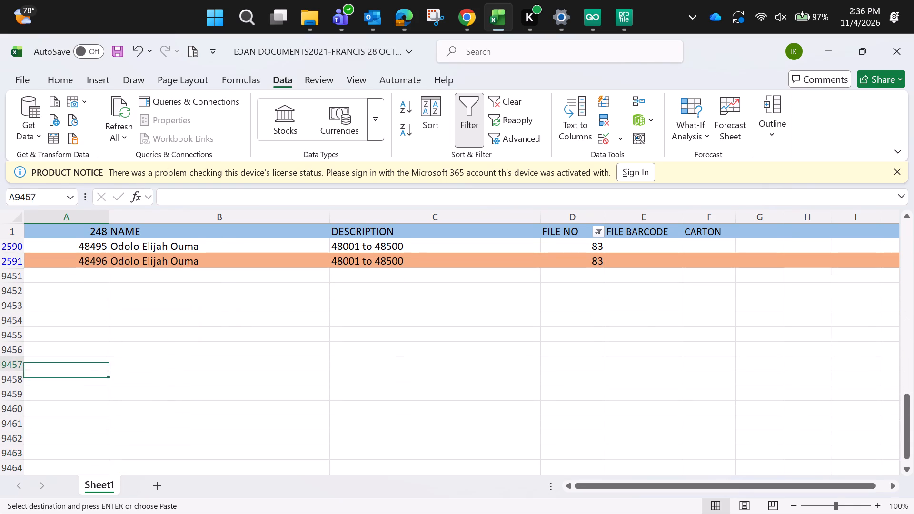
pyautogui.press('Up')
pyautogui.press('Up')
pyautogui.press('Up')
pyautogui.press('Down')
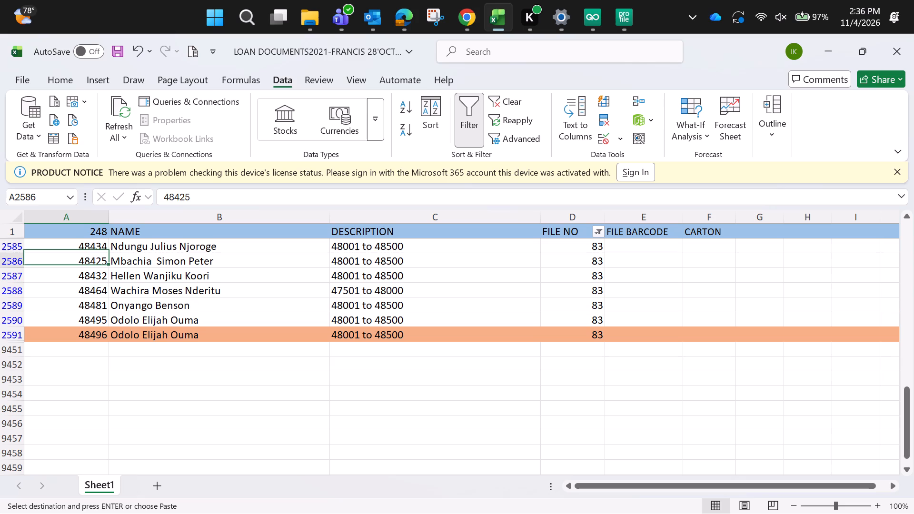
pyautogui.press('Down')
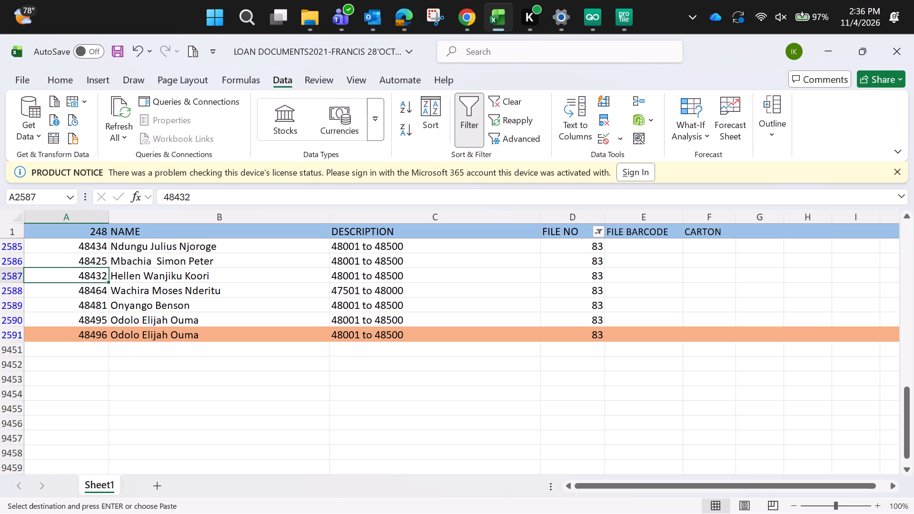
pyautogui.press('Down')
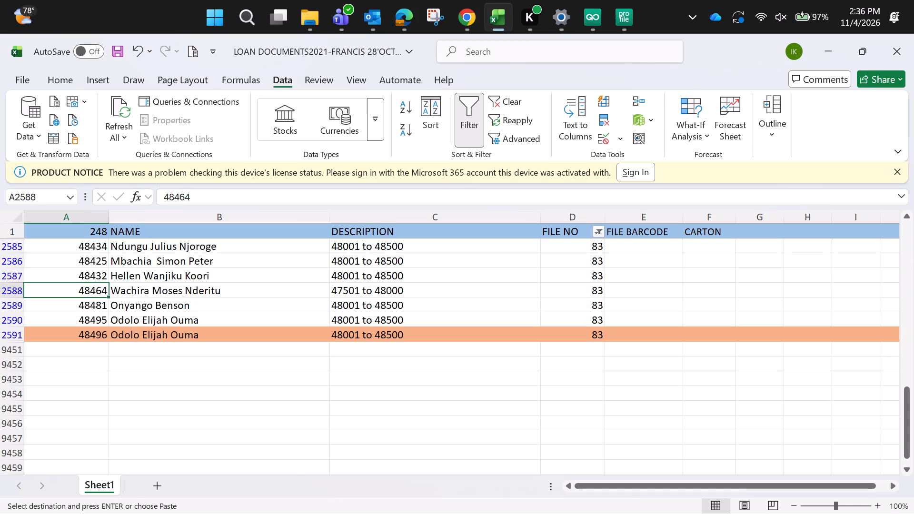
pyautogui.press('Up')
pyautogui.press('Up')
pyautogui.press('Up')
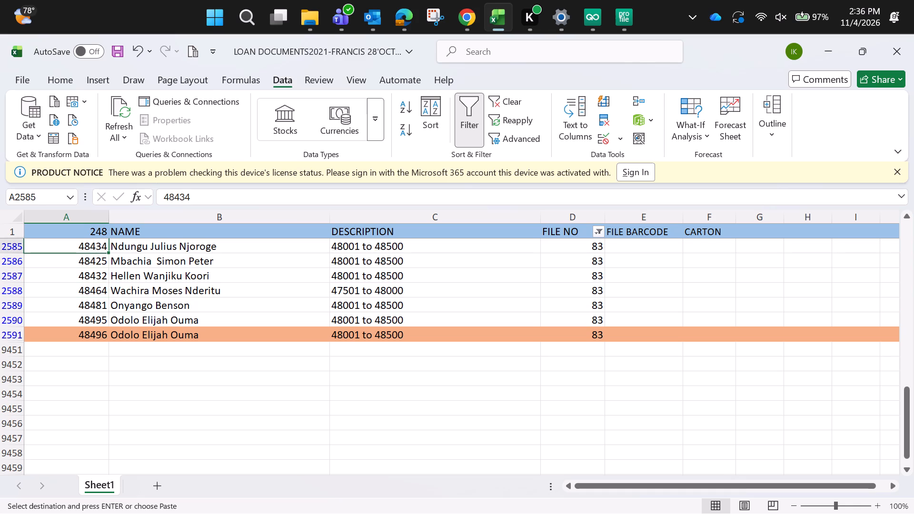
pyautogui.press('Down')
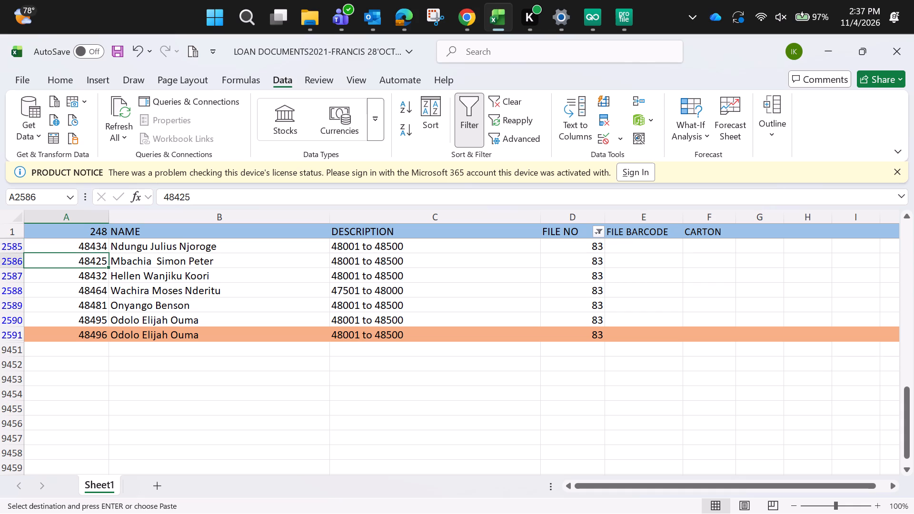
pyautogui.press('Down')
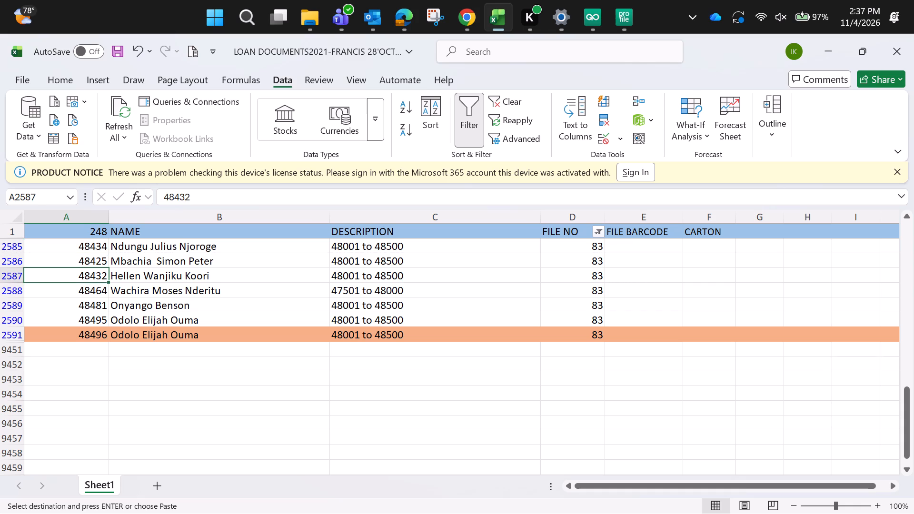
pyautogui.press('Down')
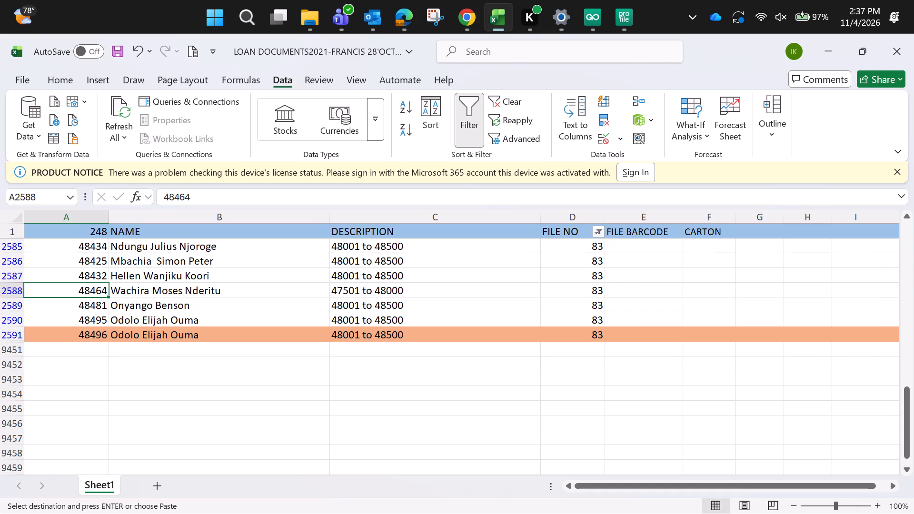
# Prefix the description of record 48002 in C2551 so it reads POLICY LOAN DOCUMENTS 48001 to 48500.
pyautogui.moveTo(904, 437); pyautogui.dragTo(913, 199)
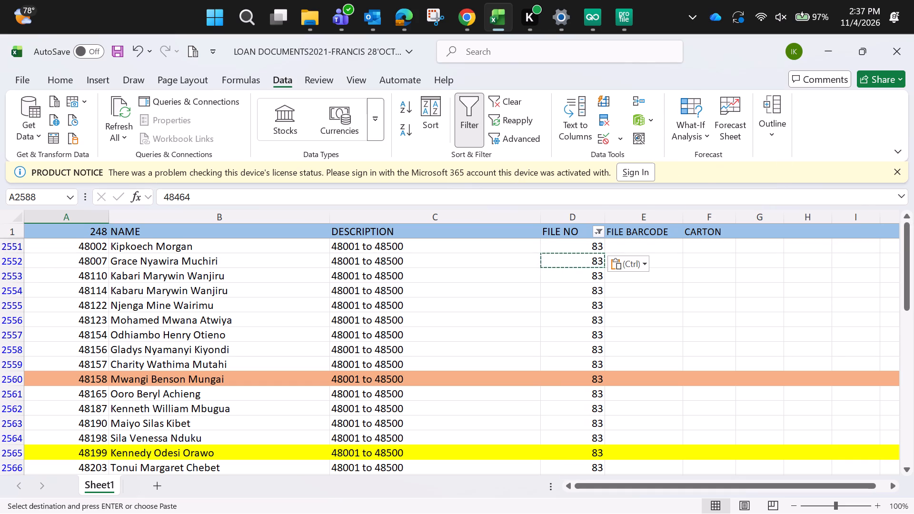
pyautogui.doubleClick(331, 244)
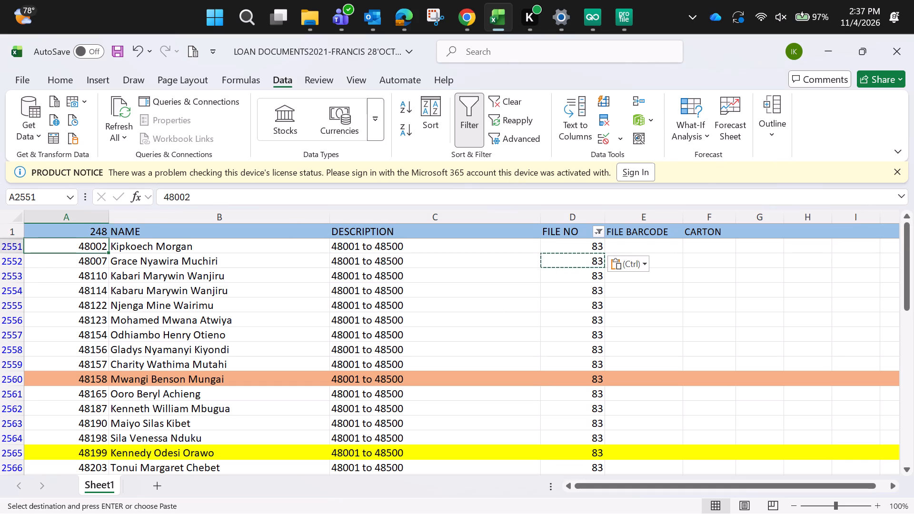
pyautogui.doubleClick(334, 244)
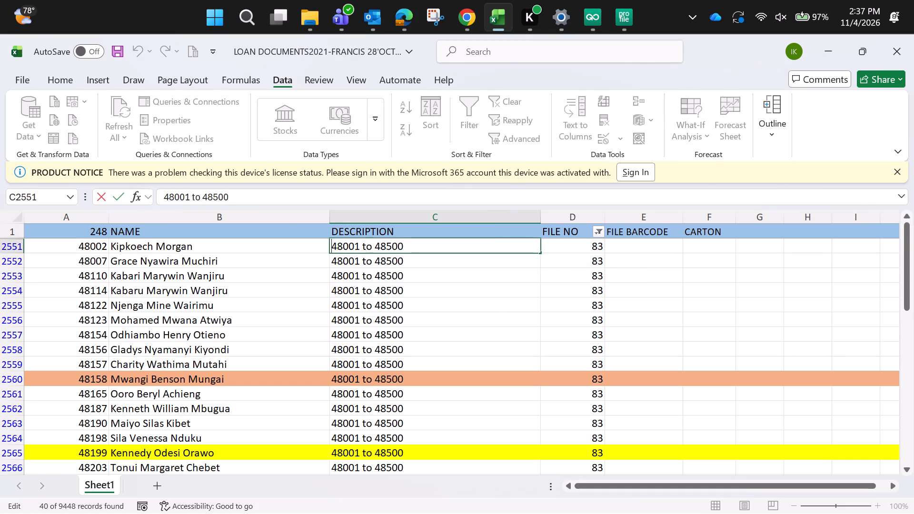
pyautogui.write('POLICY')
pyautogui.press('space')
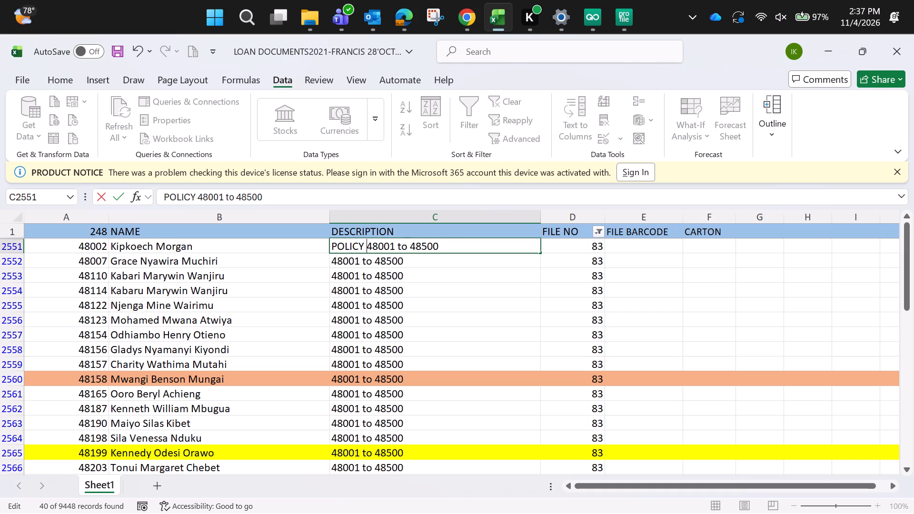
pyautogui.write('LOAN DOCUMENTS')
pyautogui.press('space')
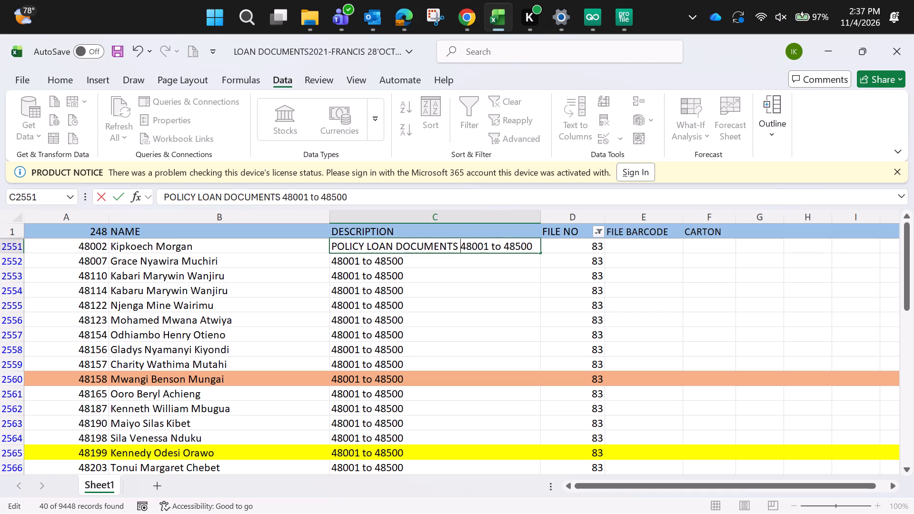
pyautogui.click(390, 300)
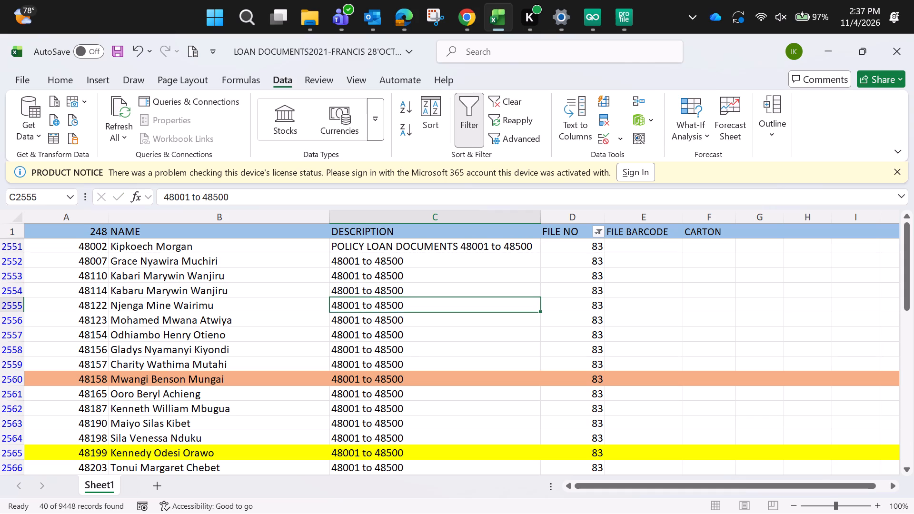
# Fill the description POLICY LOAN DOCUMENTS 48001 to 48500 from C2551 down through row 2591.
pyautogui.click(461, 246)
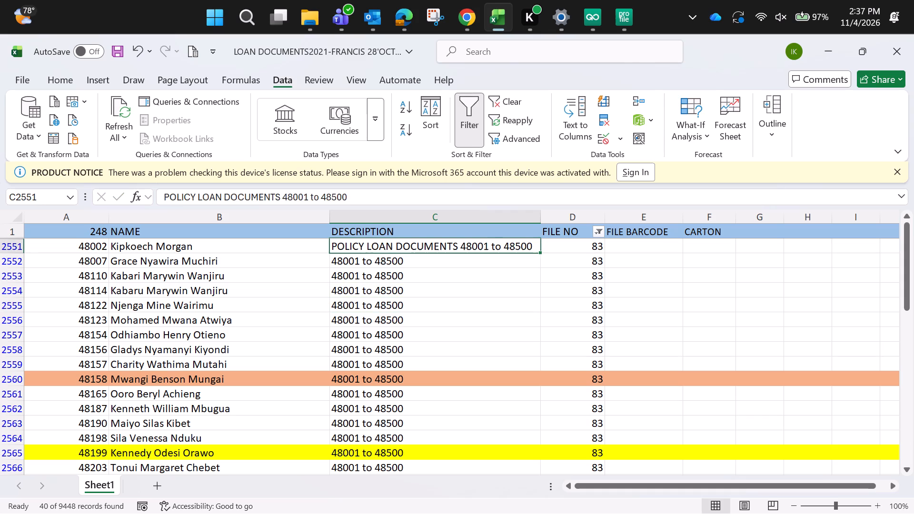
pyautogui.hotkey('shift', 'Down')
pyautogui.hotkey('shift', 'Down')
pyautogui.hotkey('shift', 'Down')
pyautogui.hotkey('shift', 'Down')
pyautogui.hotkey('shift', 'Down')
pyautogui.hotkey('shift', 'Down')
pyautogui.hotkey('shift', 'Down')
pyautogui.hotkey('shift', 'Down')
pyautogui.hotkey('shift', 'Down')
pyautogui.hotkey('shift', 'Down')
pyautogui.hotkey('shift', 'Down')
pyautogui.hotkey('shift', 'Down')
pyautogui.hotkey('shift', 'Down')
pyautogui.hotkey('shift', 'Down')
pyautogui.hotkey('shift', 'Down')
pyautogui.hotkey('shift', 'Down')
pyautogui.hotkey('shift', 'Down')
pyautogui.hotkey('shift', 'Down')
pyautogui.hotkey('shift', 'Down')
pyautogui.hotkey('shift', 'Down')
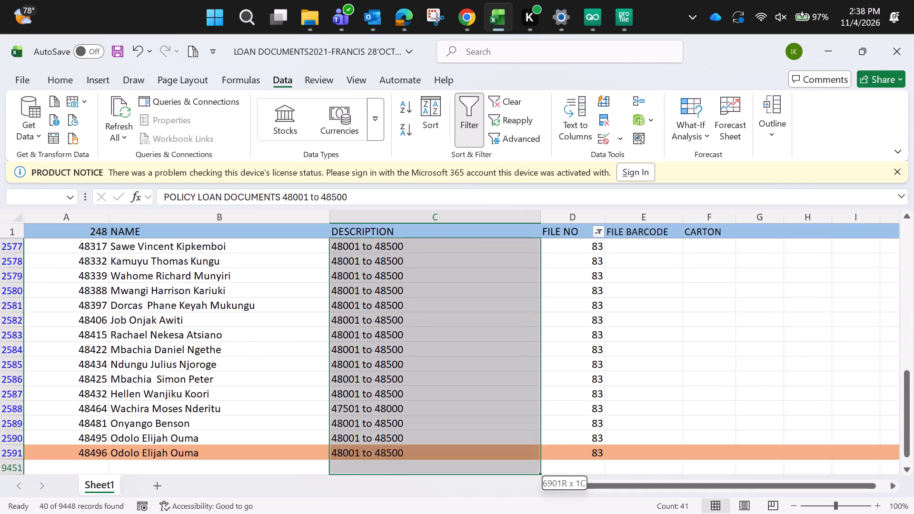
pyautogui.hotkey('shift', 'Down')
pyautogui.hotkey('shift', 'Up')
pyautogui.hotkey('shift', 'Up')
pyautogui.hotkey('shift', 'Up')
pyautogui.hotkey('shift', 'Up')
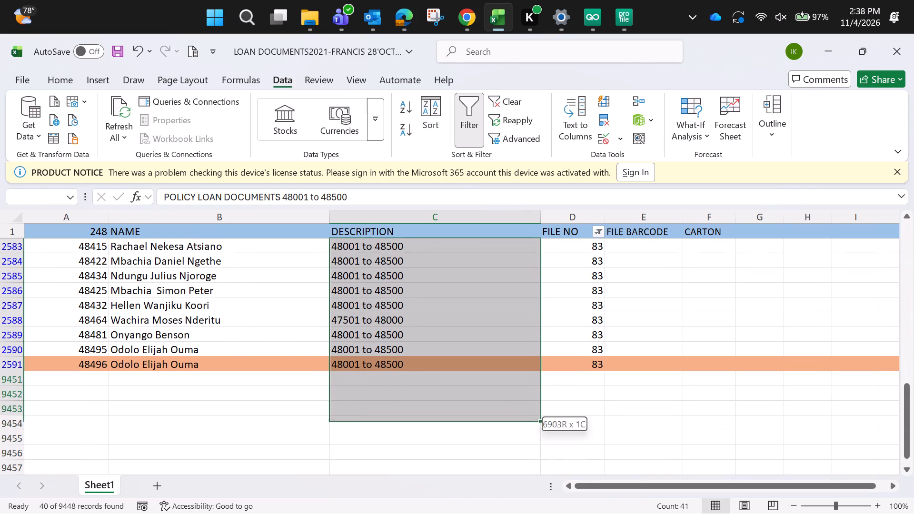
pyautogui.hotkey('shift', 'Up')
pyautogui.hotkey('shift', 'Up')
pyautogui.hotkey('shift', 'Up')
pyautogui.hotkey('ctrl', 'd')
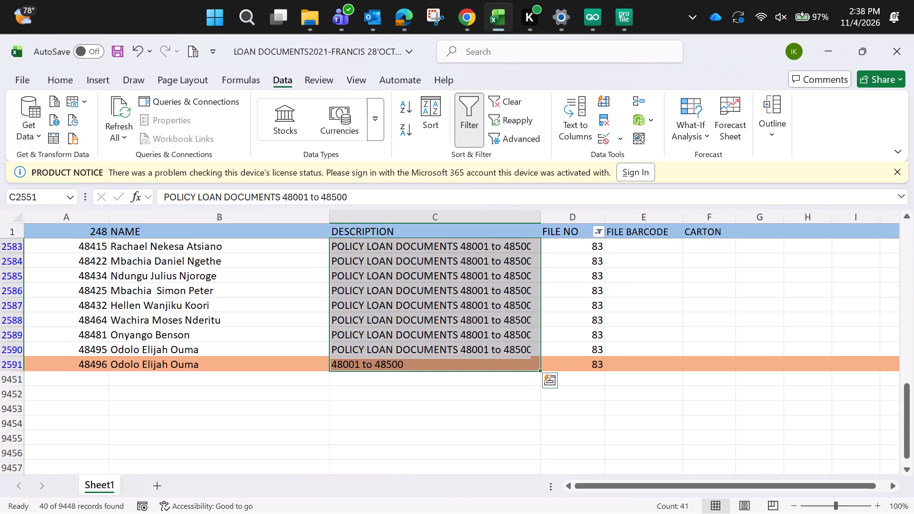
# Prefix the file number of record 48002 in D2551 so it reads BOX FILE 83.
pyautogui.press('Up')
pyautogui.press('Up')
pyautogui.press('Up')
pyautogui.press('Up')
pyautogui.press('Up')
pyautogui.press('Up')
pyautogui.press('Up')
pyautogui.press('Up')
pyautogui.press('Up')
pyautogui.press('Up')
pyautogui.press('Up')
pyautogui.press('Up')
pyautogui.press('Up')
pyautogui.press('Up')
pyautogui.press('Up')
pyautogui.press('Down')
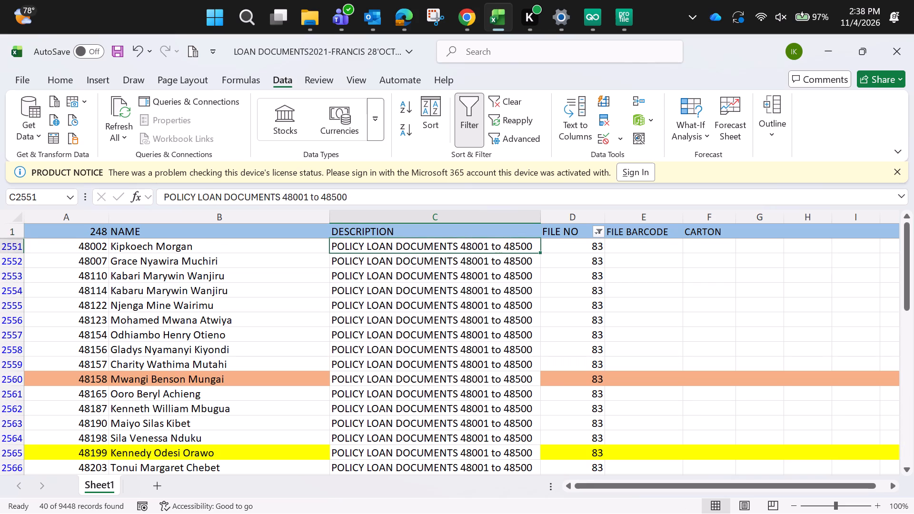
pyautogui.press('Right')
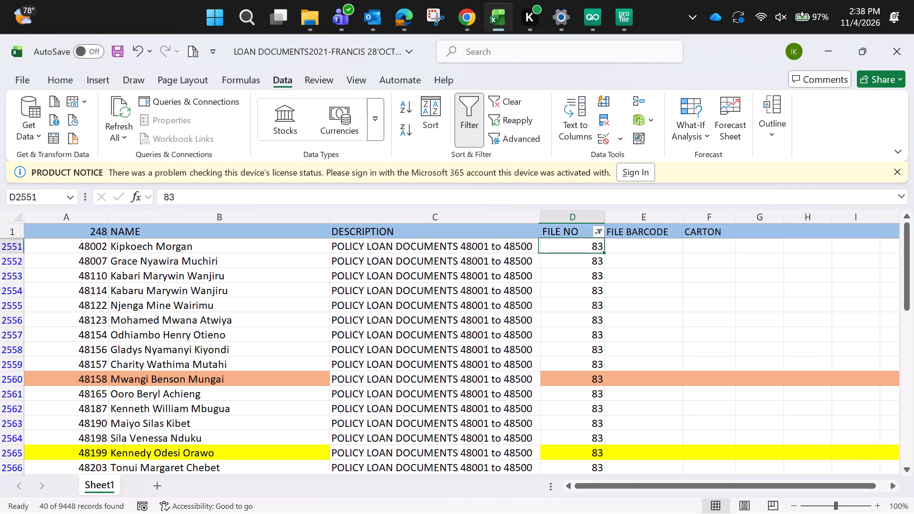
pyautogui.doubleClick(570, 247)
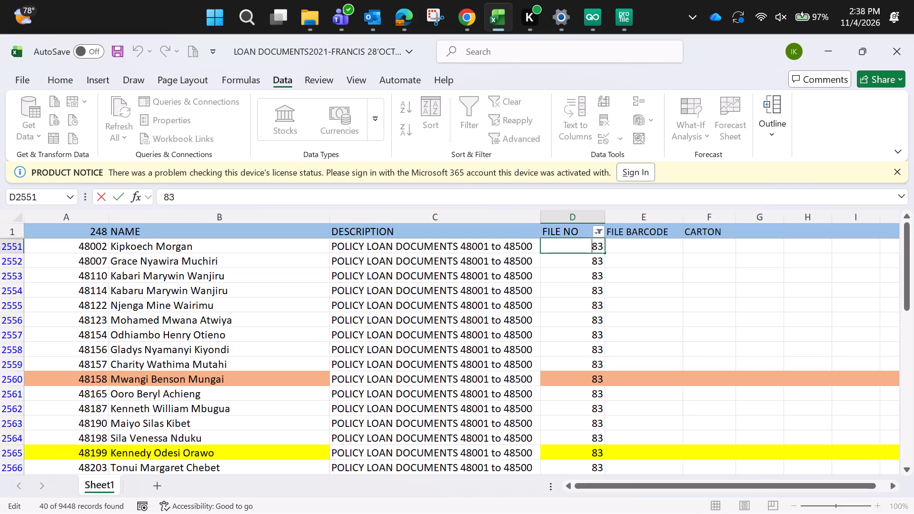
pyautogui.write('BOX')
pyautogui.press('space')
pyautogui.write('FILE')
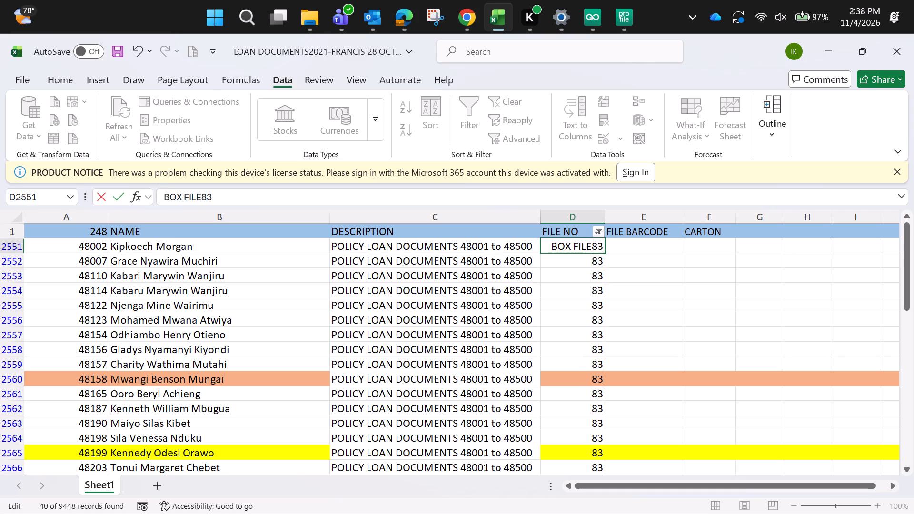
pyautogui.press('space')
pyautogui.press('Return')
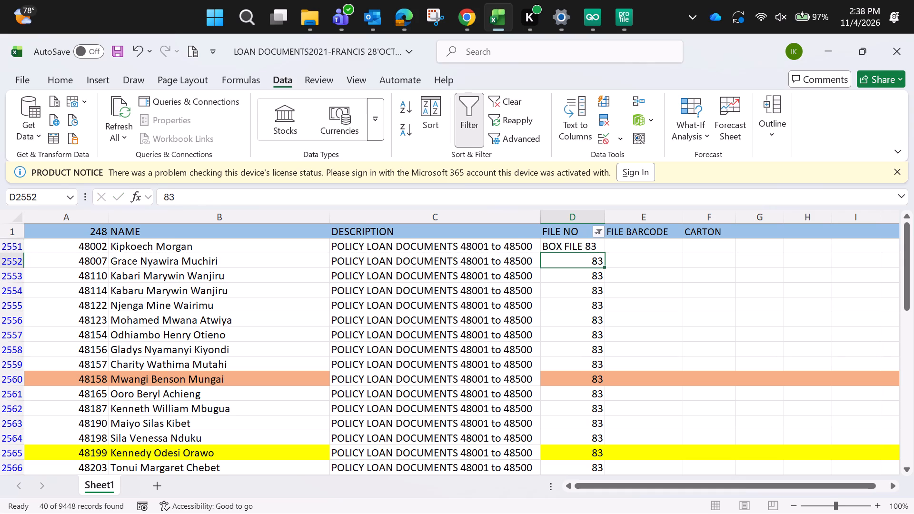
# Fill the file number BOX FILE 83 from D2551 down through row 2591.
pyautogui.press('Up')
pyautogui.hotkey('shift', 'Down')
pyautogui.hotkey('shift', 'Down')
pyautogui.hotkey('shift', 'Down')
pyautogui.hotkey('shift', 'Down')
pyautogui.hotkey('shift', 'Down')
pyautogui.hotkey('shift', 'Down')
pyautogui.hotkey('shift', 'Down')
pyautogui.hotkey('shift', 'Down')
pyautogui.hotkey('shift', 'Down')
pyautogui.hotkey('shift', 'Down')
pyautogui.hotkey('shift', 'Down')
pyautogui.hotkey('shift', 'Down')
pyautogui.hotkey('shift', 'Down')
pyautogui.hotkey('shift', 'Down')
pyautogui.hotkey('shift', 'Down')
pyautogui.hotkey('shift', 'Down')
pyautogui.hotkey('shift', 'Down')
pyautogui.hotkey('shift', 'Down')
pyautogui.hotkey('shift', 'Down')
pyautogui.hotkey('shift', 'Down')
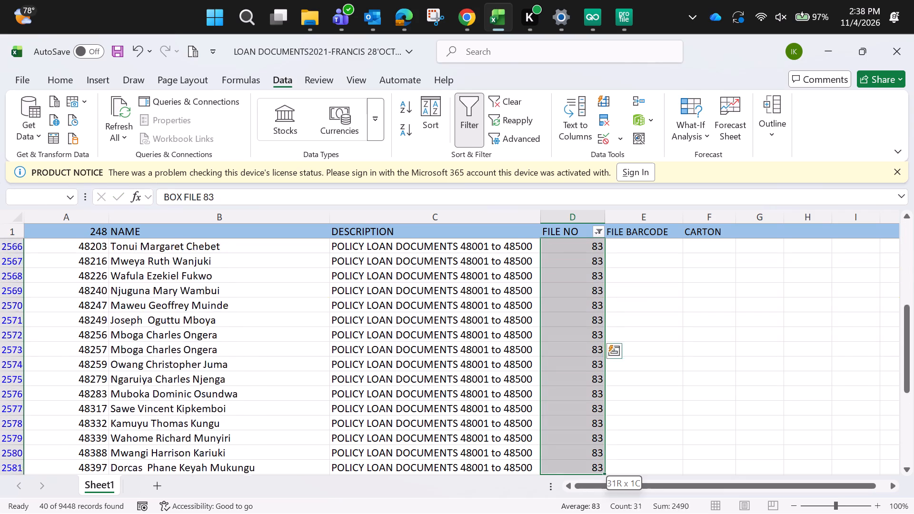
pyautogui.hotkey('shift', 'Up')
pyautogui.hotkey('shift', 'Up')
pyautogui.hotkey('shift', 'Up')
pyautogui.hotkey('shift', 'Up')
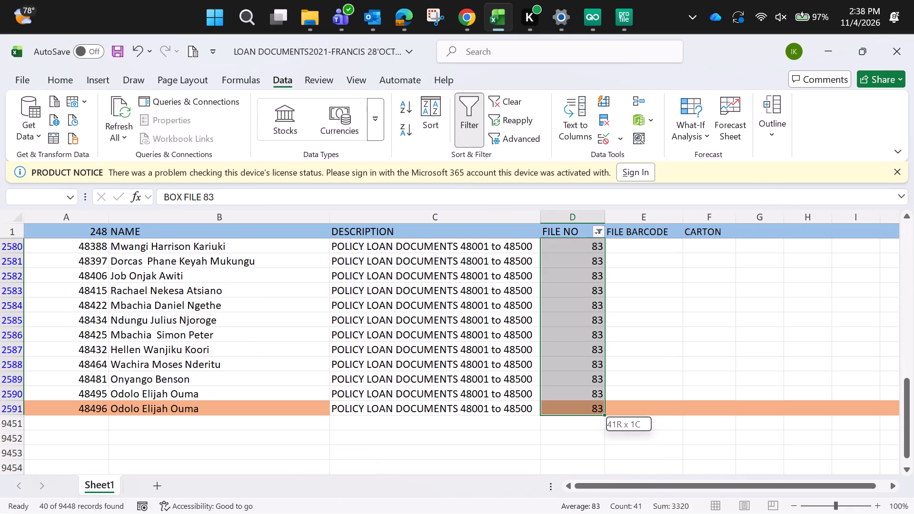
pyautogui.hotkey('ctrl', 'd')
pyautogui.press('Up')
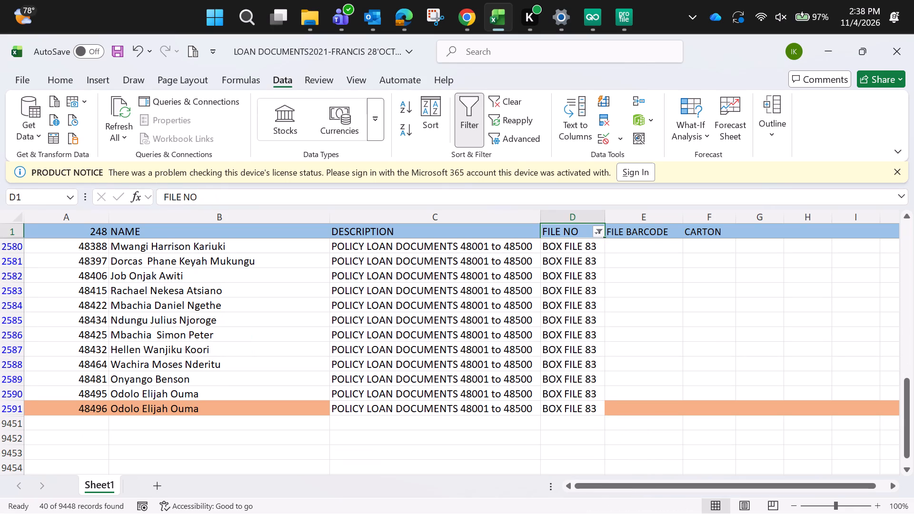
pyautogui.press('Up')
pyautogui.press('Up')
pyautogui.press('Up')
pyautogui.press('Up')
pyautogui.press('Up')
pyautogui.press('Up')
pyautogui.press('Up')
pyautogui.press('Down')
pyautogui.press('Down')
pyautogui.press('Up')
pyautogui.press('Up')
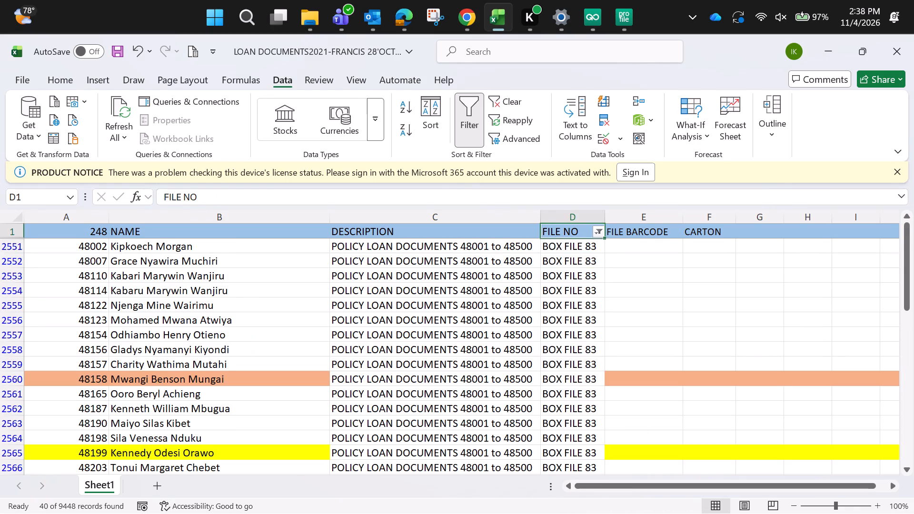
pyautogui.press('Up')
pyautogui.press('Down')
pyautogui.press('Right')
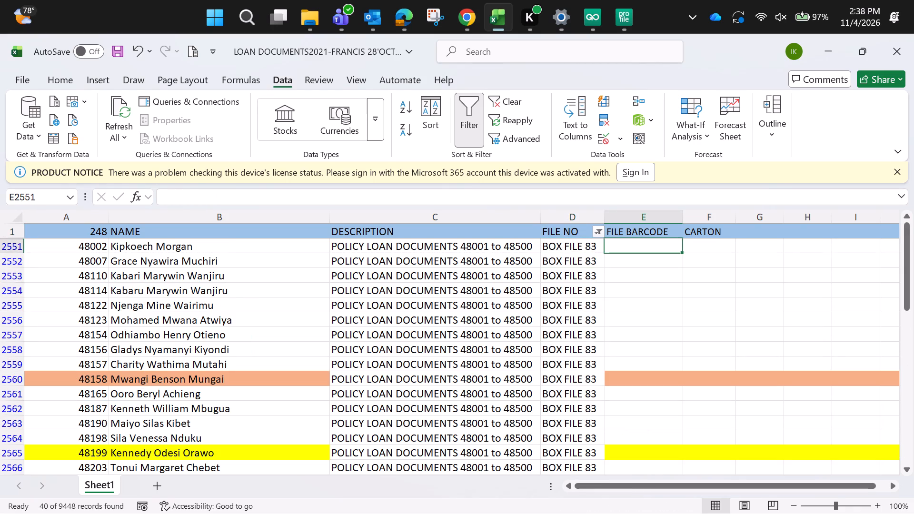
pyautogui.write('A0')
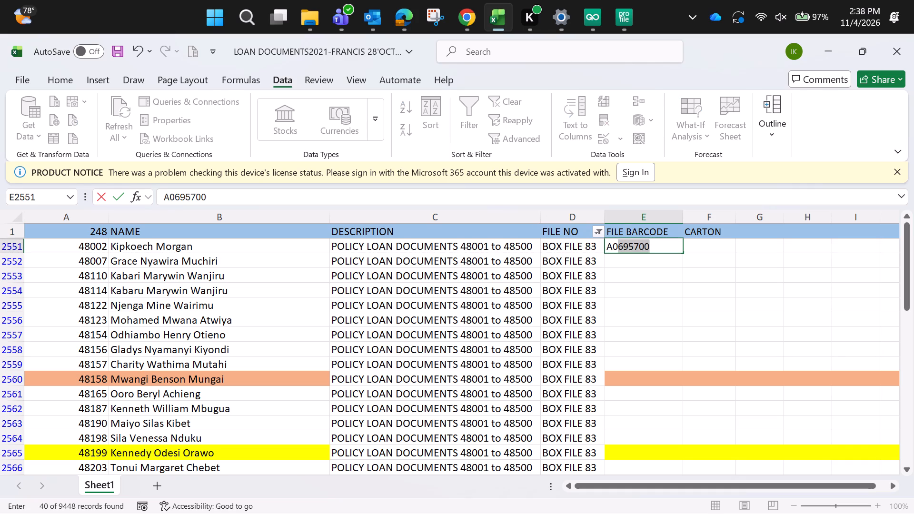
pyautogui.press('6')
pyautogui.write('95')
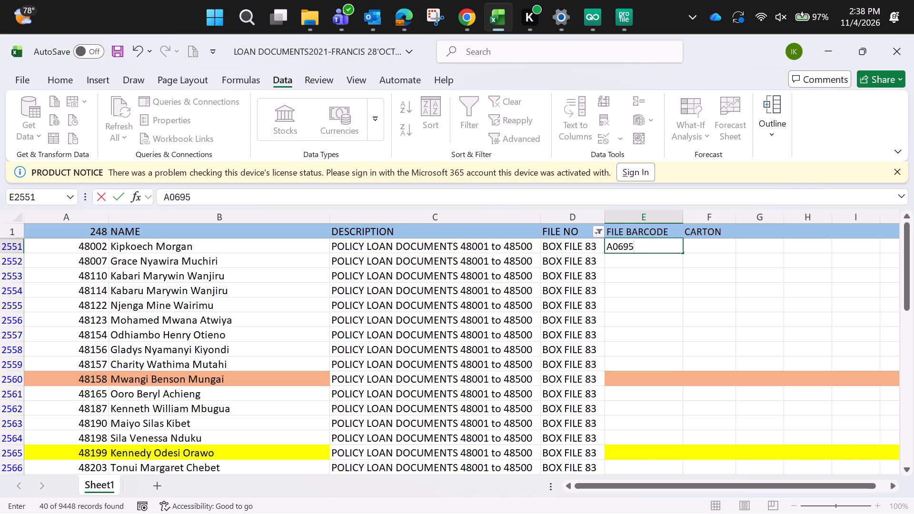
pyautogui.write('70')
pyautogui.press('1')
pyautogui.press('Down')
# Fill the file barcode A0695701 from E2551 down through row 2591.
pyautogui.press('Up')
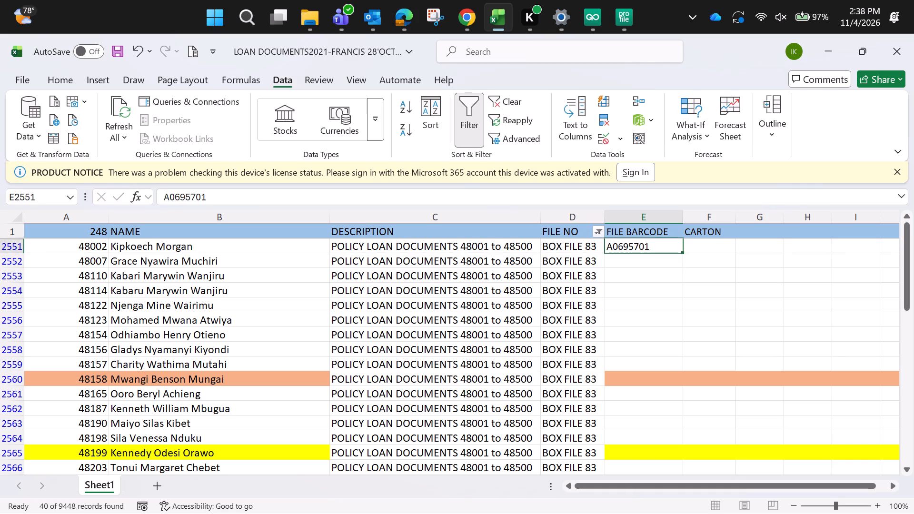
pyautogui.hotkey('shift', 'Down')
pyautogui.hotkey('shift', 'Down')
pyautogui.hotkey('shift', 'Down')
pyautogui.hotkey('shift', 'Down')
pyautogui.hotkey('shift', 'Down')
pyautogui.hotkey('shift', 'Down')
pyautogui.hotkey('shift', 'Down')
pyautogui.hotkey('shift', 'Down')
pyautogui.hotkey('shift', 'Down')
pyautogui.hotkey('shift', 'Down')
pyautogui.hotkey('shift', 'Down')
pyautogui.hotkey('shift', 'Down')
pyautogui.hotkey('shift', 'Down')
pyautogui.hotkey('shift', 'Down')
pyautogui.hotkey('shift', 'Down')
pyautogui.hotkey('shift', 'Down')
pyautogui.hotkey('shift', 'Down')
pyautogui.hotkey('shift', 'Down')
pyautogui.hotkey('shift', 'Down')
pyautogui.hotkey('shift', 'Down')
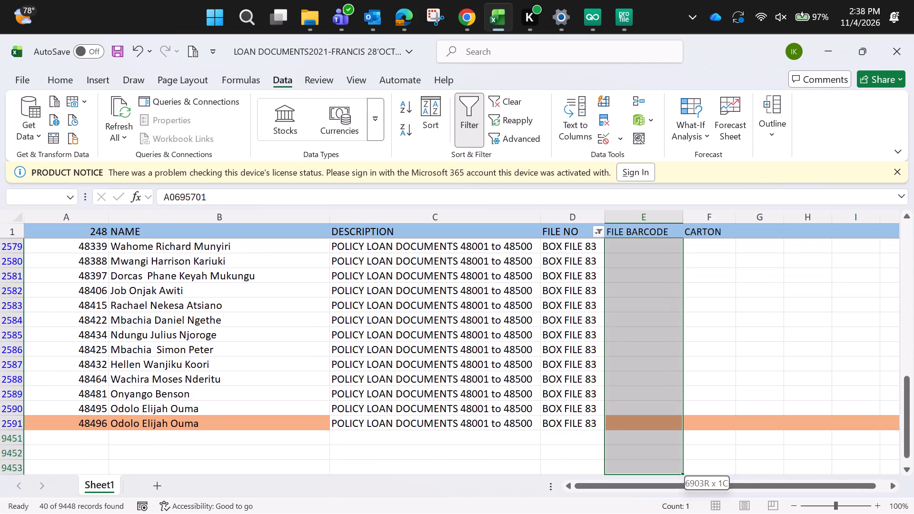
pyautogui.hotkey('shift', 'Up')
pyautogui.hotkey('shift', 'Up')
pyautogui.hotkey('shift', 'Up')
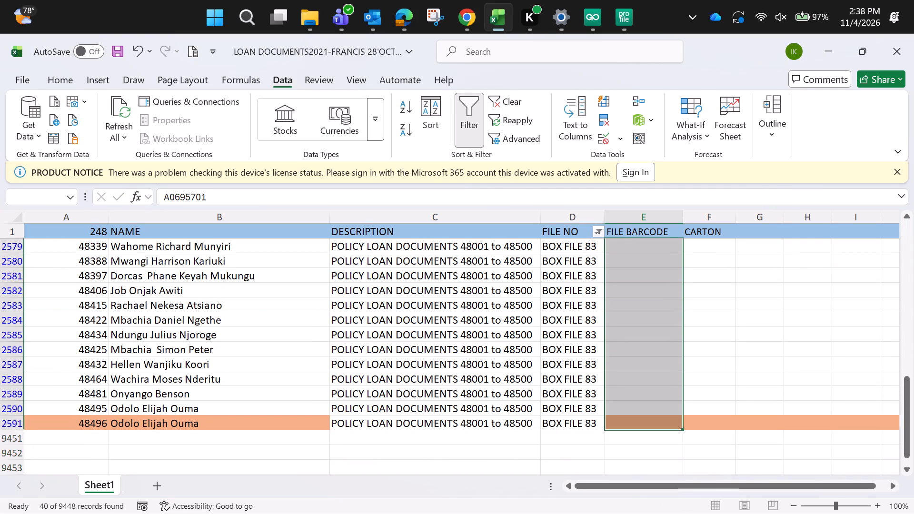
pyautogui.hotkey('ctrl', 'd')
# Enter the carton number N025473 for record 48002 in F2551.
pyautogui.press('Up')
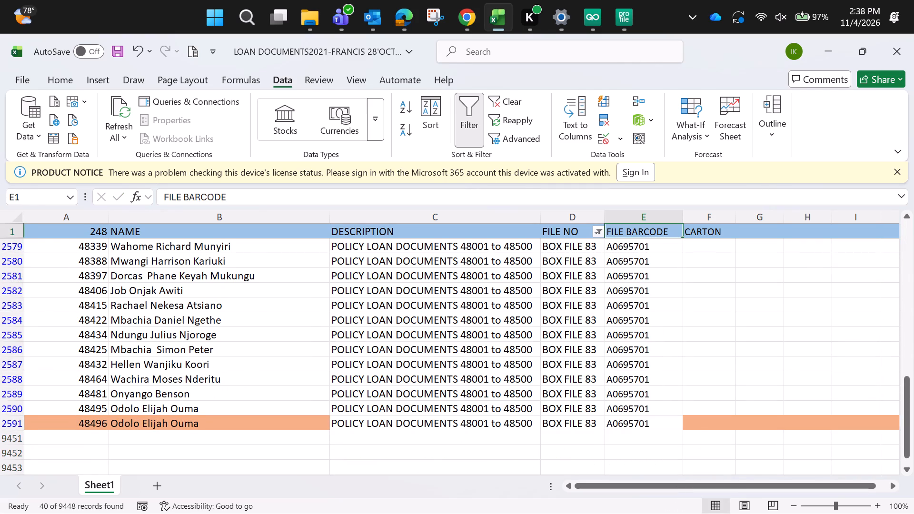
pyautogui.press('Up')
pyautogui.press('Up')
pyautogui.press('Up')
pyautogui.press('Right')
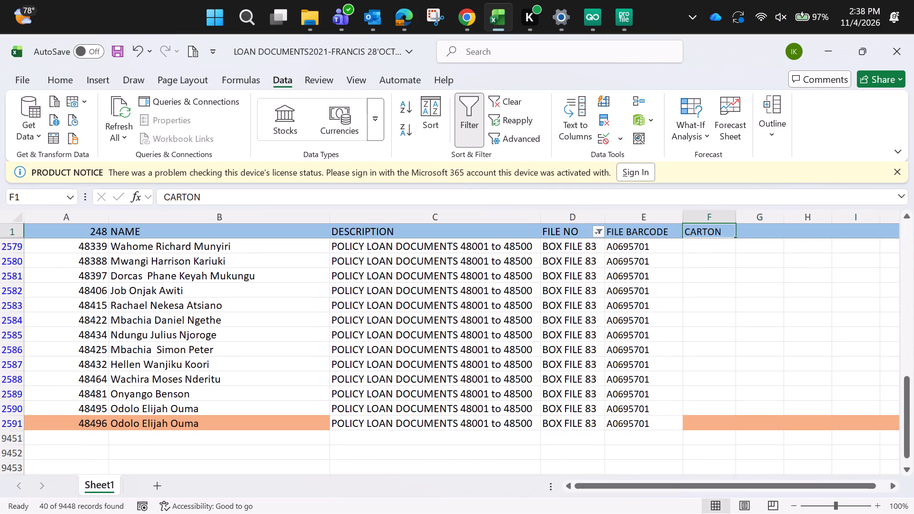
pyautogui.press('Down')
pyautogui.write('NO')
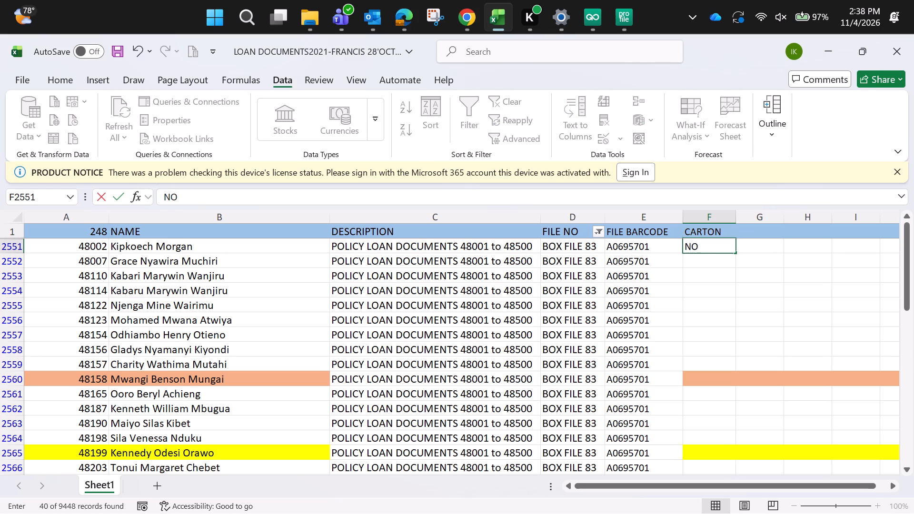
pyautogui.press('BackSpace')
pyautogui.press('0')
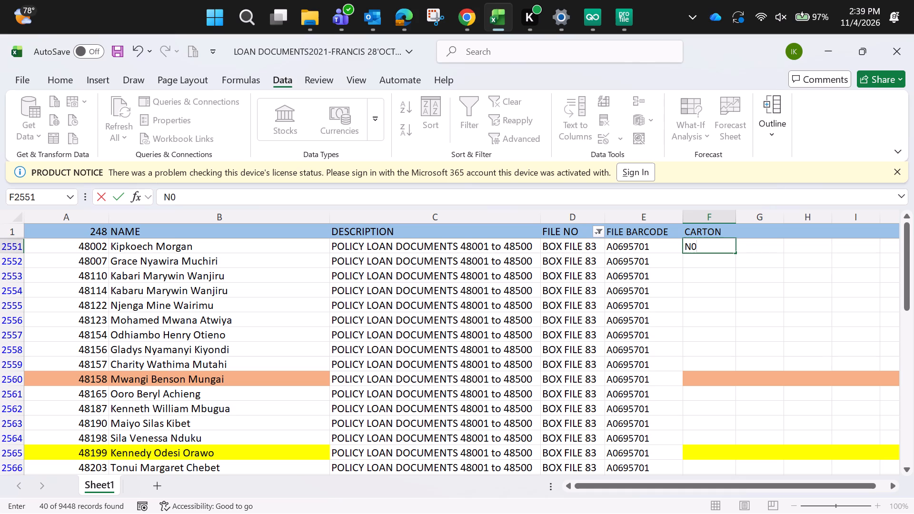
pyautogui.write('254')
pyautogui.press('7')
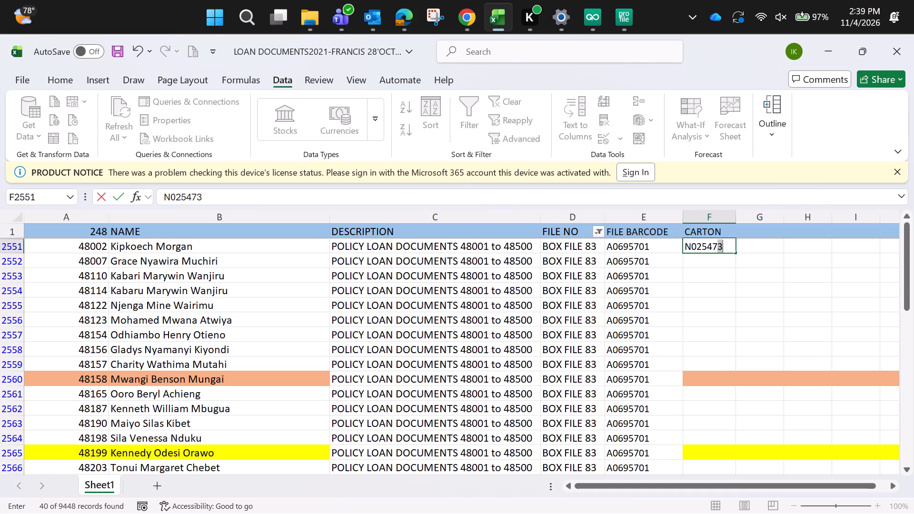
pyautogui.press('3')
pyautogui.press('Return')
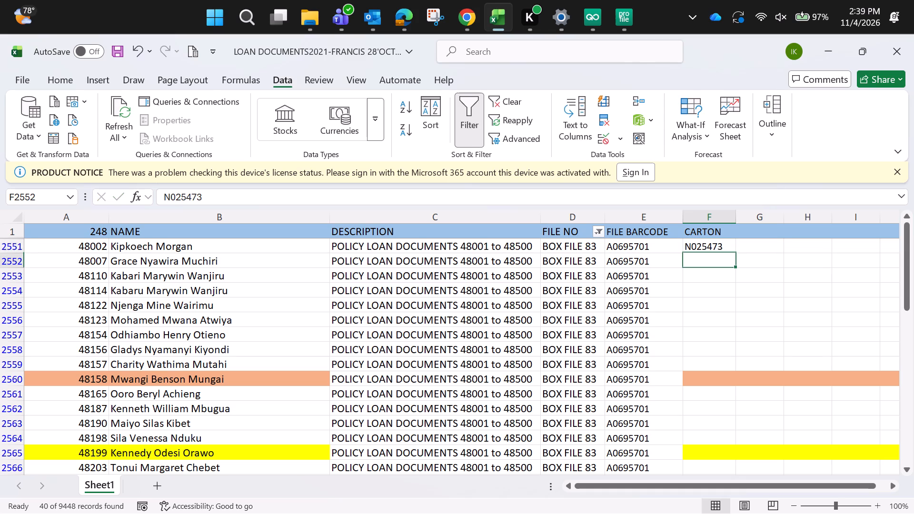
# Fill the carton number N025473 from F2551 down through row 2591.
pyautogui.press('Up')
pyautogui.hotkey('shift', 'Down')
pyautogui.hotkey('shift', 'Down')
pyautogui.hotkey('shift', 'Down')
pyautogui.hotkey('shift', 'Down')
pyautogui.hotkey('shift', 'Down')
pyautogui.hotkey('shift', 'Down')
pyautogui.hotkey('shift', 'Down')
pyautogui.hotkey('shift', 'Down')
pyautogui.hotkey('shift', 'Down')
pyautogui.hotkey('shift', 'Down')
pyautogui.hotkey('shift', 'Down')
pyautogui.hotkey('shift', 'Down')
pyautogui.hotkey('shift', 'Down')
pyautogui.hotkey('shift', 'Down')
pyautogui.hotkey('shift', 'Down')
pyautogui.hotkey('shift', 'Down')
pyautogui.hotkey('shift', 'Down')
pyautogui.hotkey('shift', 'Down')
pyautogui.hotkey('shift', 'Down')
pyautogui.hotkey('shift', 'Down')
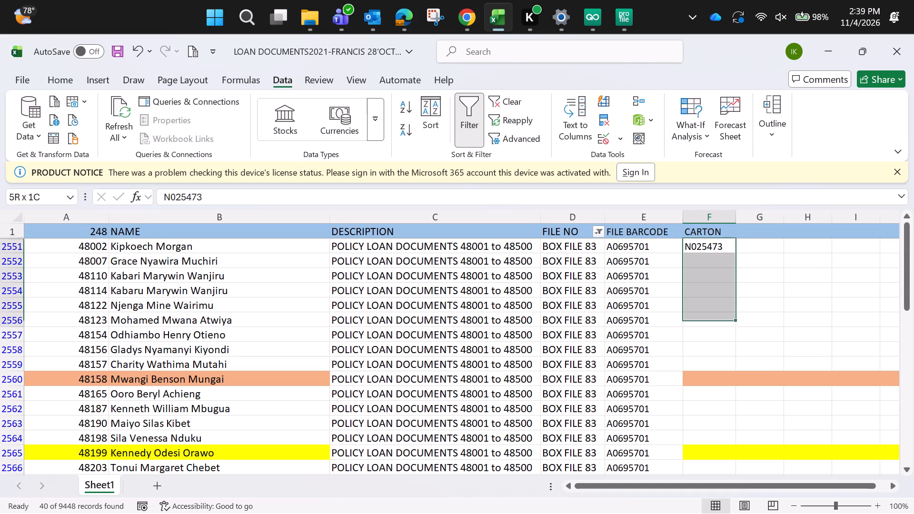
pyautogui.hotkey('shift', 'Down')
pyautogui.hotkey('shift', 'Down')
pyautogui.hotkey('shift', 'Down')
pyautogui.hotkey('shift', 'Down')
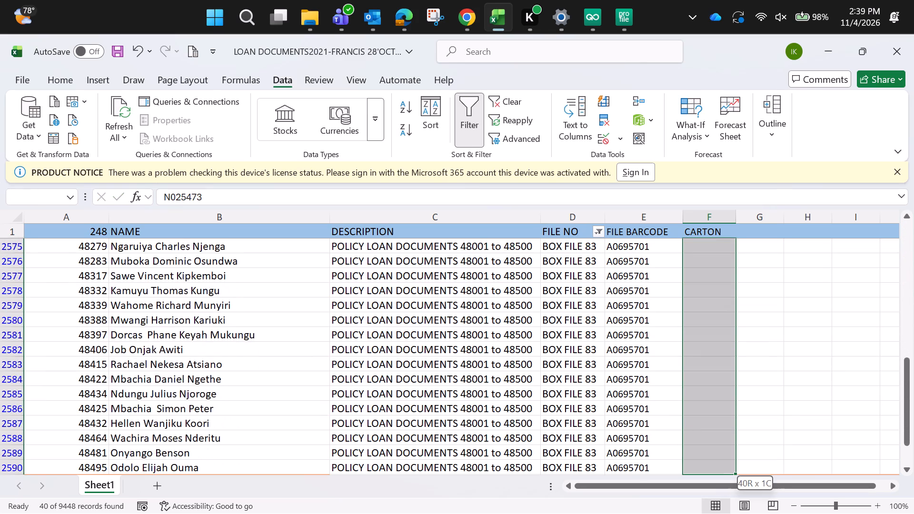
pyautogui.hotkey('shift', 'Down')
pyautogui.hotkey('shift', 'Down')
pyautogui.hotkey('shift', 'Up')
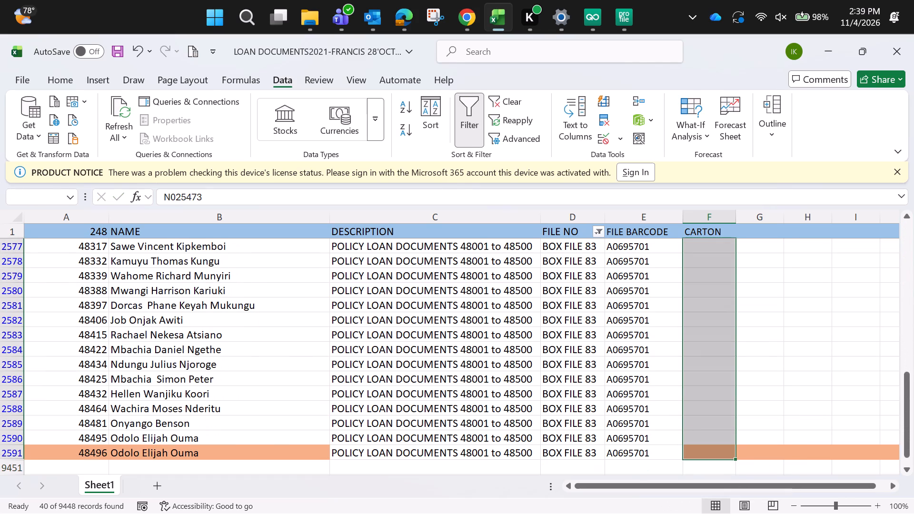
pyautogui.hotkey('ctrl', 'd')
# Clear the carton number and file barcode of the orange-highlighted record 48158 in row 2560.
pyautogui.press('Up')
pyautogui.press('Up')
pyautogui.press('Up')
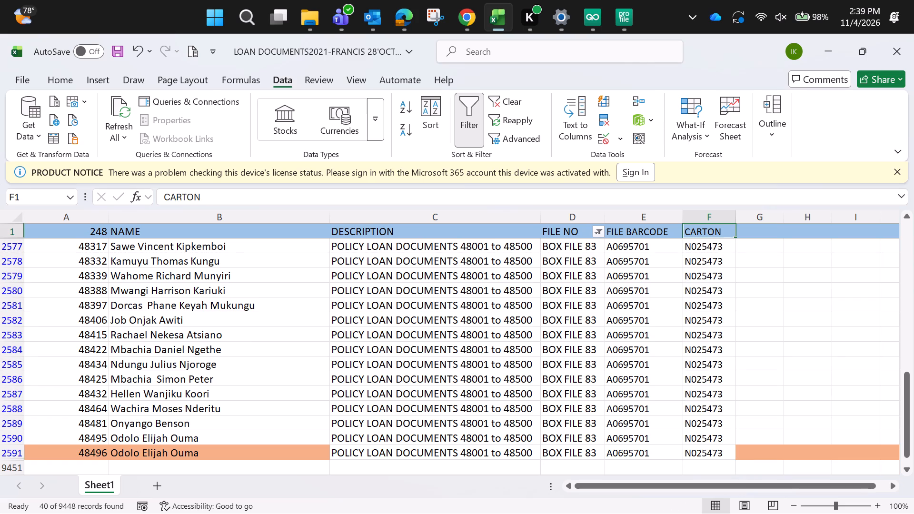
pyautogui.press('Up')
pyautogui.press('Down')
pyautogui.press('Down')
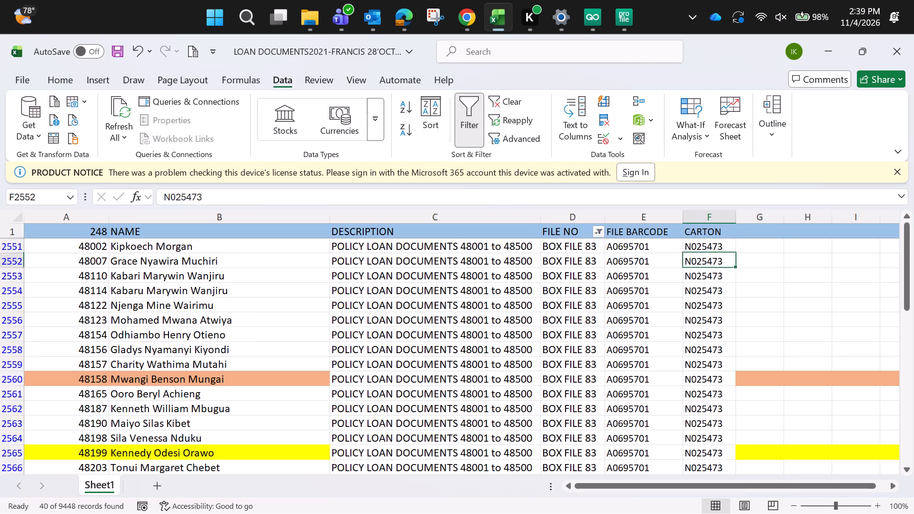
pyautogui.press('Down')
pyautogui.press('Down')
pyautogui.press('Down')
pyautogui.press('Down')
pyautogui.press('Down')
pyautogui.press('Down')
pyautogui.press('Down')
pyautogui.press('Down')
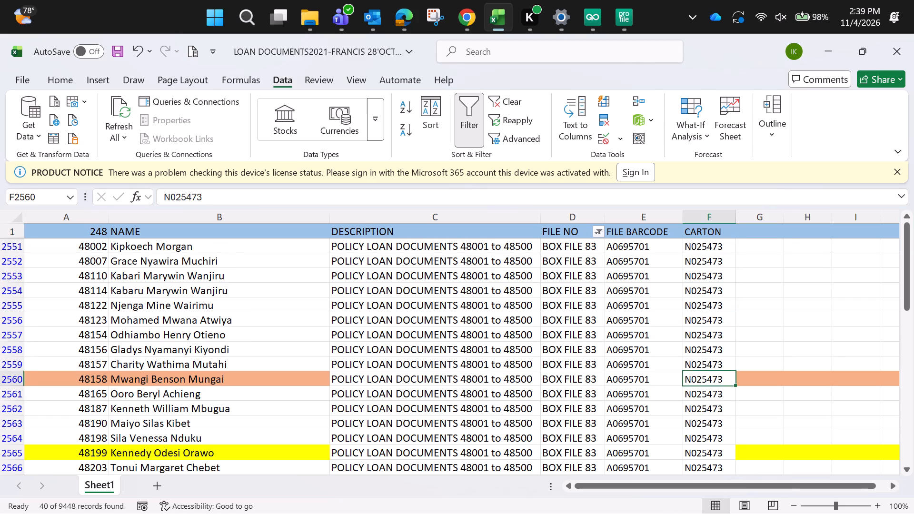
pyautogui.press('Delete')
pyautogui.press('Left')
pyautogui.press('Delete')
# Clear the file barcode and carton number of the yellow-highlighted record 48199 in row 2565.
pyautogui.press('Down')
pyautogui.press('Down')
pyautogui.press('Down')
pyautogui.press('Down')
pyautogui.press('Down')
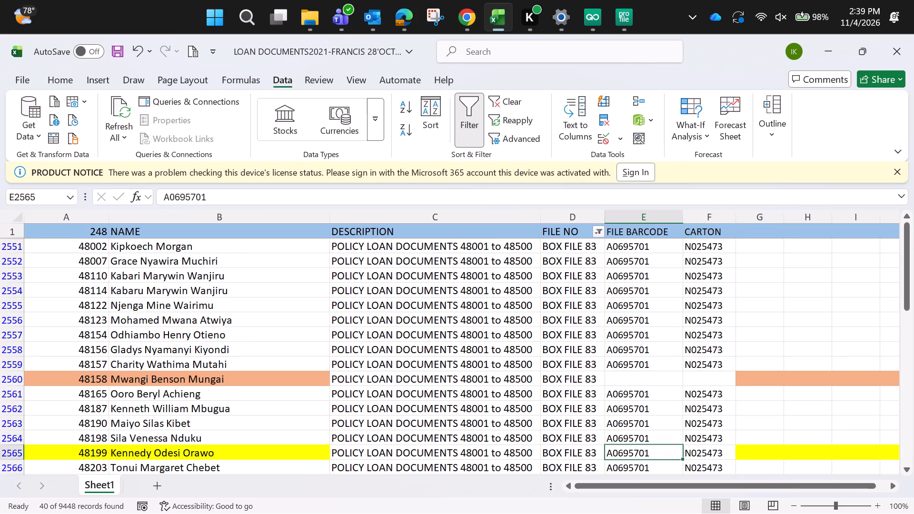
pyautogui.press('Delete')
pyautogui.press('Right')
pyautogui.press('Delete')
# Clear the carton number and file barcode of the orange-highlighted record 48496 in row 2591.
pyautogui.press('Down')
pyautogui.press('Down')
pyautogui.press('Down')
pyautogui.press('Down')
pyautogui.press('Down')
pyautogui.press('Down')
pyautogui.press('Down')
pyautogui.press('Down')
pyautogui.press('Down')
pyautogui.press('Down')
pyautogui.press('Down')
pyautogui.press('Down')
pyautogui.press('Down')
pyautogui.press('Down')
pyautogui.press('Down')
pyautogui.press('Down')
pyautogui.press('Down')
pyautogui.press('Down')
pyautogui.press('Down')
pyautogui.press('Down')
pyautogui.press('Down')
pyautogui.press('Down')
pyautogui.press('Down')
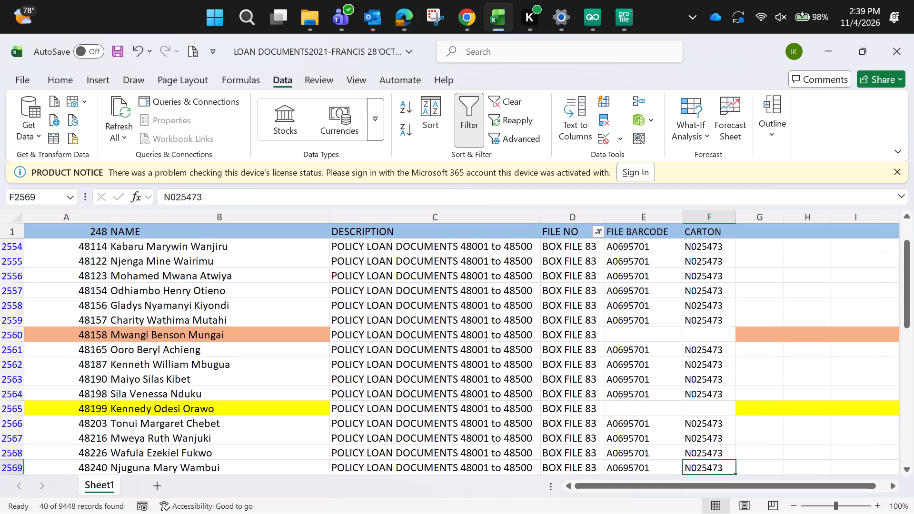
pyautogui.press('Up')
pyautogui.press('Up')
pyautogui.press('Up')
pyautogui.press('Up')
pyautogui.press('Up')
pyautogui.press('Up')
pyautogui.press('Up')
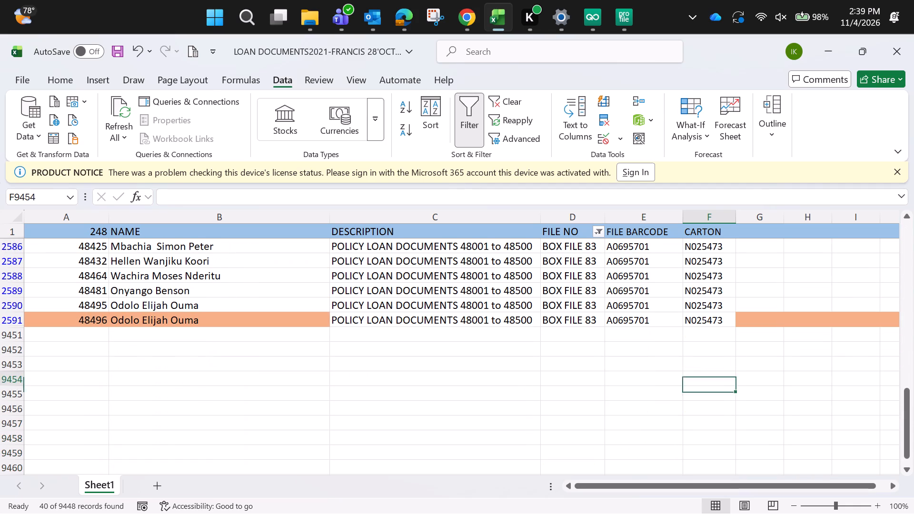
pyautogui.press('Up')
pyautogui.press('Up')
pyautogui.press('Up')
pyautogui.press('Delete')
pyautogui.press('Left')
pyautogui.press('Delete')
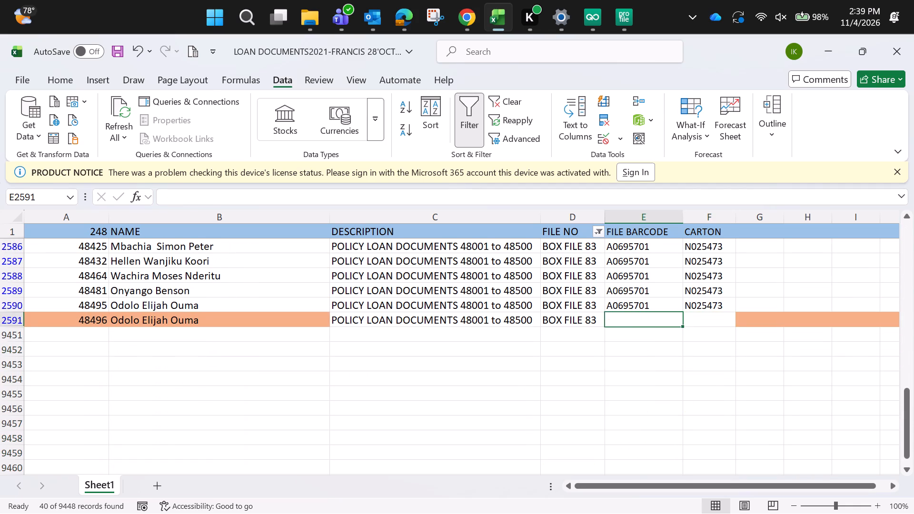
# Return to the header row of the filtered list and save the workbook.
pyautogui.press('Up')
pyautogui.press('Up')
pyautogui.press('Up')
pyautogui.press('Up')
pyautogui.press('Up')
pyautogui.press('Up')
pyautogui.press('Up')
pyautogui.press('Up')
pyautogui.press('Up')
pyautogui.press('Up')
pyautogui.press('Up')
pyautogui.press('Up')
pyautogui.press('Up')
pyautogui.press('Up')
pyautogui.press('Up')
pyautogui.press('Up')
pyautogui.press('Up')
pyautogui.press('Up')
pyautogui.press('Up')
pyautogui.press('Up')
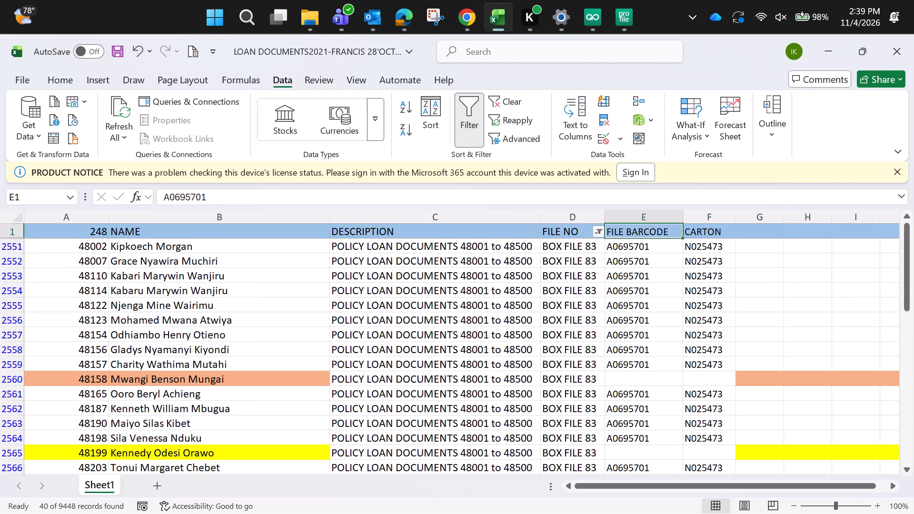
pyautogui.hotkey('ctrl', 's')
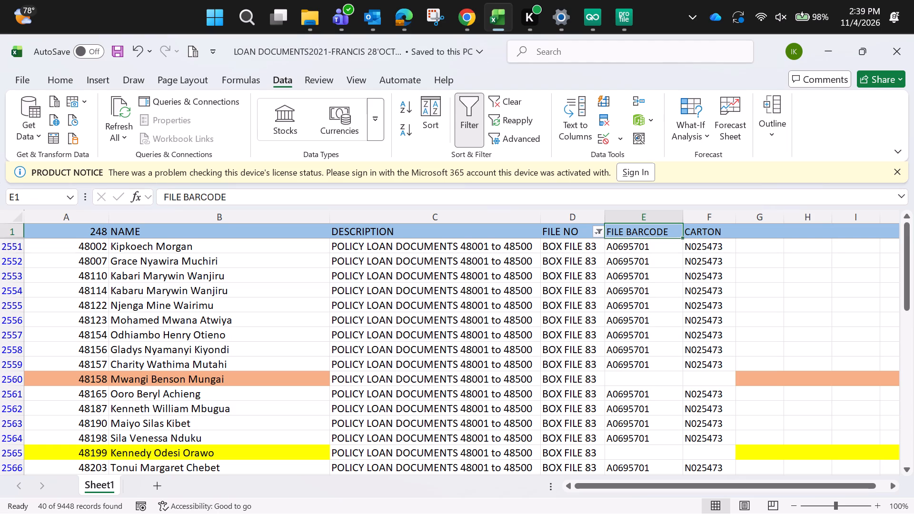
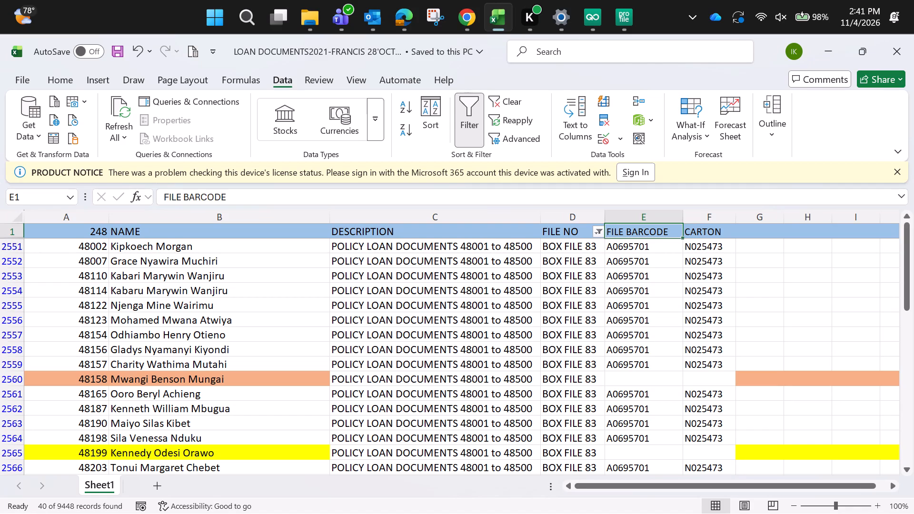
# Filter the FILE NO column to show only file 81 and go to the first of its records.
pyautogui.click(594, 227)
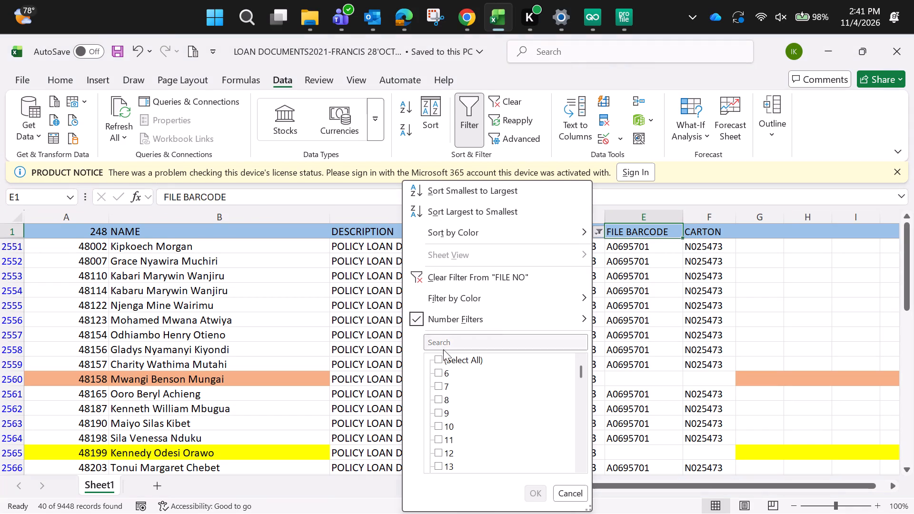
pyautogui.click(439, 336)
pyautogui.click(439, 342)
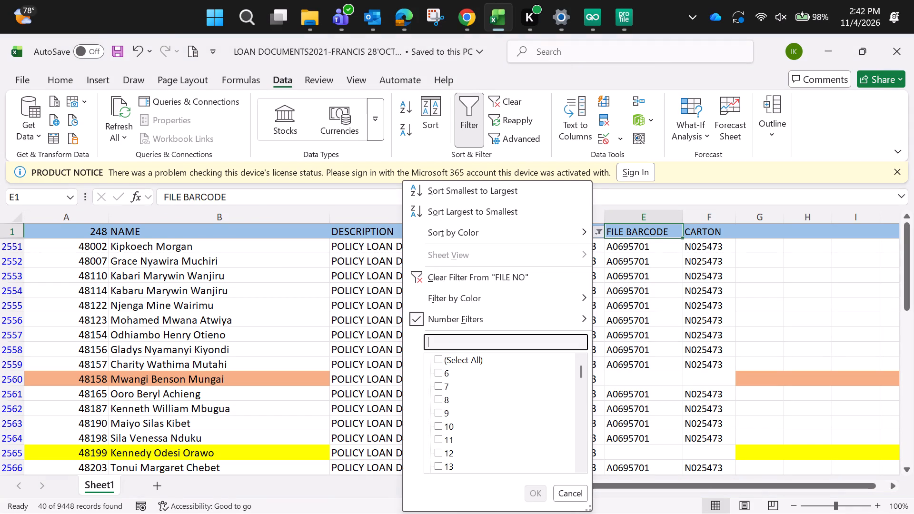
pyautogui.write('81')
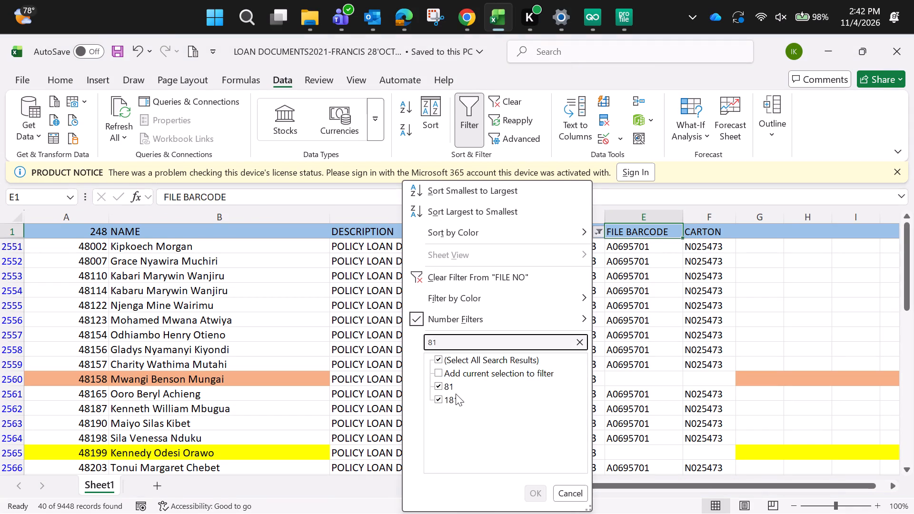
pyautogui.click(436, 398)
pyautogui.click(542, 497)
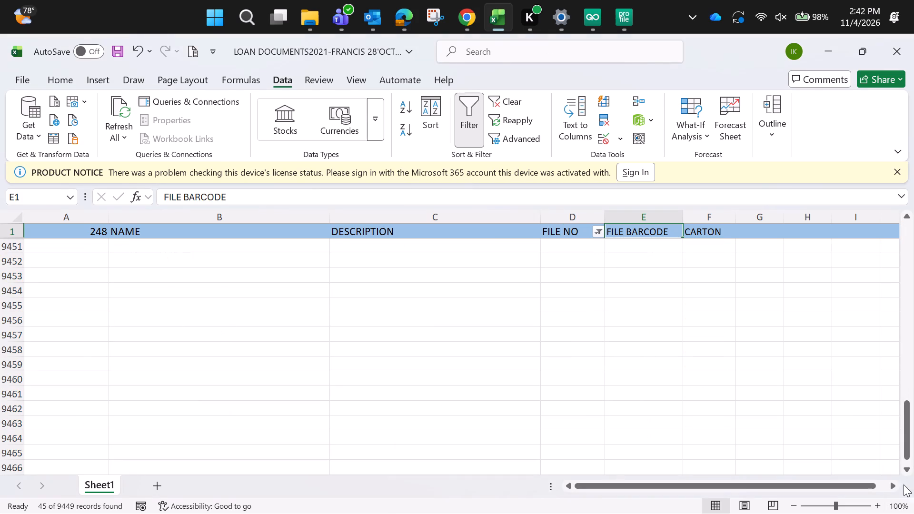
pyautogui.moveTo(908, 440); pyautogui.dragTo(913, 268)
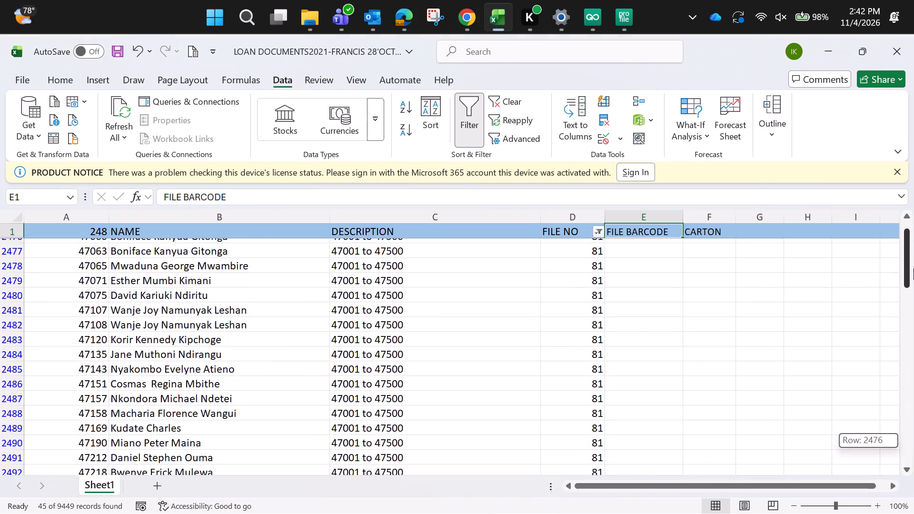
pyautogui.moveTo(913, 268); pyautogui.dragTo(913, 185)
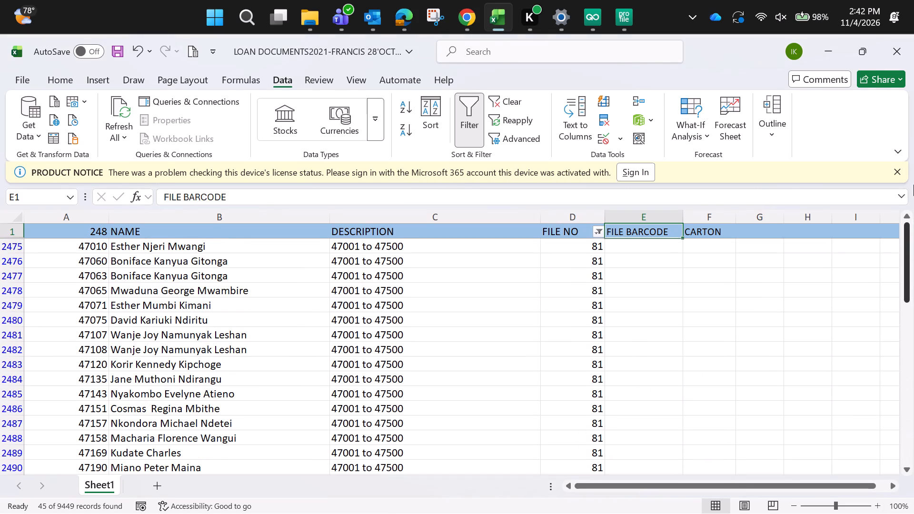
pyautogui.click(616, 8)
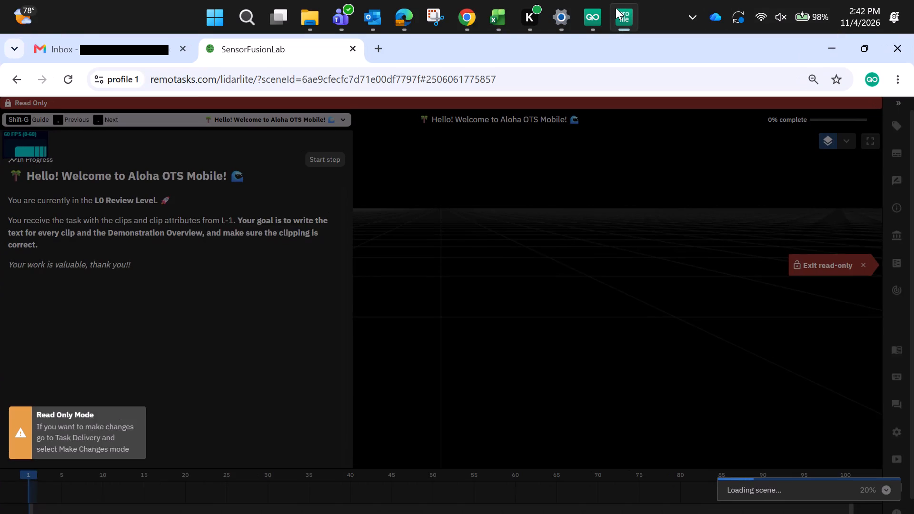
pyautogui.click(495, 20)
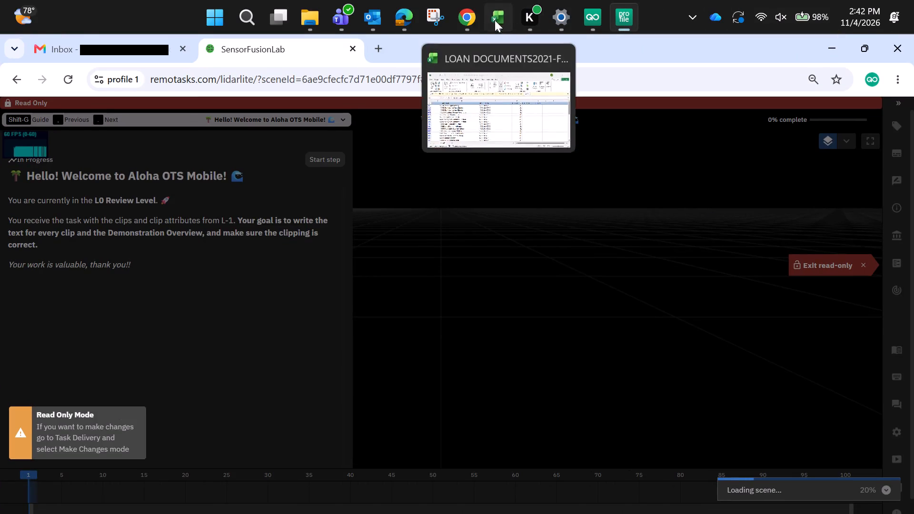
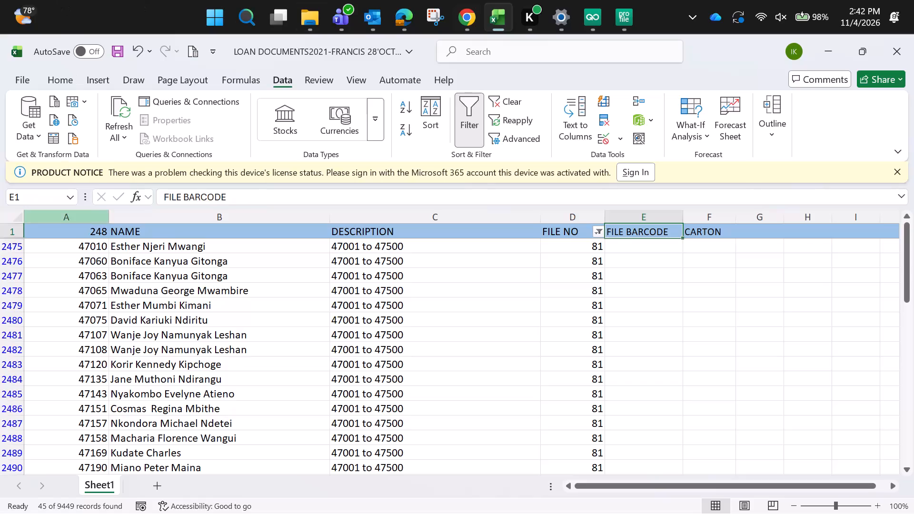
# Check the file 81 records one by one down the number column, from row 2475 to row 2486.
pyautogui.click(77, 247)
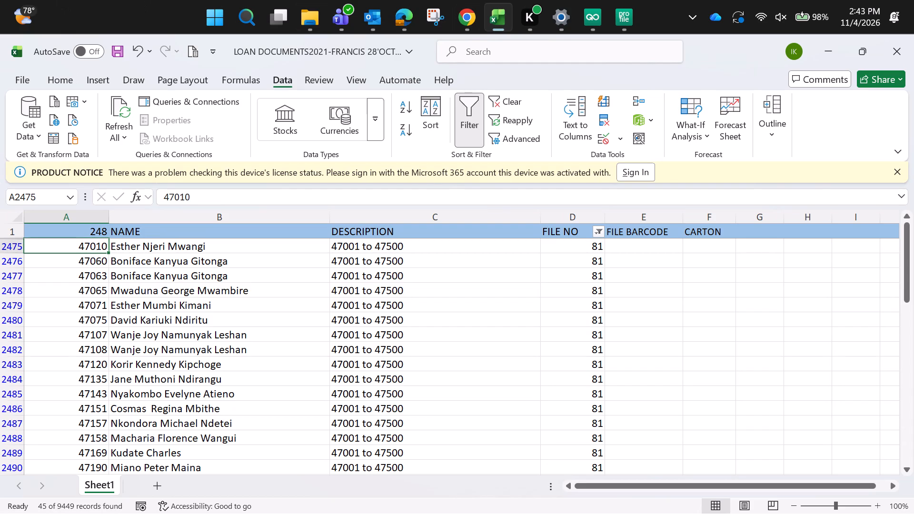
pyautogui.press('Down')
pyautogui.press('Down')
pyautogui.press('Down')
pyautogui.press('Down')
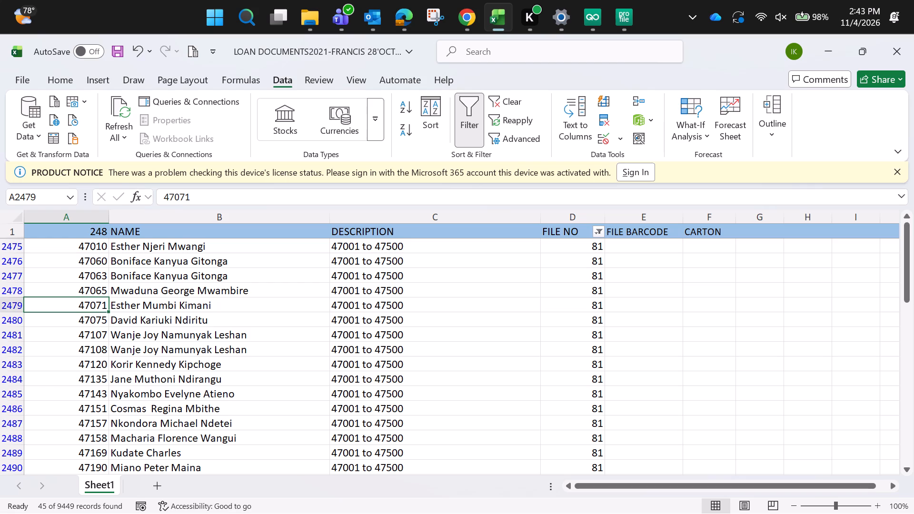
pyautogui.press('Down')
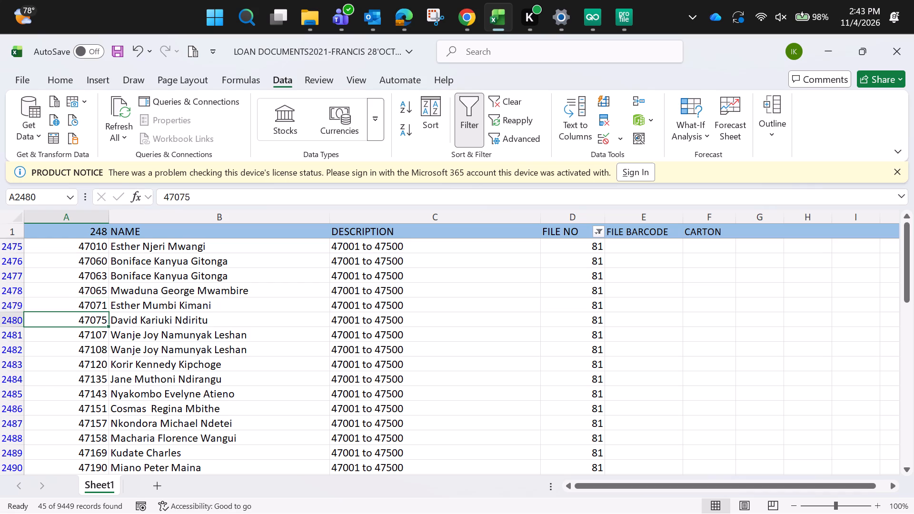
pyautogui.press('Down')
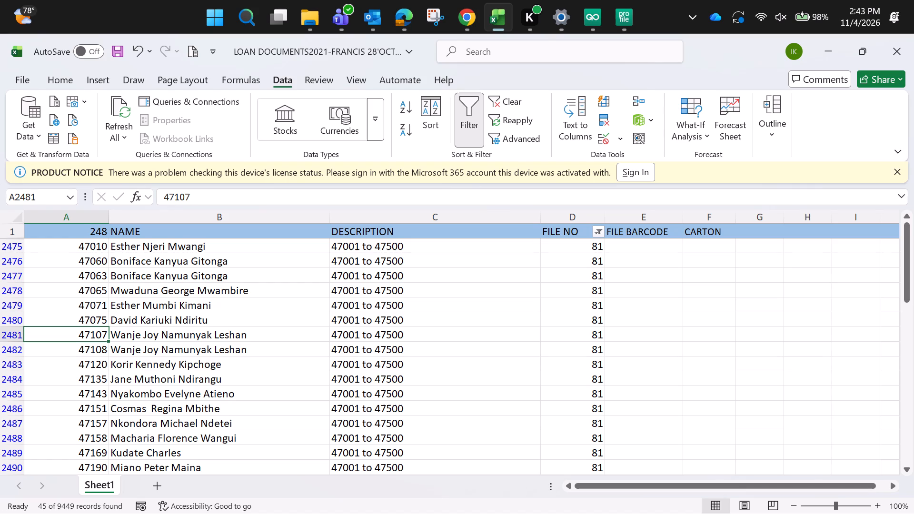
pyautogui.press('Down')
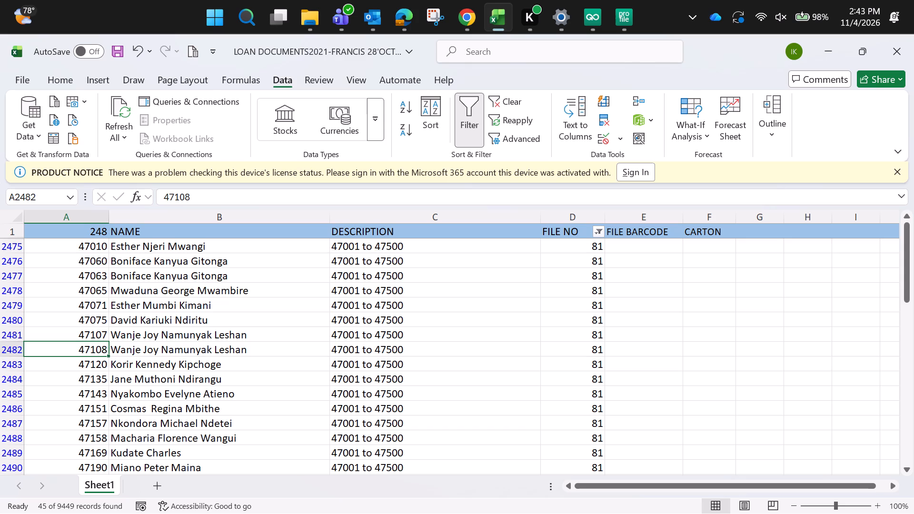
pyautogui.press('Down')
pyautogui.press('Down')
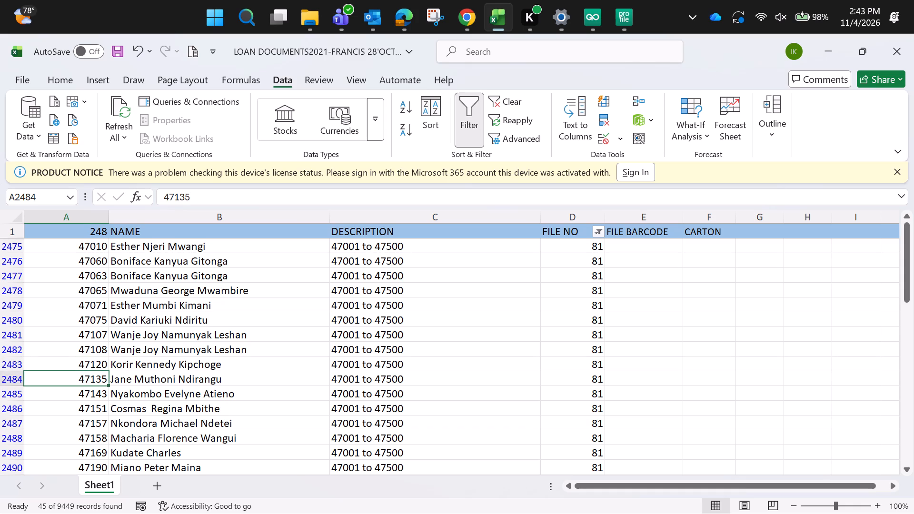
pyautogui.press('Down')
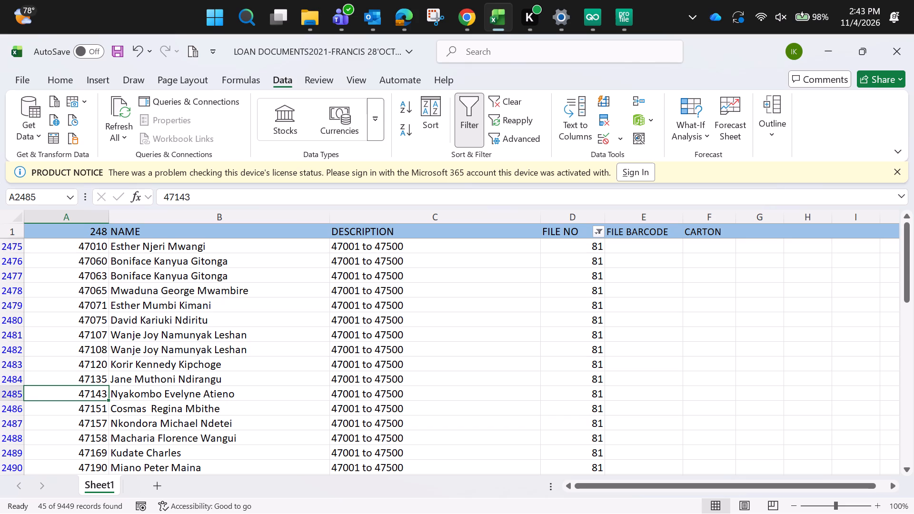
pyautogui.press('Down')
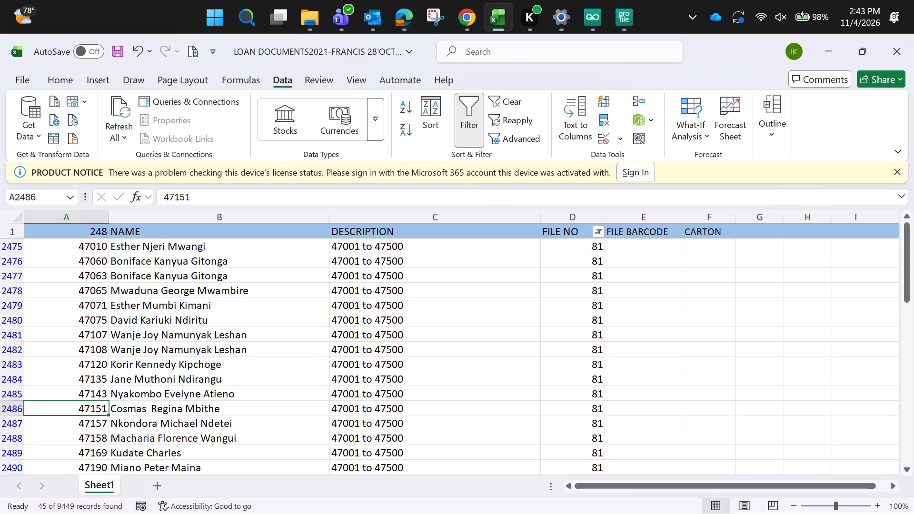
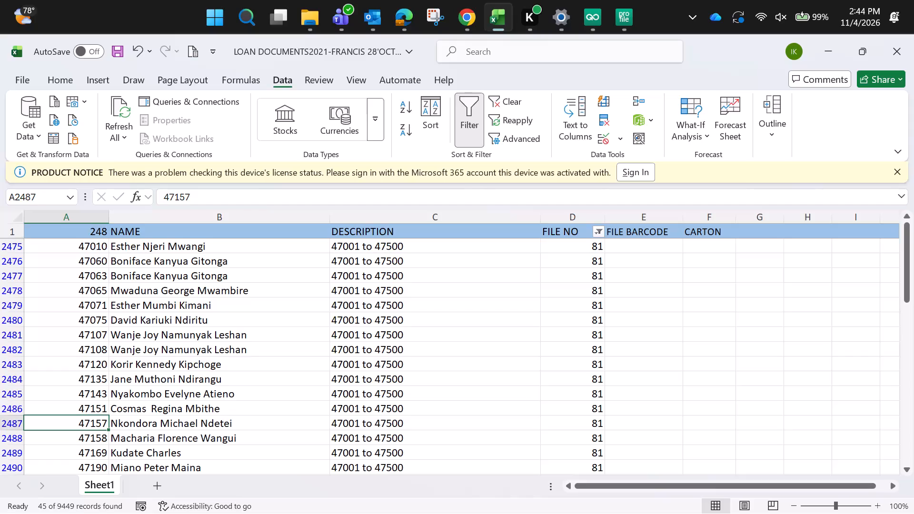
# Highlight the entire row 2488, record 47158, with yellow fill.
pyautogui.click(2, 437)
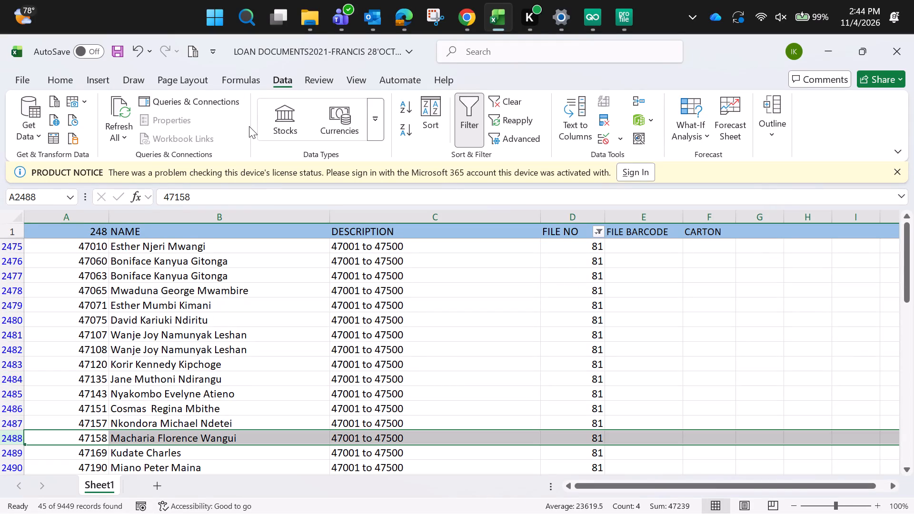
pyautogui.click(68, 75)
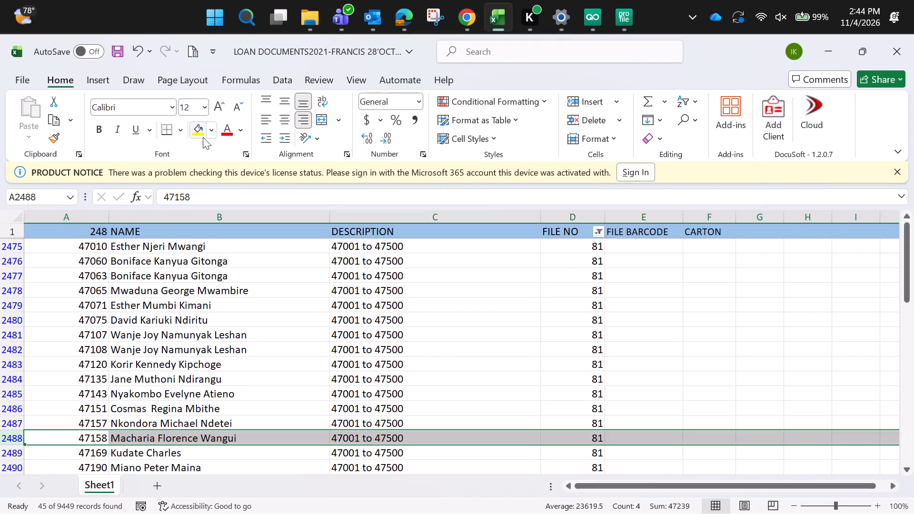
pyautogui.click(196, 133)
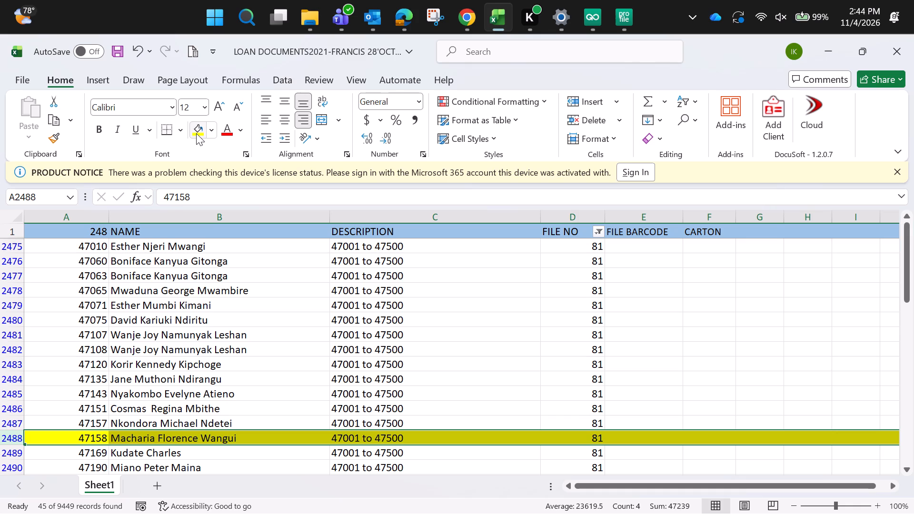
# Check the file 81 records one by one down the number column, from row 2489 to row 2503.
pyautogui.press('Down')
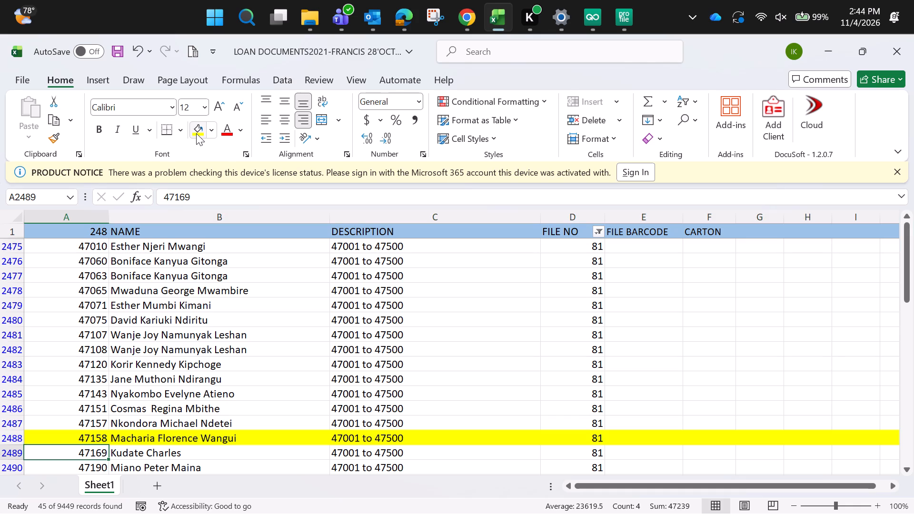
pyautogui.press('Down')
pyautogui.press('Down')
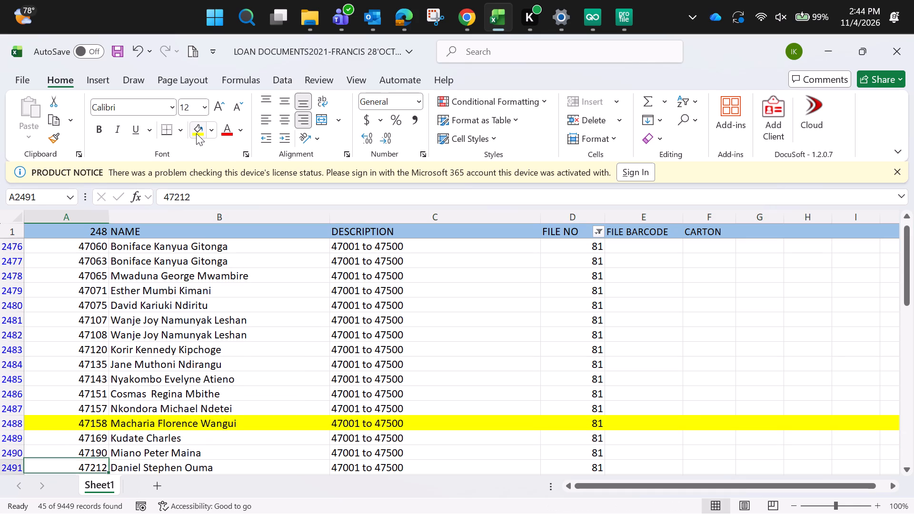
pyautogui.press('Down')
pyautogui.press('Up')
pyautogui.press('Up')
pyautogui.press('Down')
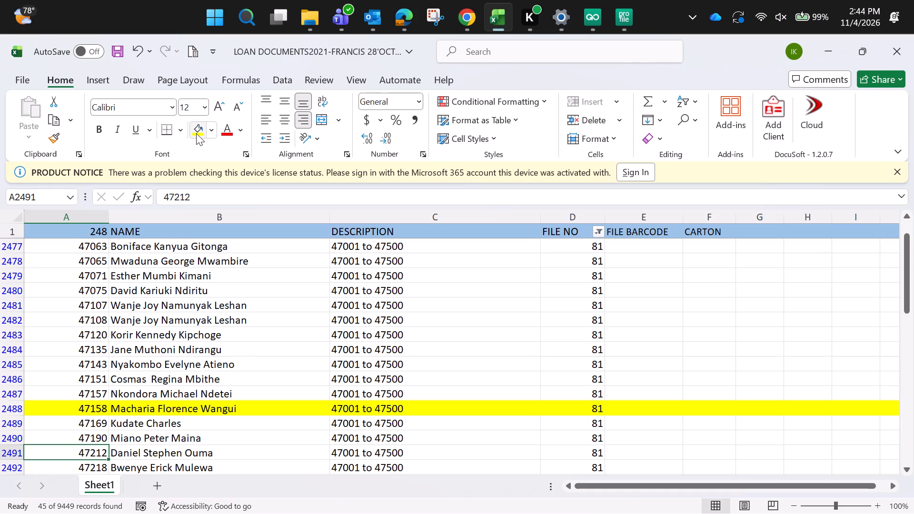
pyautogui.press('Down')
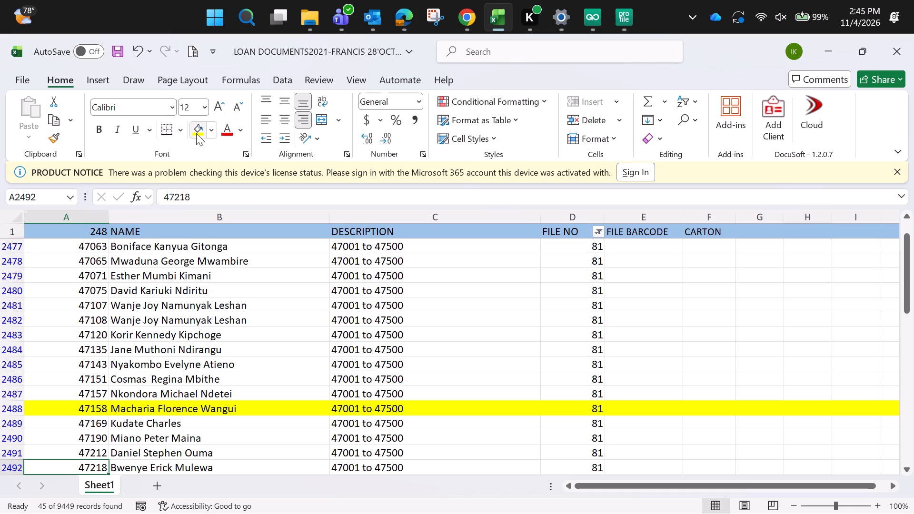
pyautogui.press('Down')
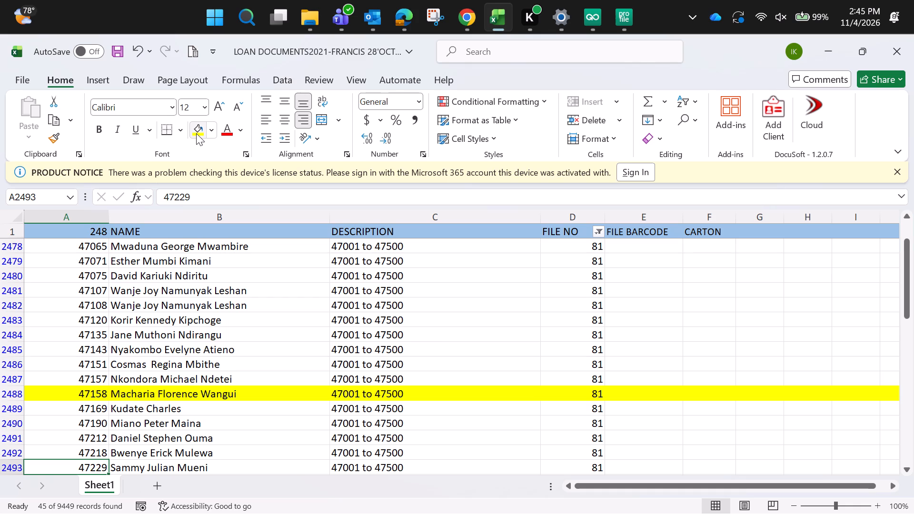
pyautogui.press('Down')
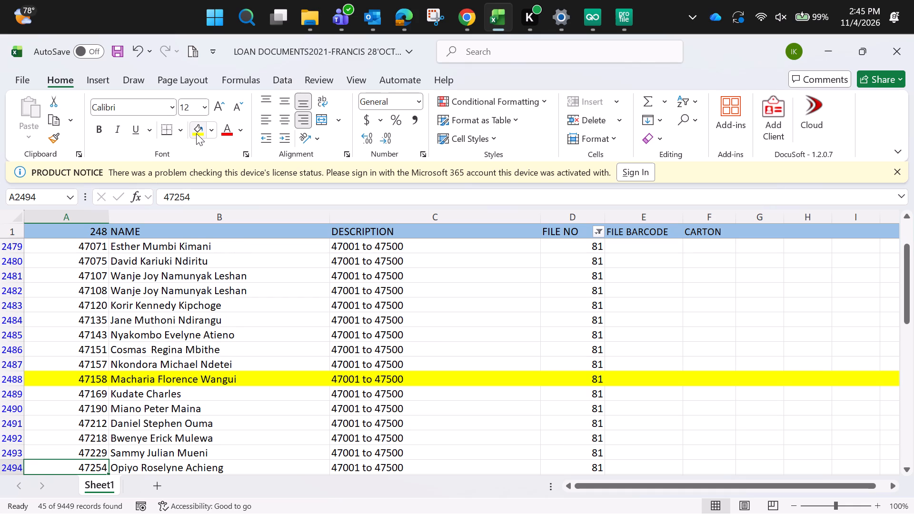
pyautogui.press('Down')
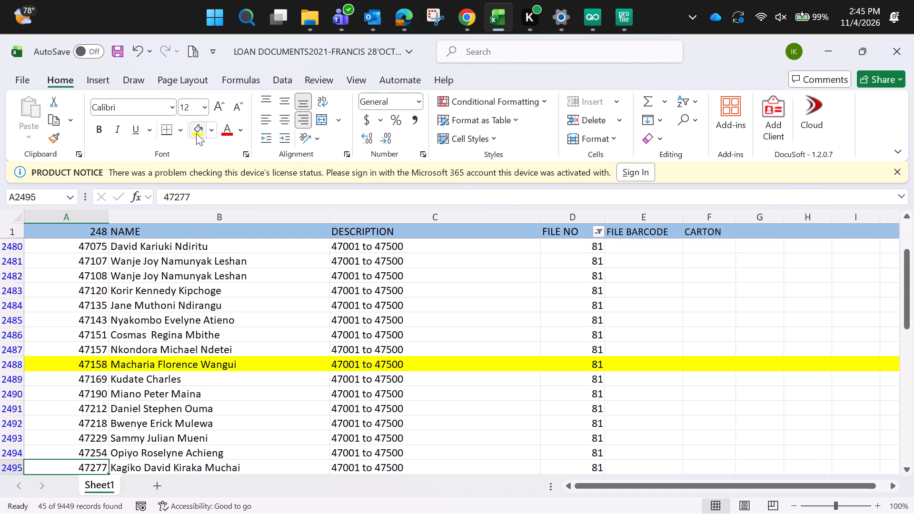
pyautogui.press('Down')
pyautogui.press('Down')
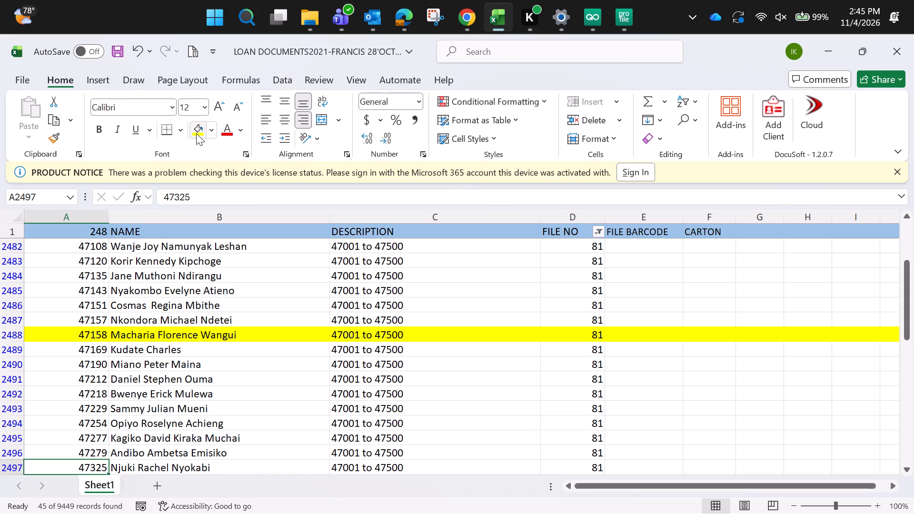
pyautogui.press('Down')
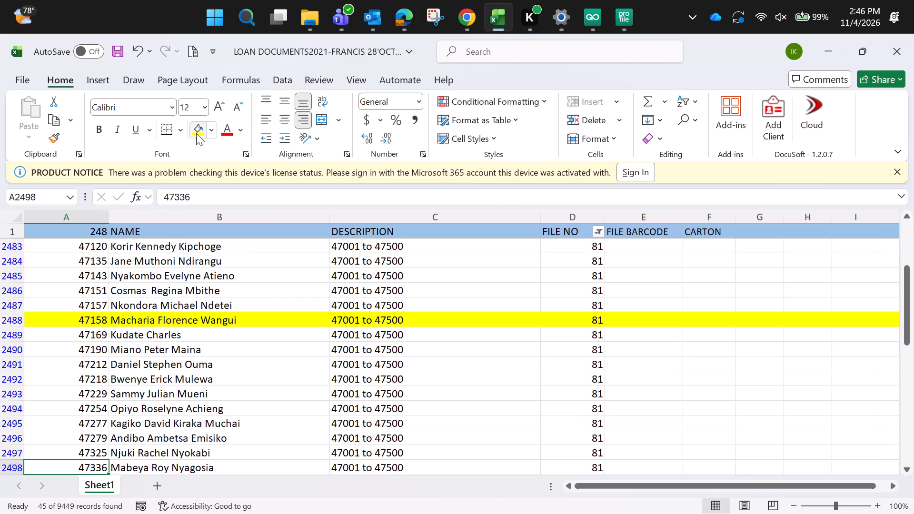
pyautogui.press('Down')
pyautogui.press('Down')
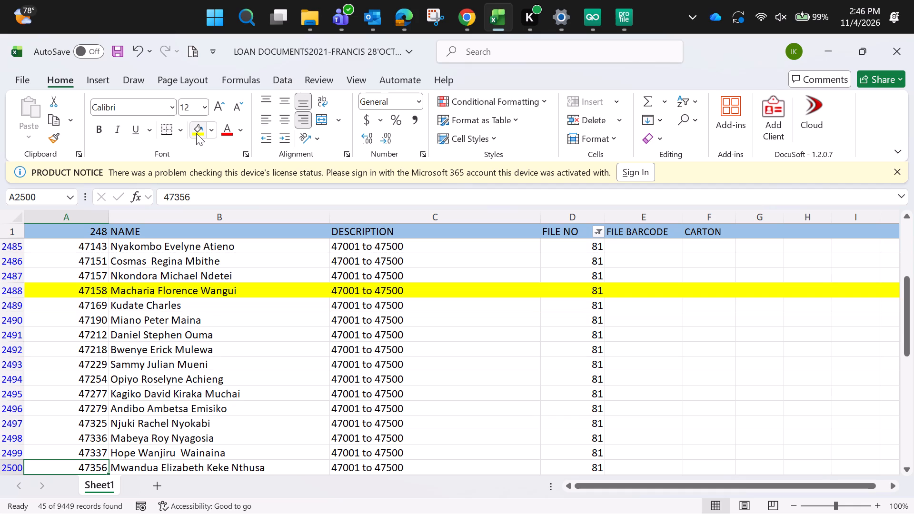
pyautogui.press('Down')
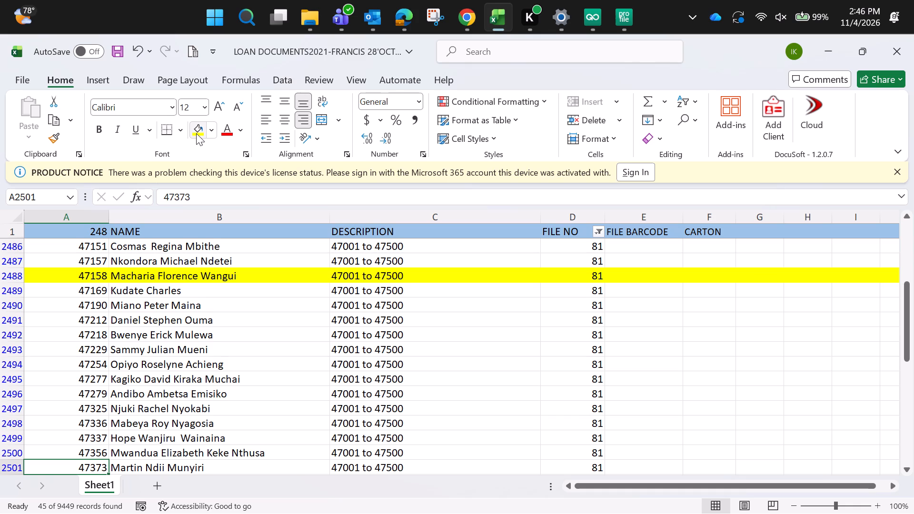
pyautogui.press('Down')
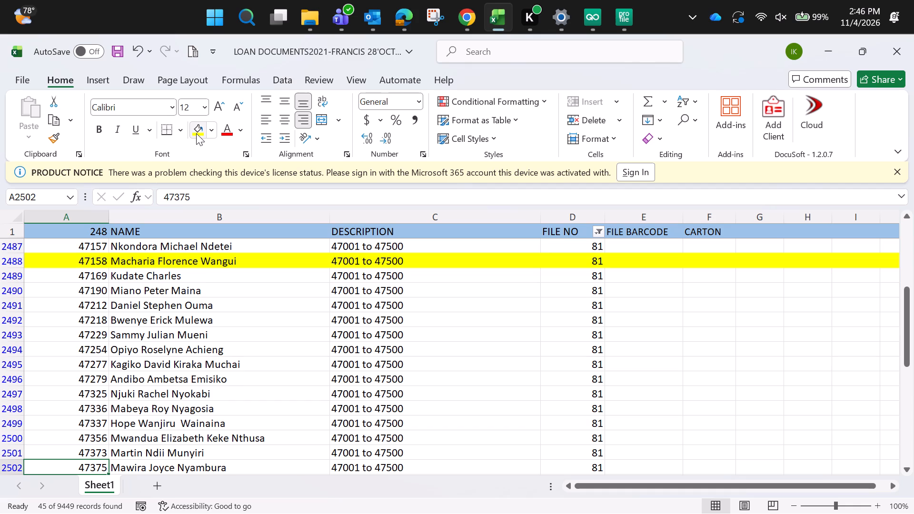
pyautogui.press('Down')
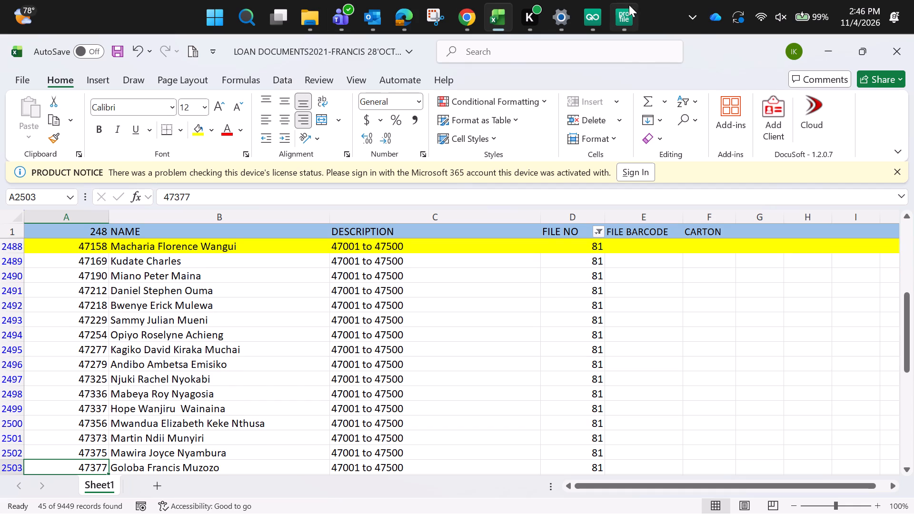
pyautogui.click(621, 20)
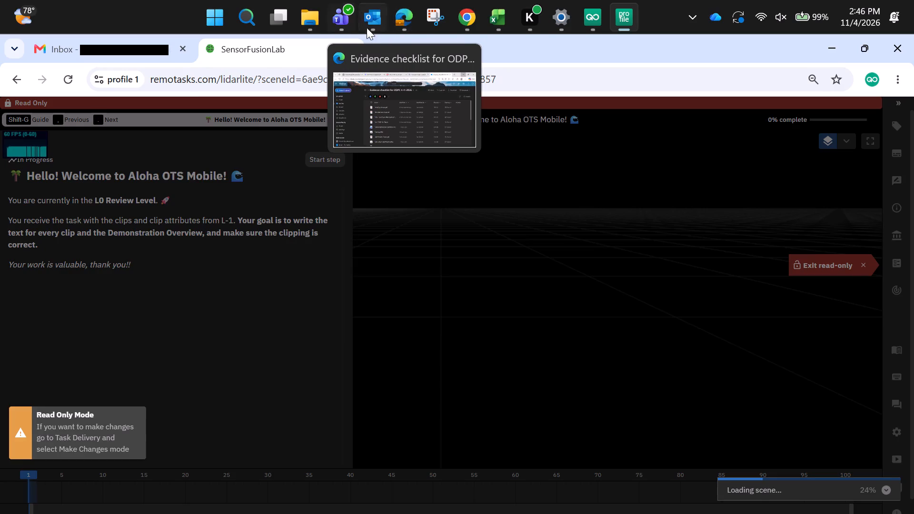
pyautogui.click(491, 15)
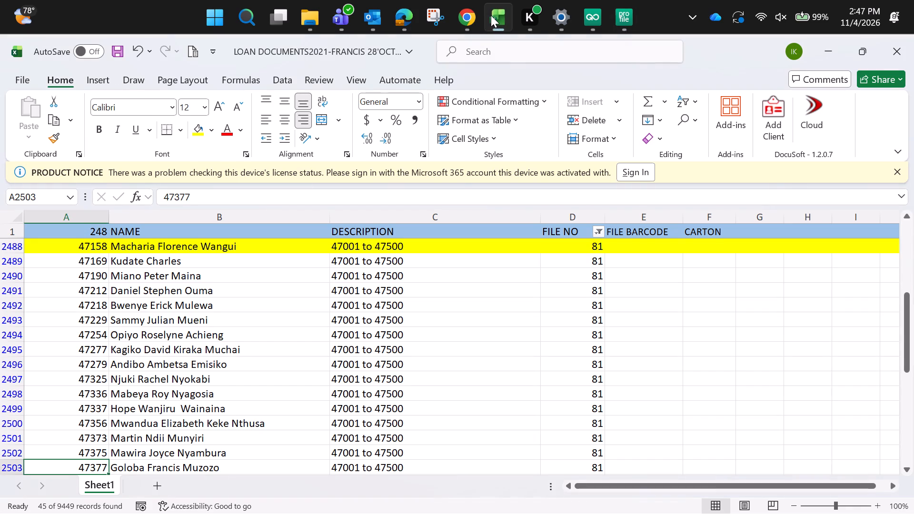
# Check the remaining file 81 records one by one down the number column, from row 2504 to the last record in row 2519.
pyautogui.press('Down')
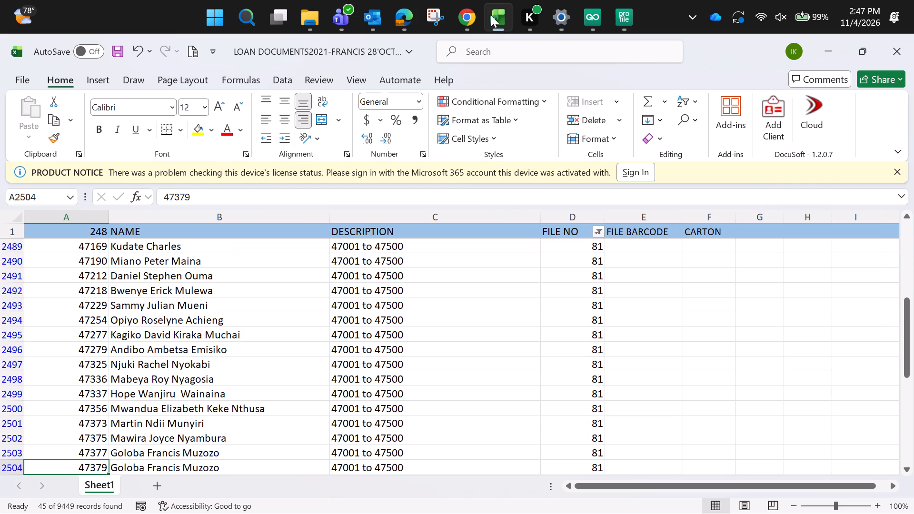
pyautogui.press('Down')
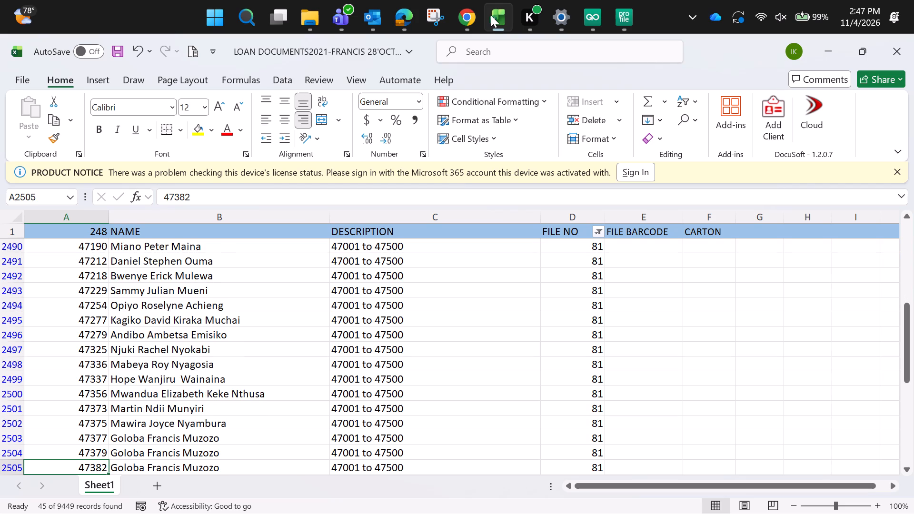
pyautogui.press('Down')
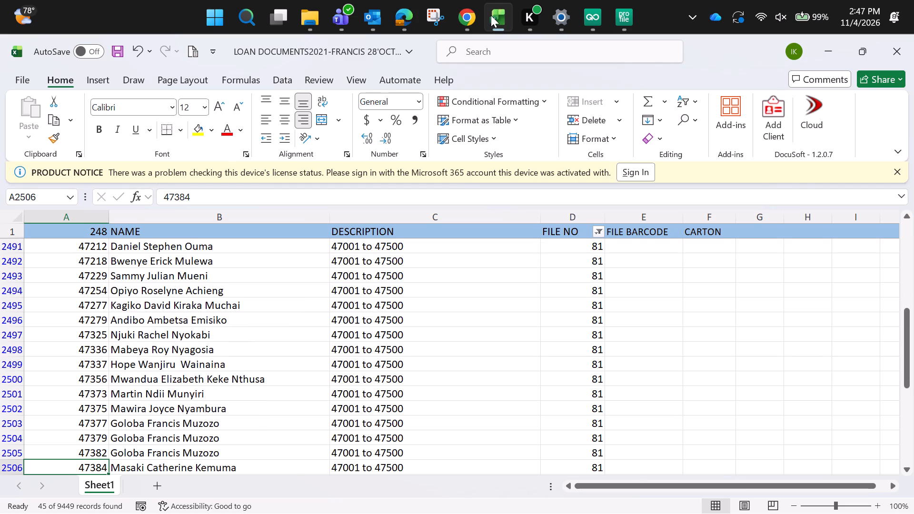
pyautogui.press('Down')
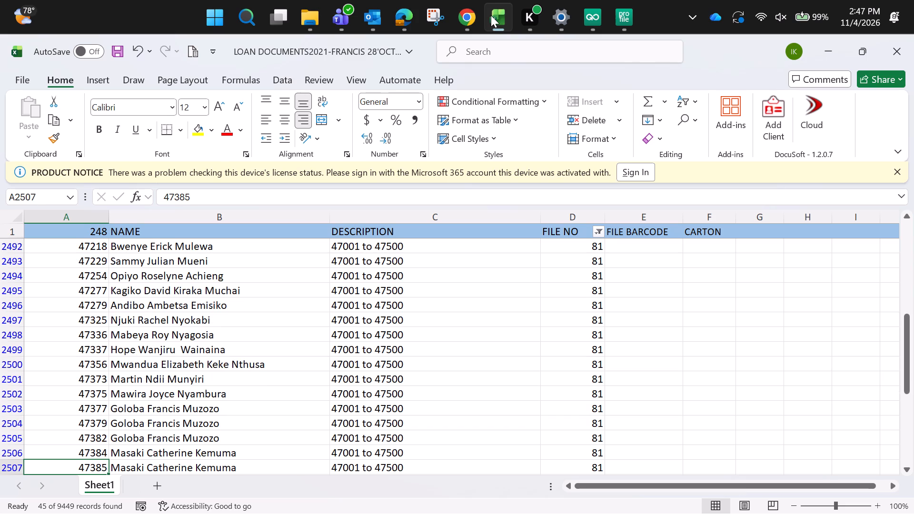
pyautogui.press('Down')
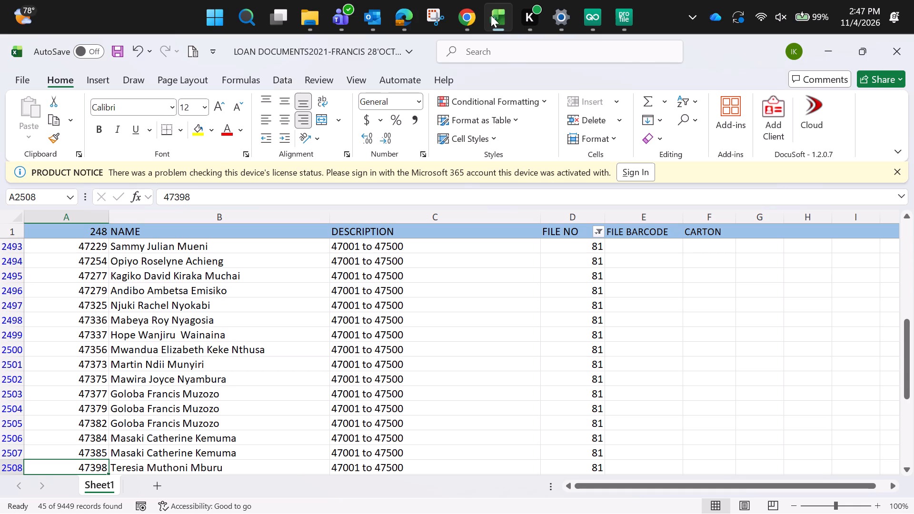
pyautogui.press('Down')
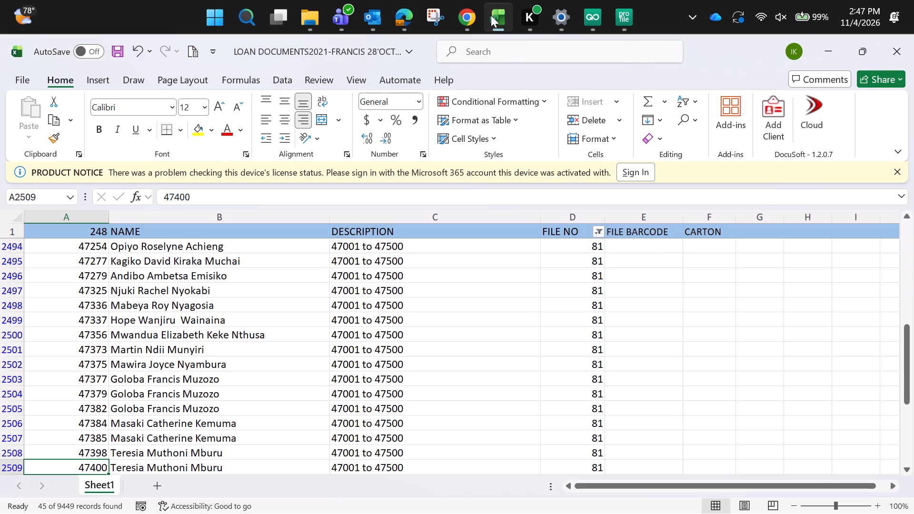
pyautogui.press('Down')
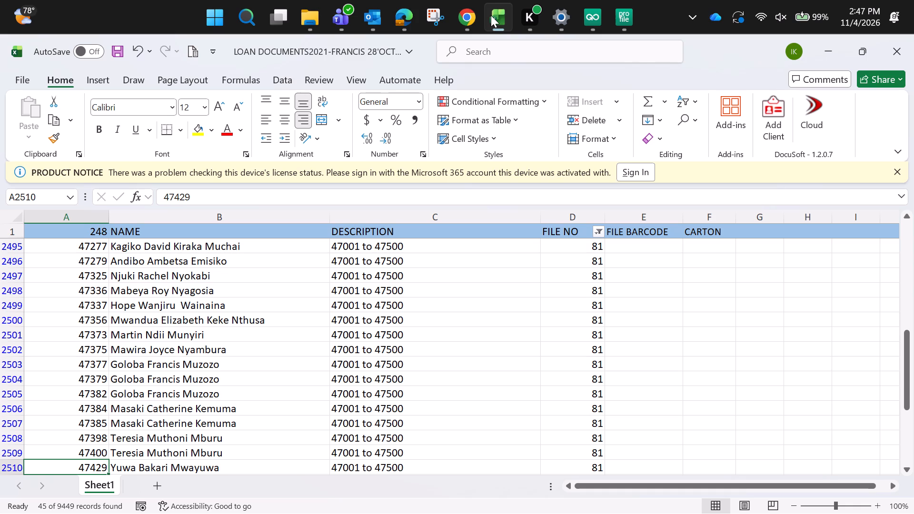
pyautogui.press('Down')
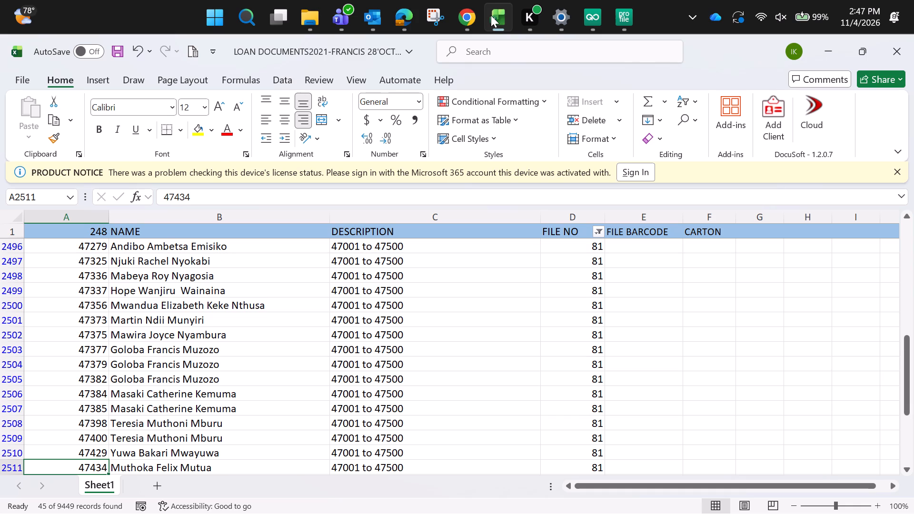
pyautogui.press('Down')
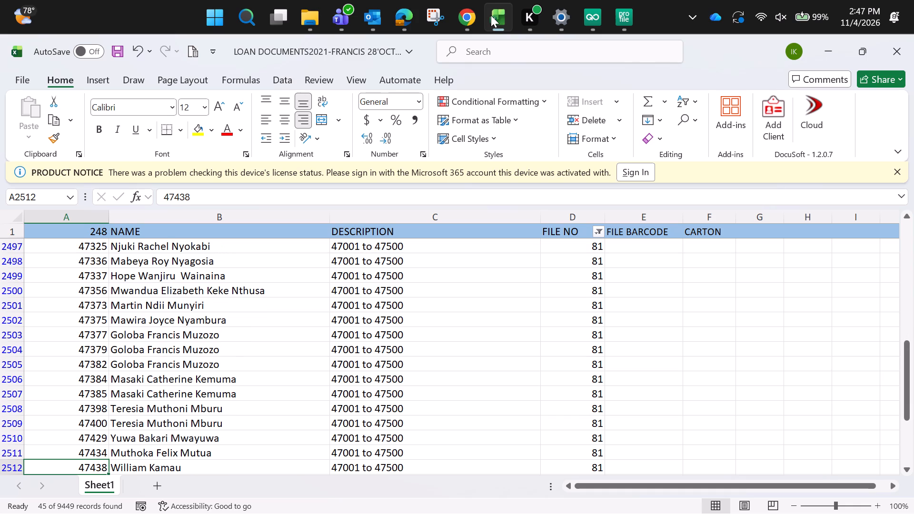
pyautogui.press('Down')
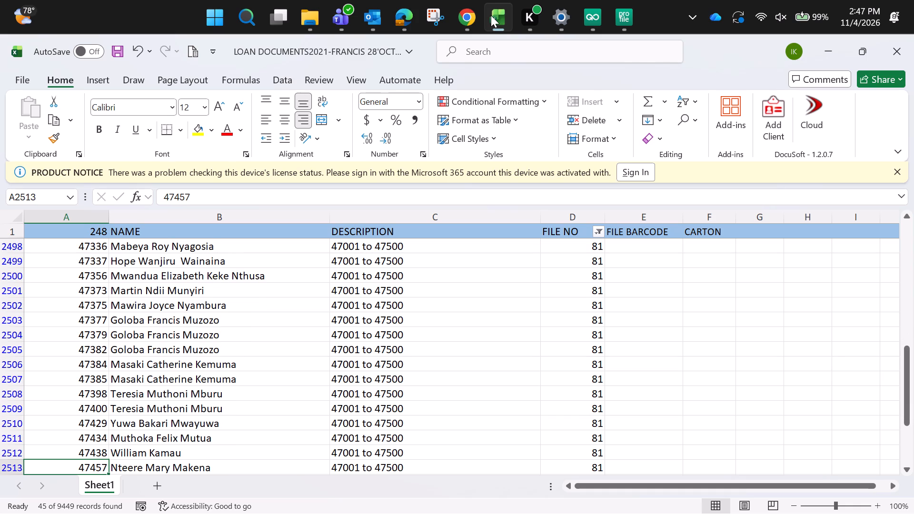
pyautogui.press('Down')
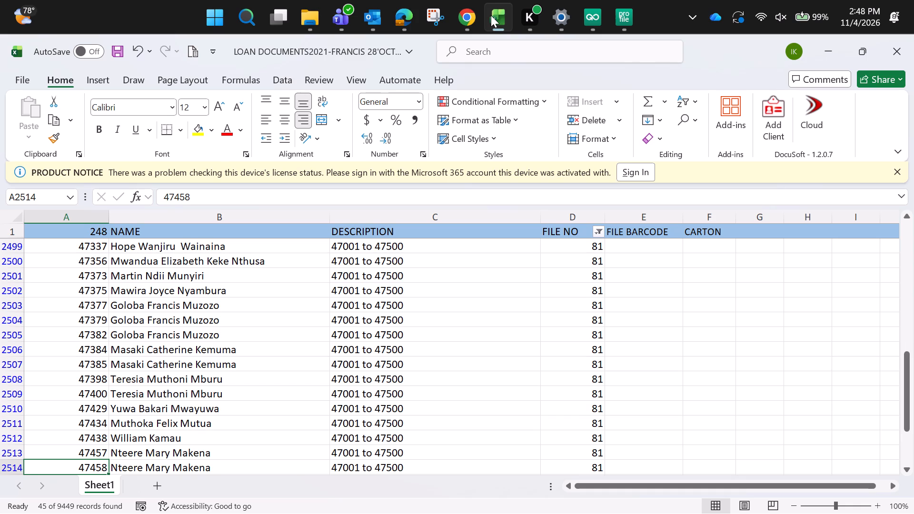
pyautogui.press('Down')
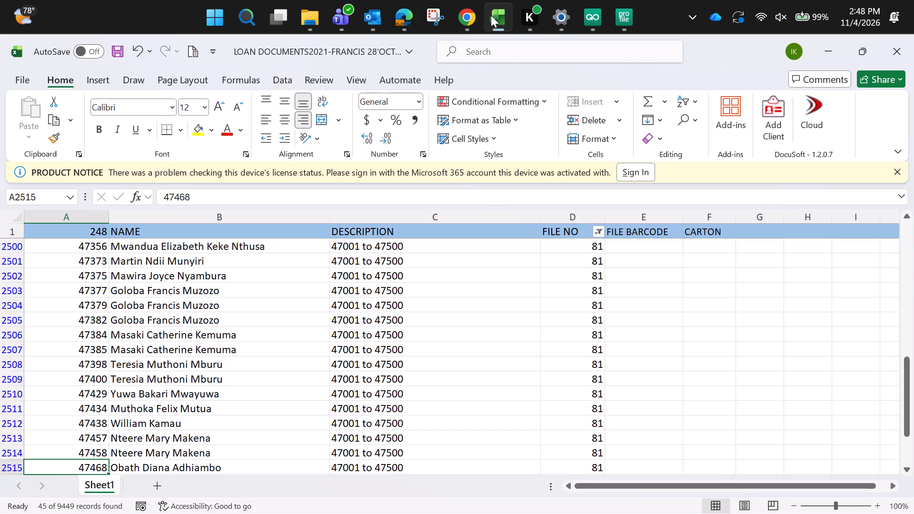
pyautogui.press('Down')
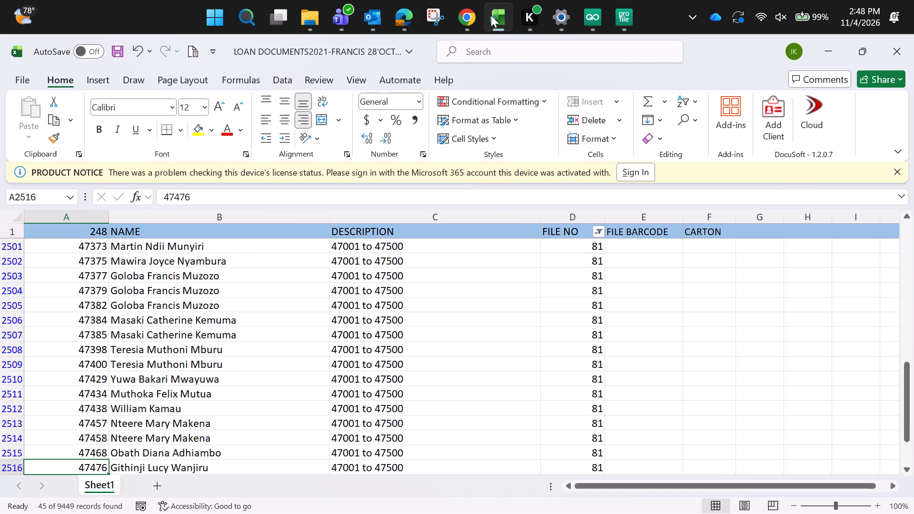
pyautogui.press('Down')
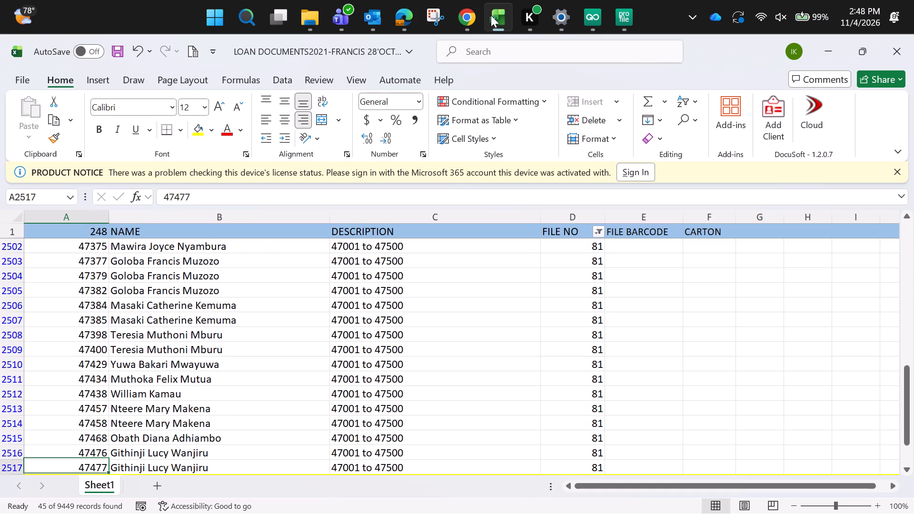
pyautogui.press('Down')
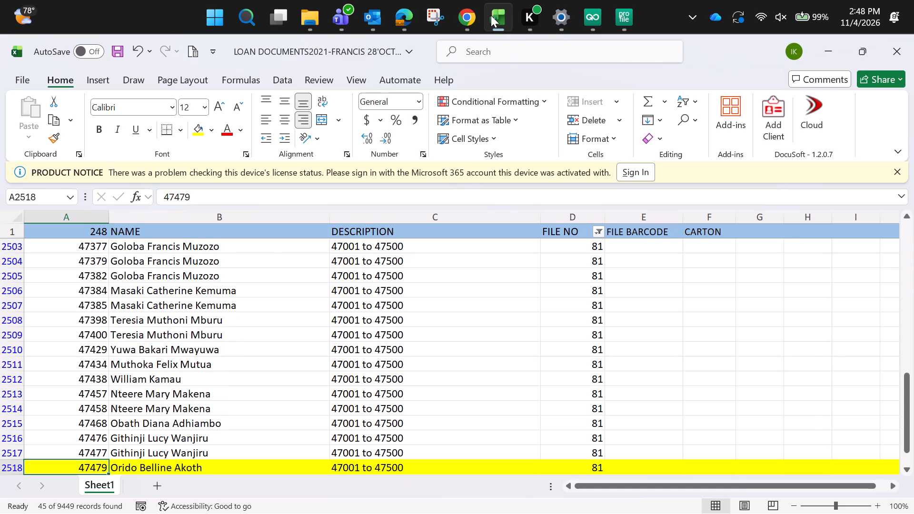
pyautogui.press('Down')
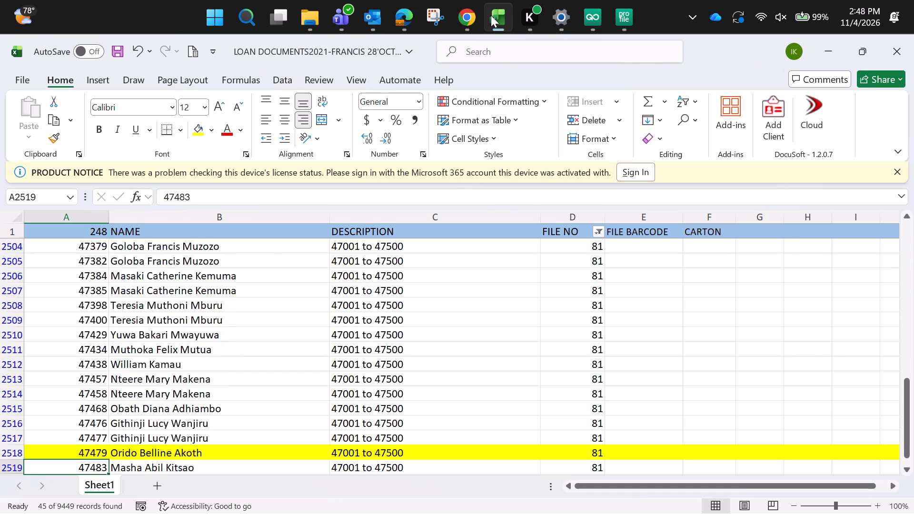
pyautogui.press('Down')
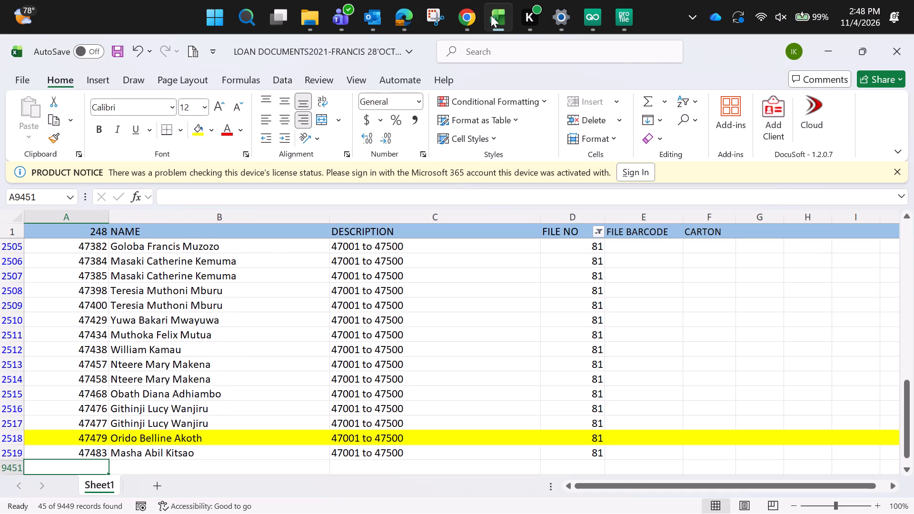
# Prefix the description of the first file 81 record, row 2475, so it reads POLICY LOAN DOCUMENT 47001 to 47500.
pyautogui.press('Up')
pyautogui.press('Up')
pyautogui.press('Up')
pyautogui.press('Up')
pyautogui.press('Up')
pyautogui.press('Up')
pyautogui.press('Up')
pyautogui.press('Up')
pyautogui.press('Up')
pyautogui.press('Up')
pyautogui.press('Up')
pyautogui.press('Up')
pyautogui.press('Up')
pyautogui.press('Up')
pyautogui.press('Up')
pyautogui.press('Up')
pyautogui.press('Up')
pyautogui.press('Up')
pyautogui.press('Up')
pyautogui.press('Up')
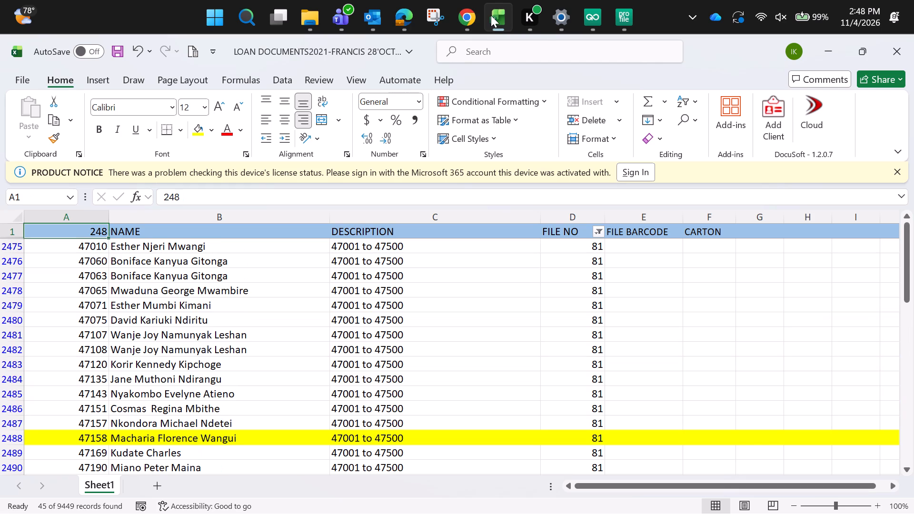
pyautogui.doubleClick(333, 247)
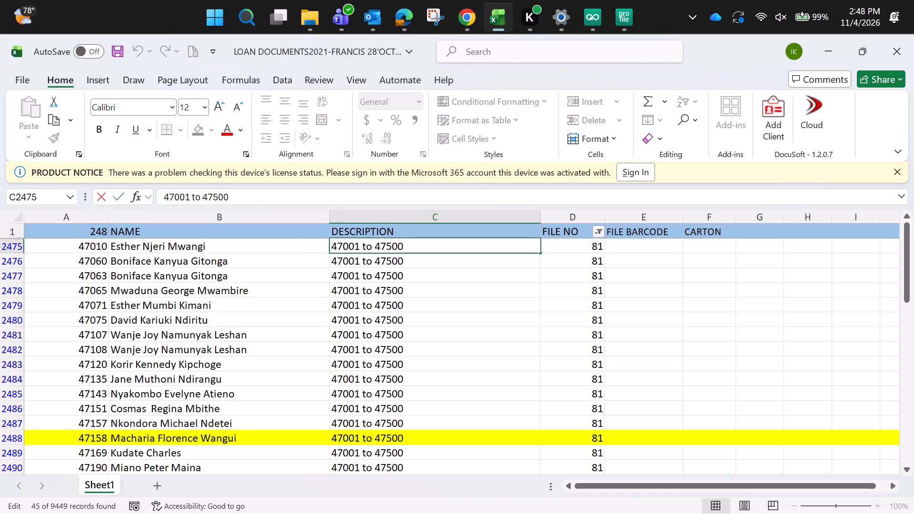
pyautogui.write('policy')
pyautogui.press('space')
pyautogui.press('BackSpace')
pyautogui.press('BackSpace')
pyautogui.press('BackSpace')
pyautogui.press('BackSpace')
pyautogui.press('BackSpace')
pyautogui.press('BackSpace')
pyautogui.press('BackSpace')
pyautogui.press('BackSpace')
pyautogui.press('BackSpace')
pyautogui.press('BackSpace')
pyautogui.press('BackSpace')
pyautogui.press('BackSpace')
pyautogui.press('BackSpace')
pyautogui.press('BackSpace')
pyautogui.press('BackSpace')
pyautogui.press('BackSpace')
pyautogui.press('BackSpace')
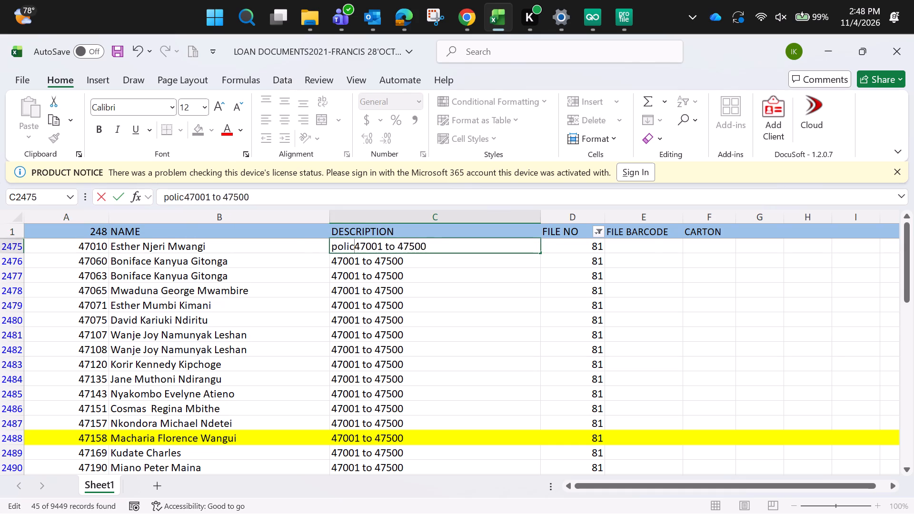
pyautogui.write('POLICY')
pyautogui.press('space')
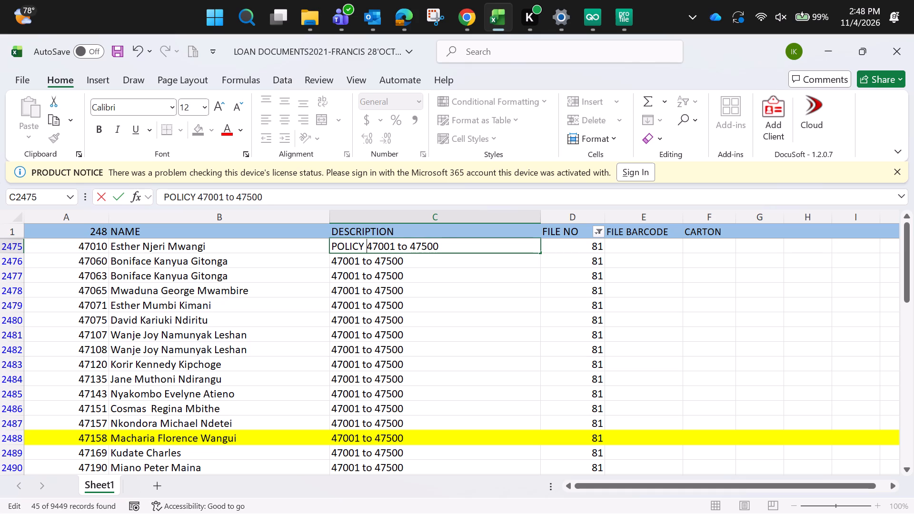
pyautogui.write('LOAN DOCUMENT')
pyautogui.press('space')
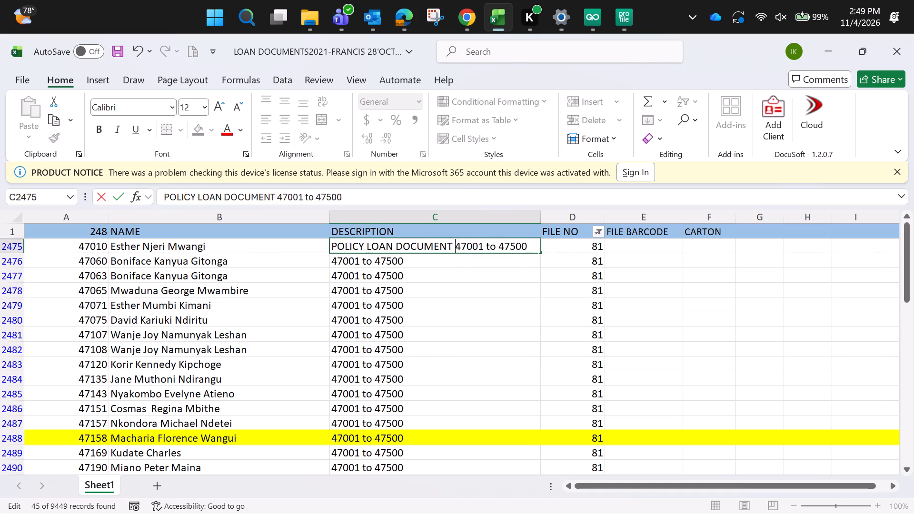
pyautogui.press('Return')
# Fill the row 2475 description down through all file 81 records to row 2519.
pyautogui.press('Up')
pyautogui.hotkey('shift', 'Down')
pyautogui.hotkey('shift', 'Down')
pyautogui.hotkey('shift', 'Down')
pyautogui.hotkey('shift', 'Down')
pyautogui.hotkey('shift', 'Down')
pyautogui.hotkey('shift', 'Down')
pyautogui.hotkey('shift', 'Down')
pyautogui.hotkey('shift', 'Down')
pyautogui.hotkey('shift', 'Down')
pyautogui.hotkey('shift', 'Down')
pyautogui.hotkey('shift', 'Down')
pyautogui.hotkey('shift', 'Down')
pyautogui.hotkey('shift', 'Down')
pyautogui.hotkey('shift', 'Down')
pyautogui.hotkey('shift', 'Down')
pyautogui.hotkey('shift', 'Down')
pyautogui.hotkey('shift', 'Down')
pyautogui.hotkey('shift', 'Down')
pyautogui.hotkey('shift', 'Down')
pyautogui.hotkey('shift', 'Down')
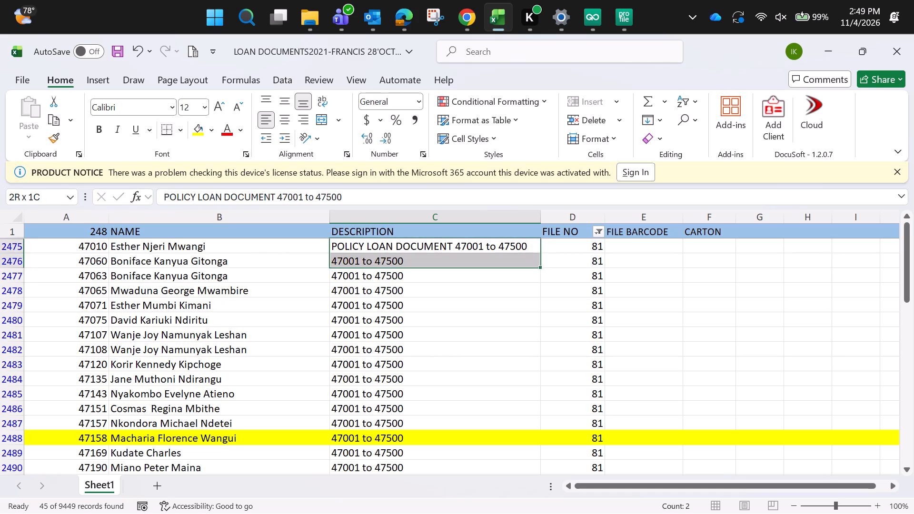
pyautogui.hotkey('shift', 'Down')
pyautogui.hotkey('shift', 'Down')
pyautogui.hotkey('shift', 'Down')
pyautogui.hotkey('shift', 'Down')
pyautogui.hotkey('shift', 'Down')
pyautogui.hotkey('shift', 'Down')
pyautogui.hotkey('shift', 'Down')
pyautogui.hotkey('shift', 'Down')
pyautogui.hotkey('shift', 'Down')
pyautogui.hotkey('shift', 'Down')
pyautogui.hotkey('shift', 'Down')
pyautogui.hotkey('shift', 'Down')
pyautogui.hotkey('shift', 'Down')
pyautogui.hotkey('shift', 'Down')
pyautogui.hotkey('shift', 'Down')
pyautogui.hotkey('shift', 'Down')
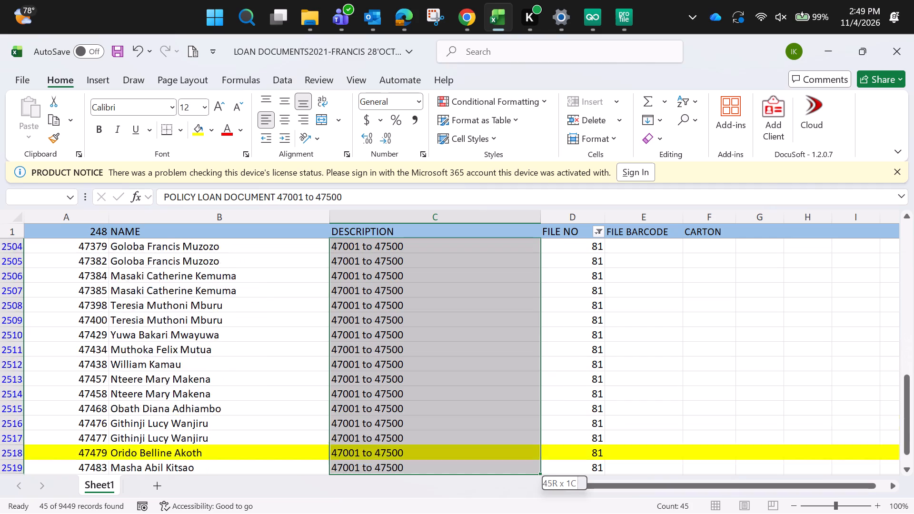
pyautogui.hotkey('shift', 'Up')
pyautogui.hotkey('shift', 'Up')
pyautogui.hotkey('shift', 'Up')
pyautogui.hotkey('shift', 'Up')
pyautogui.hotkey('shift', 'Up')
pyautogui.hotkey('shift', 'Up')
pyautogui.hotkey('shift', 'Up')
pyautogui.hotkey('shift', 'Up')
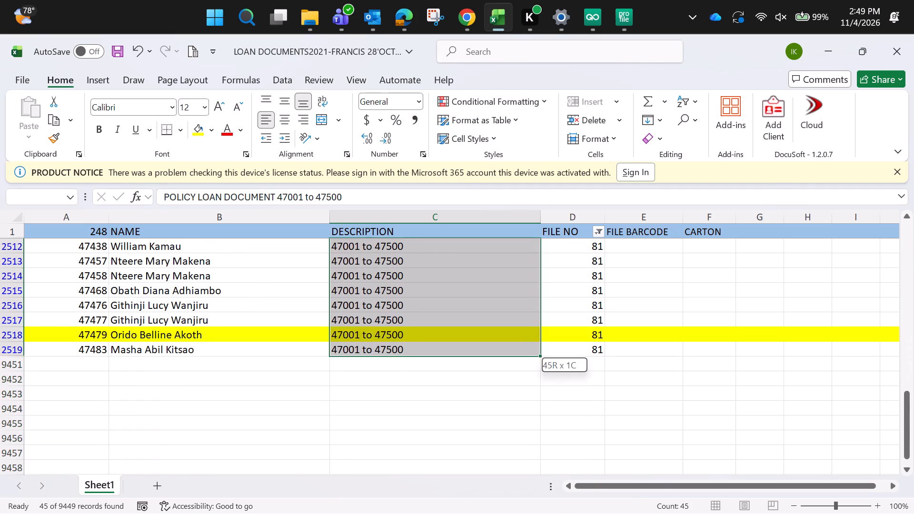
pyautogui.hotkey('ctrl', 'd')
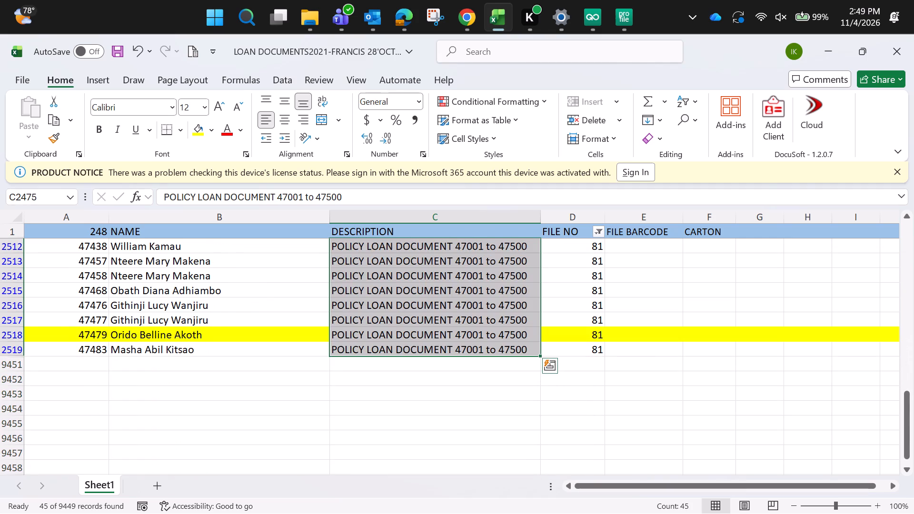
# Change the file number of the first file 81 record, row 2475, to BOX FILE 81.
pyautogui.press('Up')
pyautogui.press('Up')
pyautogui.press('Up')
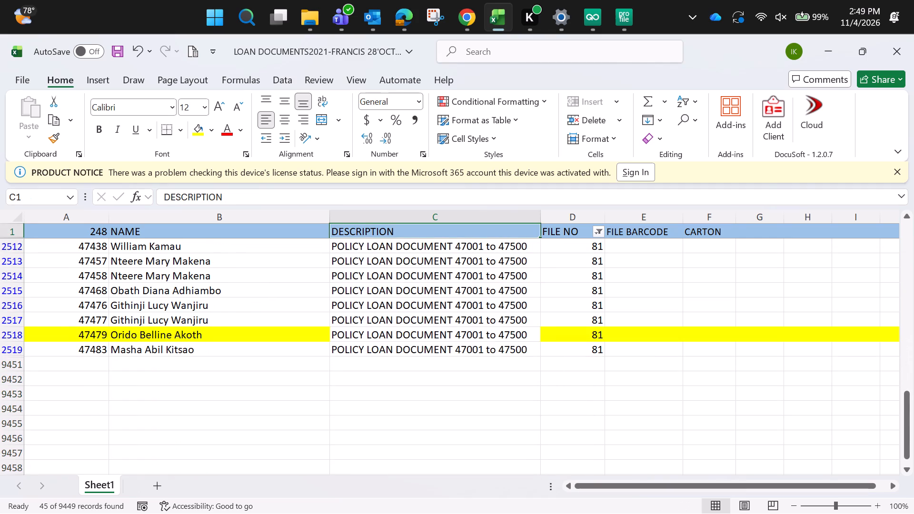
pyautogui.press('Up')
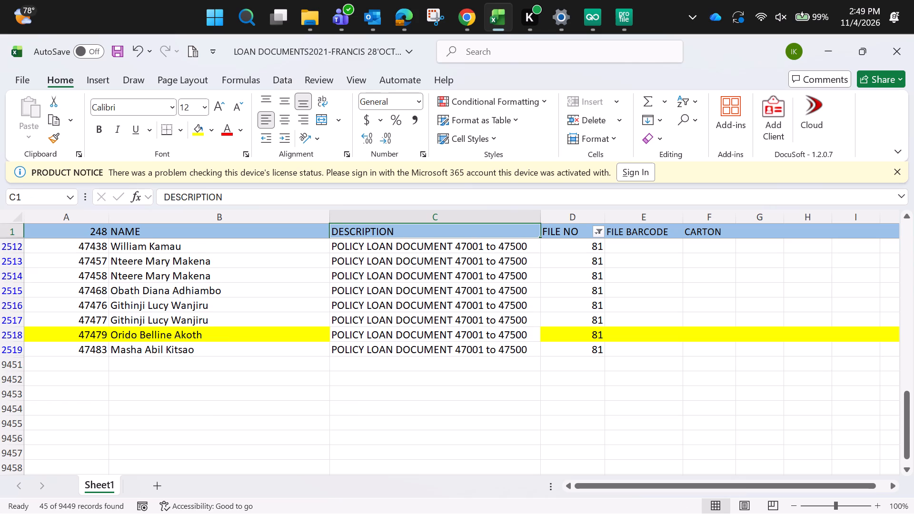
pyautogui.press('Down')
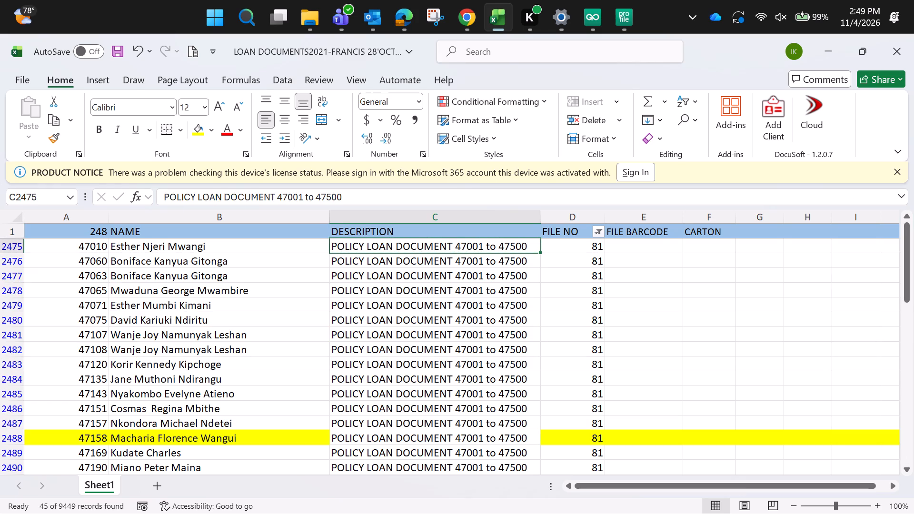
pyautogui.tripleClick(561, 246)
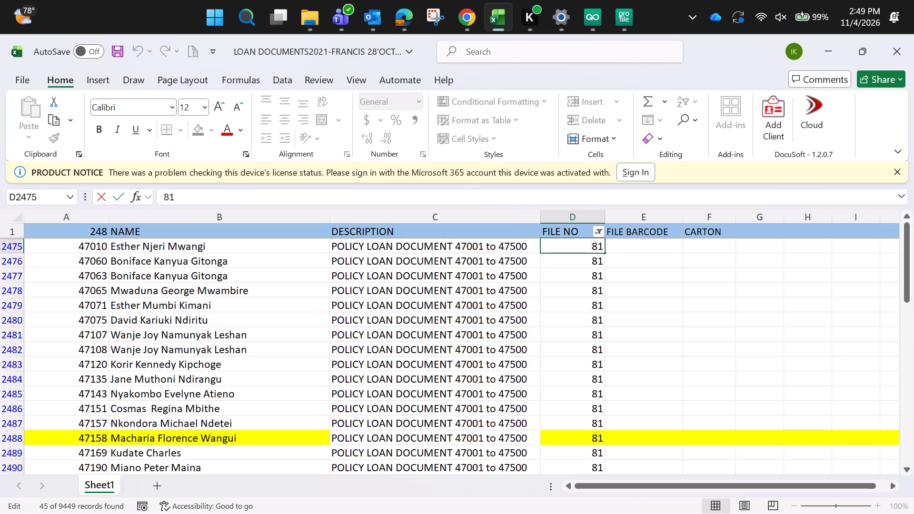
pyautogui.write('BOX FILE')
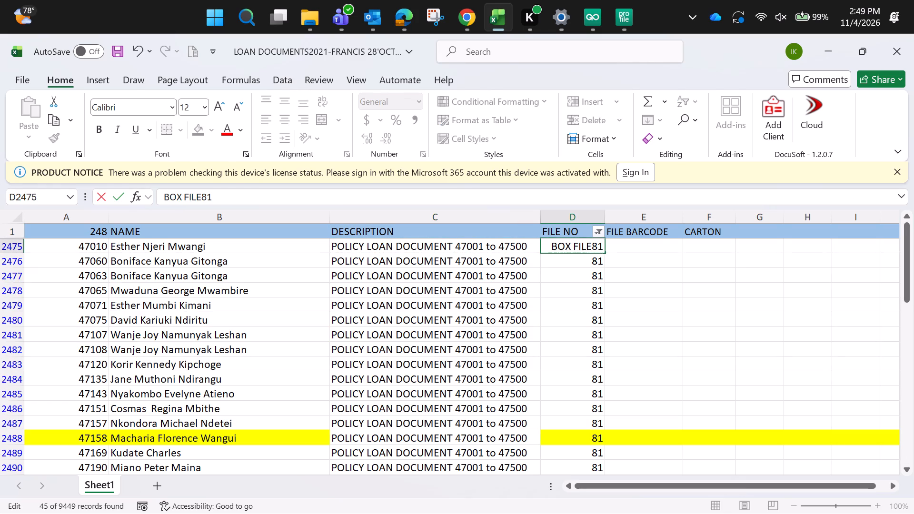
pyautogui.press('space')
pyautogui.press('Return')
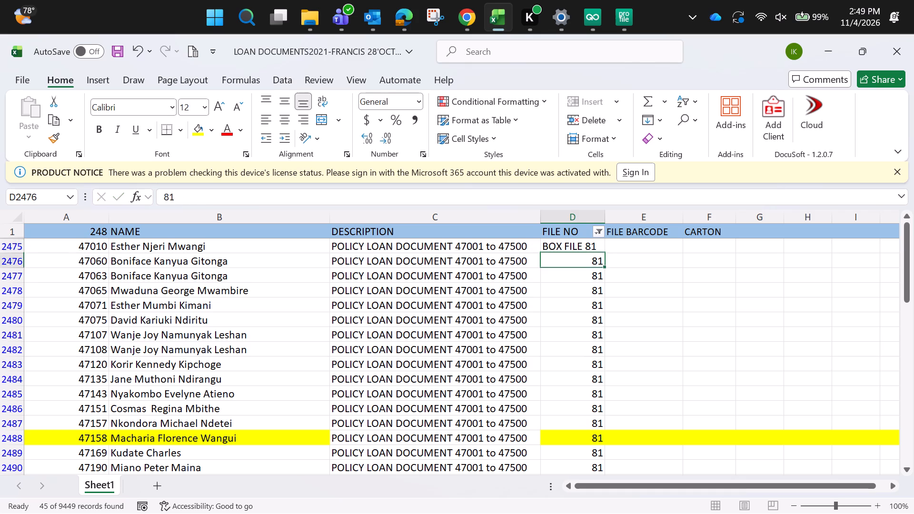
# Fill BOX FILE 81 down the file number column from row 2475 to row 2519.
pyautogui.press('Up')
pyautogui.hotkey('shift', 'Down')
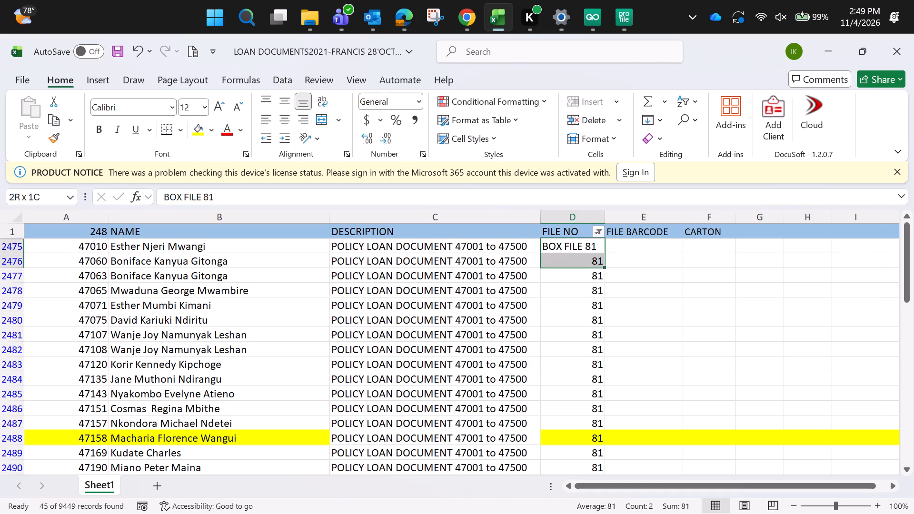
pyautogui.hotkey('shift', 'Down')
pyautogui.hotkey('shift', 'Down')
pyautogui.hotkey('shift', 'Down')
pyautogui.hotkey('shift', 'Down')
pyautogui.hotkey('shift', 'Down')
pyautogui.hotkey('shift', 'Down')
pyautogui.hotkey('shift', 'Down')
pyautogui.hotkey('shift', 'Down')
pyautogui.hotkey('shift', 'Down')
pyautogui.hotkey('shift', 'Down')
pyautogui.hotkey('shift', 'Down')
pyautogui.hotkey('shift', 'Down')
pyautogui.hotkey('shift', 'Down')
pyautogui.hotkey('shift', 'Down')
pyautogui.hotkey('shift', 'Down')
pyautogui.hotkey('shift', 'Down')
pyautogui.hotkey('shift', 'Down')
pyautogui.hotkey('shift', 'Down')
pyautogui.hotkey('shift', 'Down')
pyautogui.hotkey('shift', 'Down')
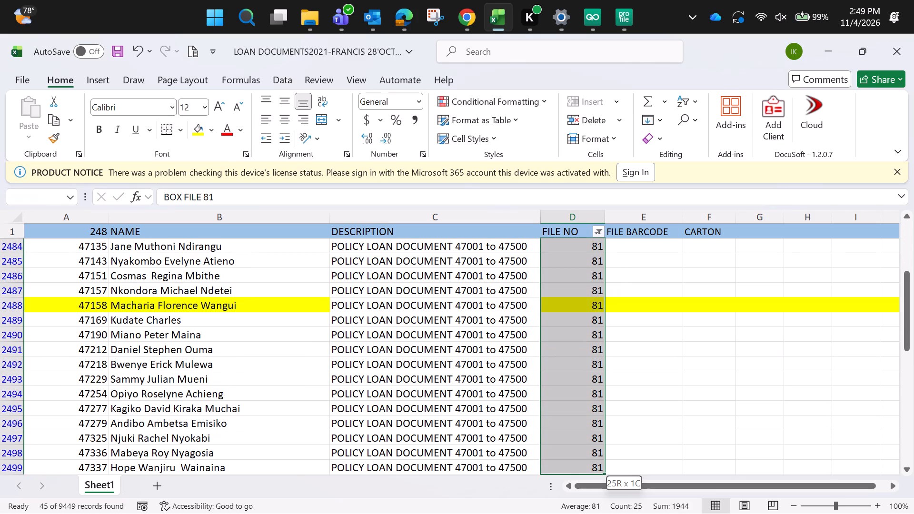
pyautogui.hotkey('shift', 'Down')
pyautogui.hotkey('shift', 'Down')
pyautogui.hotkey('shift', 'Down')
pyautogui.hotkey('shift', 'Down')
pyautogui.hotkey('shift', 'Down')
pyautogui.hotkey('shift', 'Down')
pyautogui.hotkey('shift', 'Down')
pyautogui.hotkey('shift', 'Down')
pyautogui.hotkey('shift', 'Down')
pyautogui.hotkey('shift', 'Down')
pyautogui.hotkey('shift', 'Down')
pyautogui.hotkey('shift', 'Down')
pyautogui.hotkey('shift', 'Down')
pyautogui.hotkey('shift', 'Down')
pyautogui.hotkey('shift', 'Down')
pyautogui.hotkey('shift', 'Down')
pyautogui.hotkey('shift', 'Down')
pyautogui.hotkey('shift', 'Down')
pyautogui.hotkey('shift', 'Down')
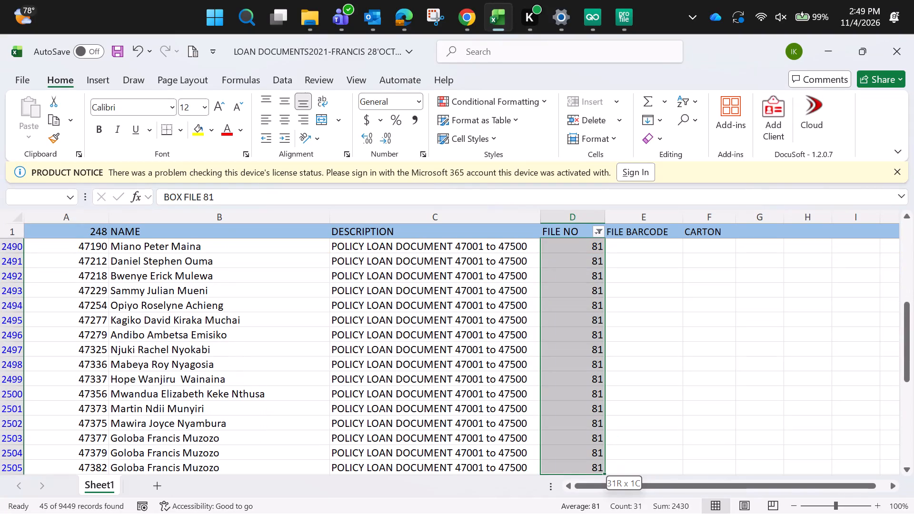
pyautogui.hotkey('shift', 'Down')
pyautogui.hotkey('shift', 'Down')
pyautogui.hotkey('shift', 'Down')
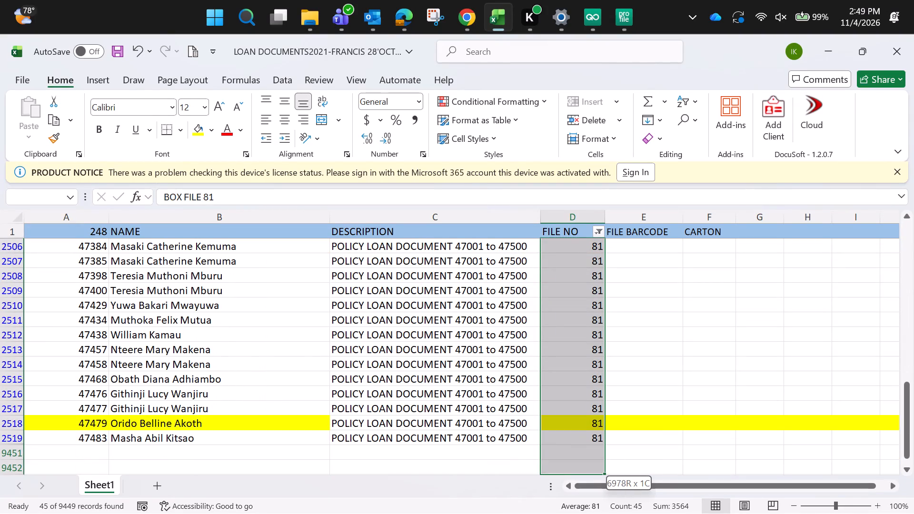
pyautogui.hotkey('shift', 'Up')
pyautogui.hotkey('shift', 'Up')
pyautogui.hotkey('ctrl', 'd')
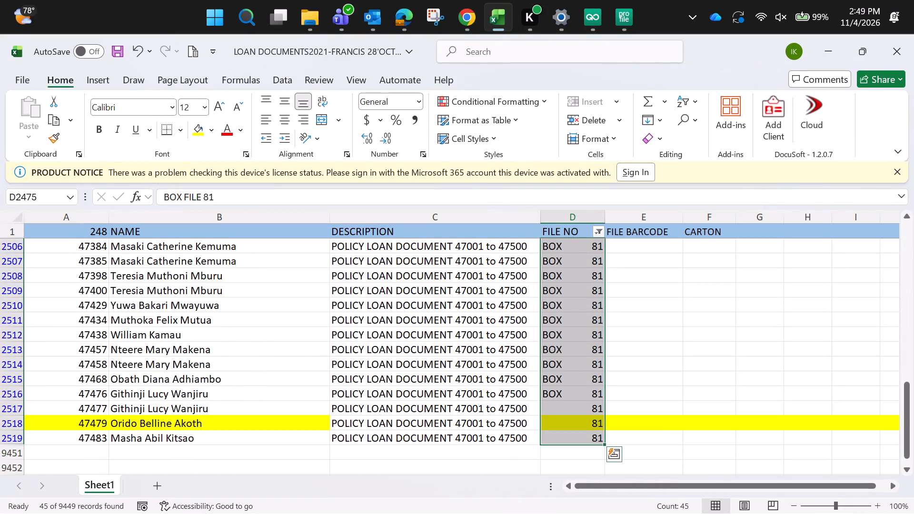
# Enter A0695703 as the file barcode of the first file 81 record, row 2475.
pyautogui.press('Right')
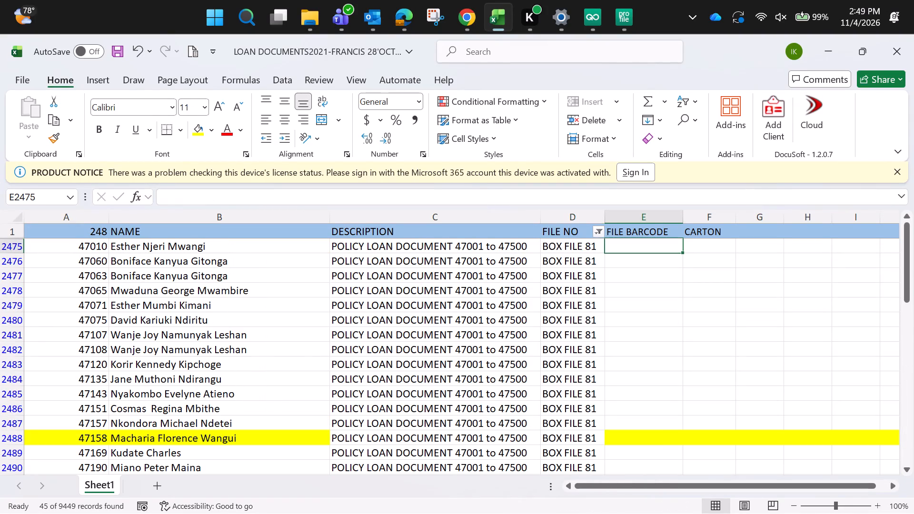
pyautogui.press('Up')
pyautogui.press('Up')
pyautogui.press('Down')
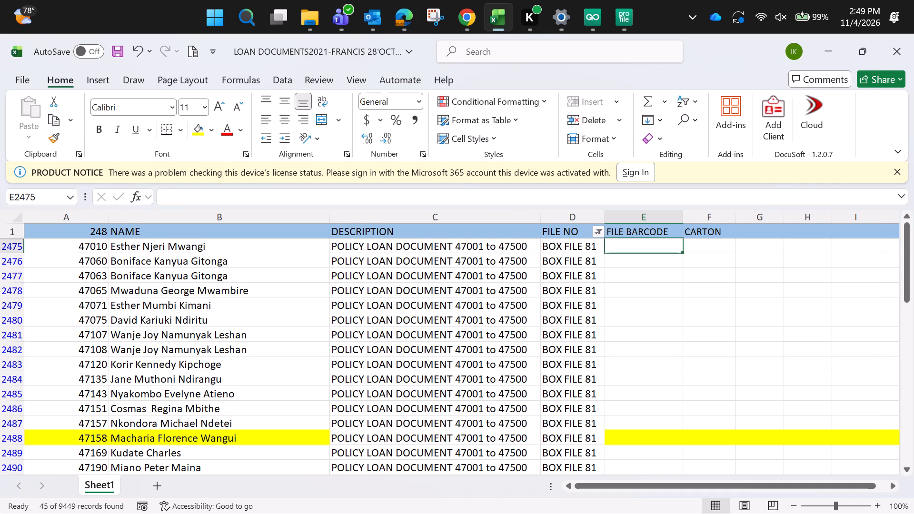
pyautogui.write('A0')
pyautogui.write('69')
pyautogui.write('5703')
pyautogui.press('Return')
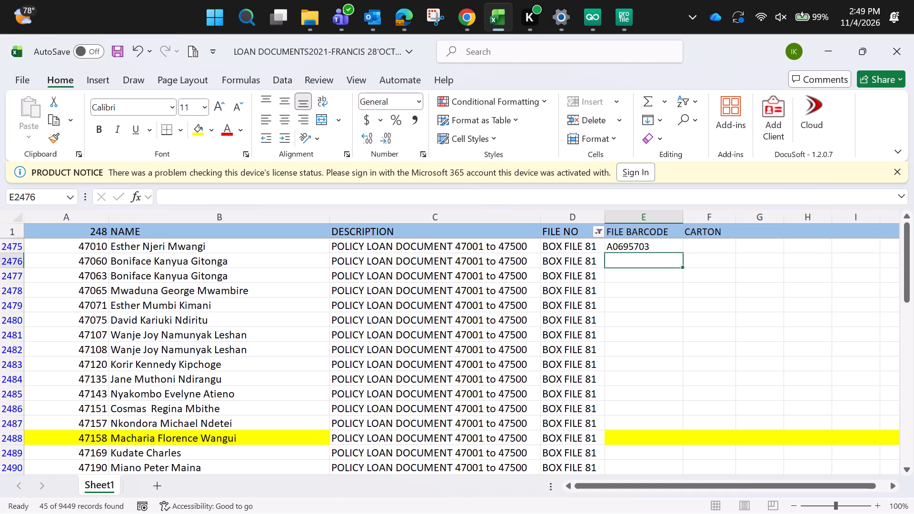
# Fill barcode A0695703 down the file barcode column from row 2475 through all file 81 records.
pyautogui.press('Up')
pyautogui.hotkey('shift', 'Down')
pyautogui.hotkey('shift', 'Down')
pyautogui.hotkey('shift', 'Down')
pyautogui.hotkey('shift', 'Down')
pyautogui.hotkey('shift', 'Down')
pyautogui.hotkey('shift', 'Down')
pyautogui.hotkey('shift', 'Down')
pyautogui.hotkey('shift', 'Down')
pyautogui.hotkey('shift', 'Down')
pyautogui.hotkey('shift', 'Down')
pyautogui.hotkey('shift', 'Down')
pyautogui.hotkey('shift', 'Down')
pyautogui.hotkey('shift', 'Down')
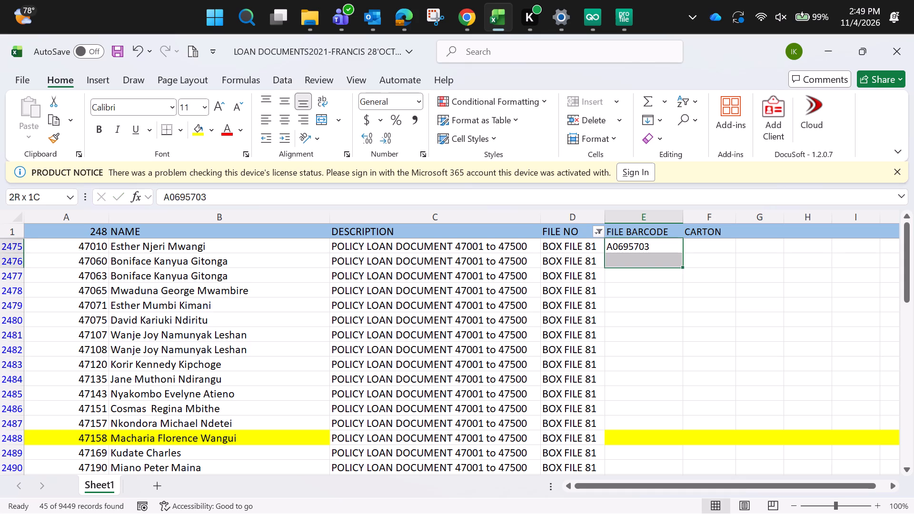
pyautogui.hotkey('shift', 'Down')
pyautogui.hotkey('shift', 'Down')
pyautogui.hotkey('shift', 'Down')
pyautogui.hotkey('shift', 'Down')
pyautogui.hotkey('shift', 'Down')
pyautogui.hotkey('shift', 'Down')
pyautogui.hotkey('shift', 'Down')
pyautogui.hotkey('shift', 'Down')
pyautogui.hotkey('shift', 'Down')
pyautogui.hotkey('shift', 'Down')
pyautogui.hotkey('shift', 'Down')
pyautogui.hotkey('shift', 'Down')
pyautogui.hotkey('shift', 'Down')
pyautogui.hotkey('shift', 'Down')
pyautogui.hotkey('shift', 'Down')
pyautogui.hotkey('shift', 'Down')
pyautogui.hotkey('shift', 'Down')
pyautogui.hotkey('shift', 'Down')
pyautogui.hotkey('shift', 'Down')
pyautogui.hotkey('shift', 'Down')
pyautogui.hotkey('shift', 'Down')
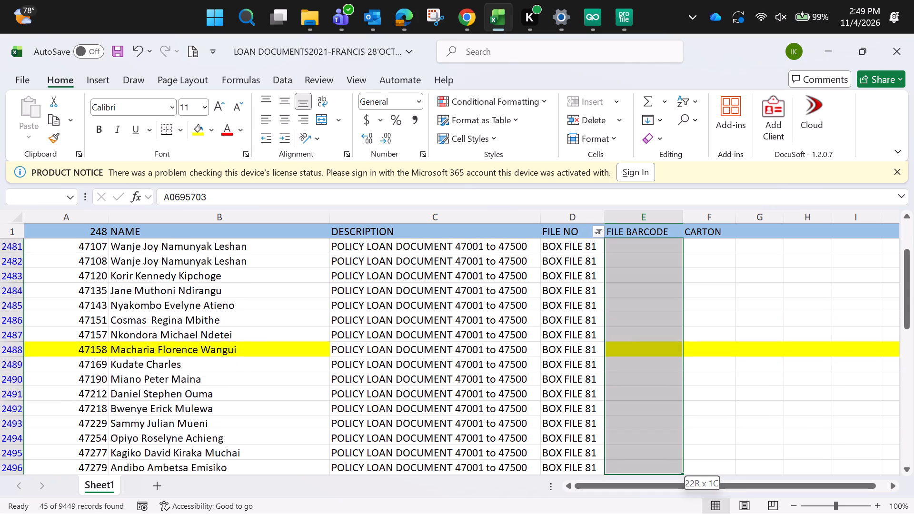
pyautogui.hotkey('shift', 'Down')
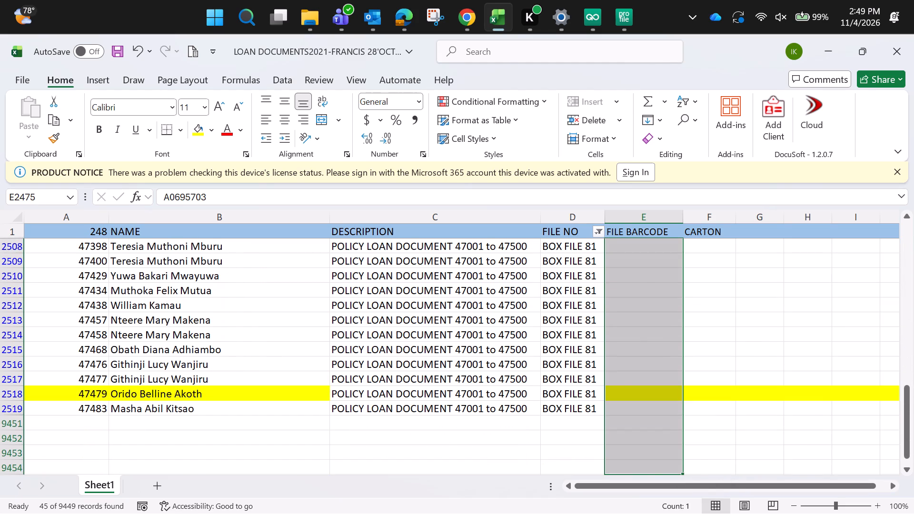
pyautogui.hotkey('ctrl', 'd')
# Clear the surplus barcodes below the last file 81 record, in rows 9451 to 9454.
pyautogui.press('Down')
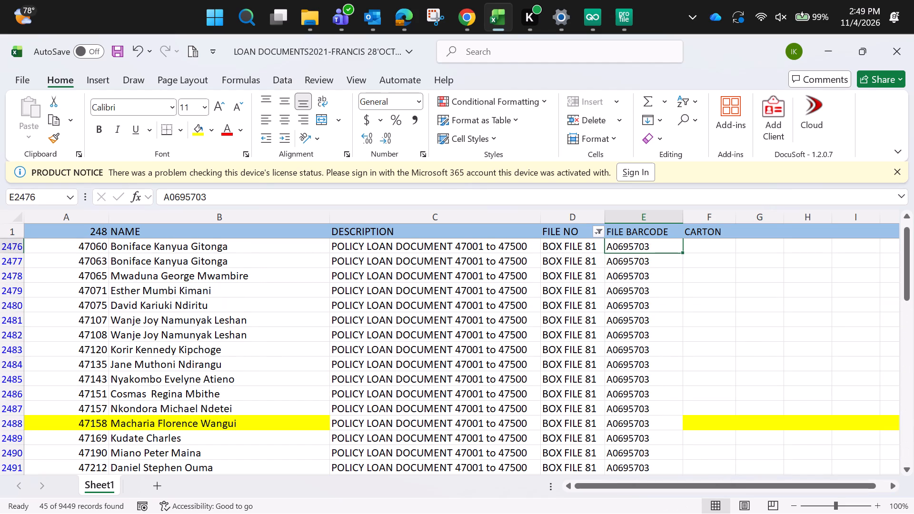
pyautogui.press('Down')
pyautogui.press('Down')
pyautogui.press('Down')
pyautogui.press('Down')
pyautogui.press('Down')
pyautogui.press('Down')
pyautogui.press('Down')
pyautogui.press('Down')
pyautogui.press('Down')
pyautogui.press('Down')
pyautogui.press('Down')
pyautogui.press('Down')
pyautogui.press('Down')
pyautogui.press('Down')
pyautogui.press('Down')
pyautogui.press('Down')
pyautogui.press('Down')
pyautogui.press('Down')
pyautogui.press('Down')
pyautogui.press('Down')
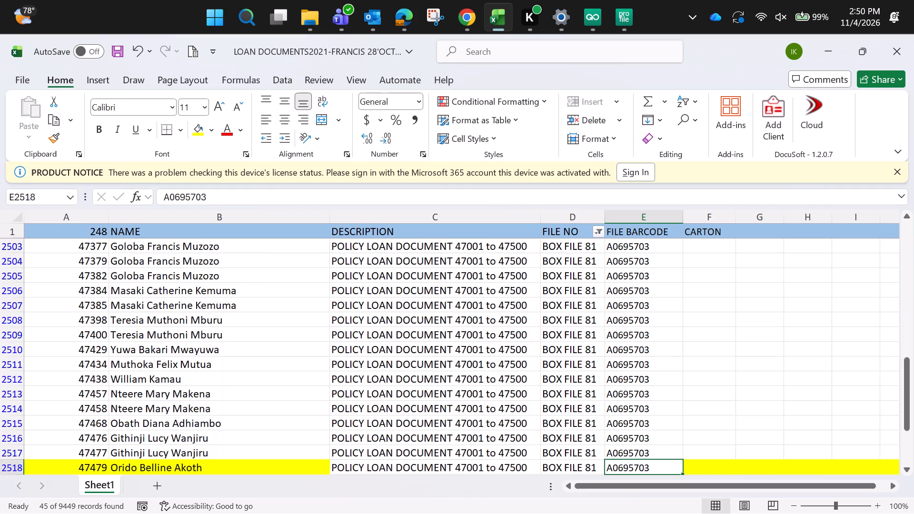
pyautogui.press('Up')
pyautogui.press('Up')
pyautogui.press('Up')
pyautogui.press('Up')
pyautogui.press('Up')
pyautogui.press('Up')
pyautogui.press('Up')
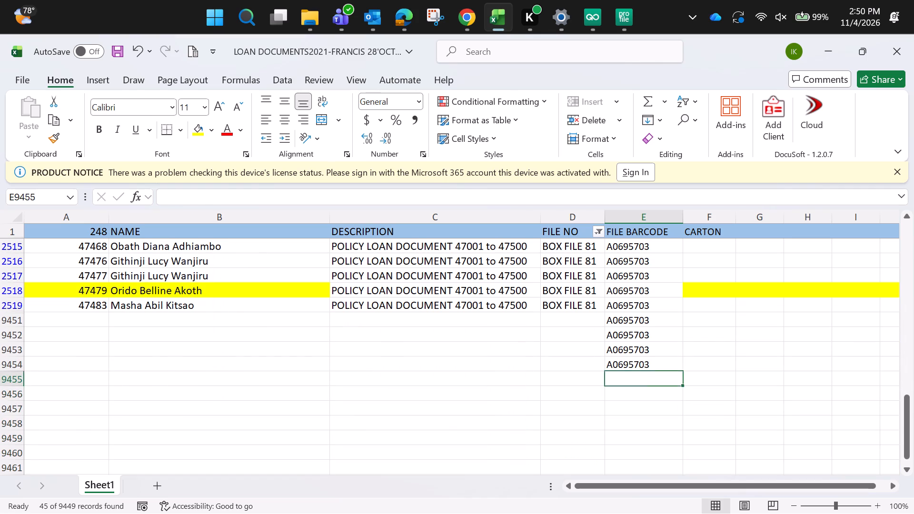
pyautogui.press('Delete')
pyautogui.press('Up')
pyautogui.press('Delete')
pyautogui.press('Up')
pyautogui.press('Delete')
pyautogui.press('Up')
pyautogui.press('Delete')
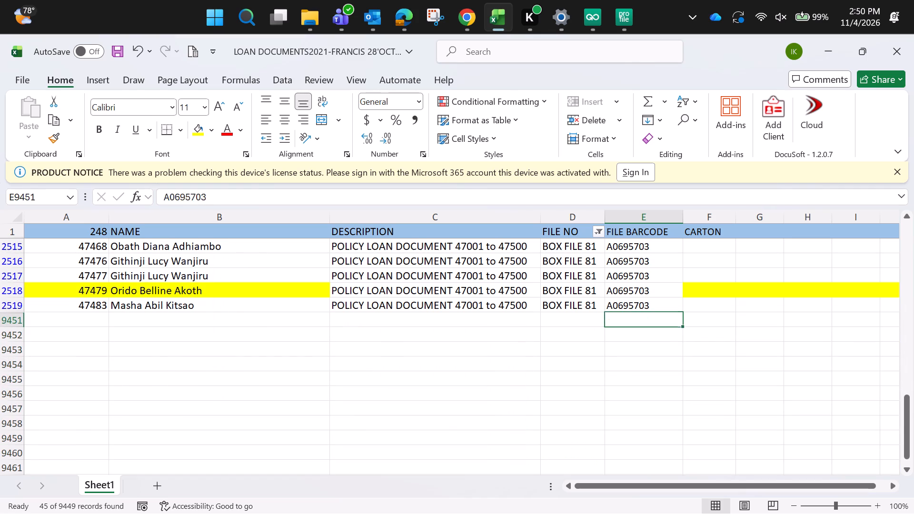
# Enter N025473 as the carton of the first file 81 record, row 2475.
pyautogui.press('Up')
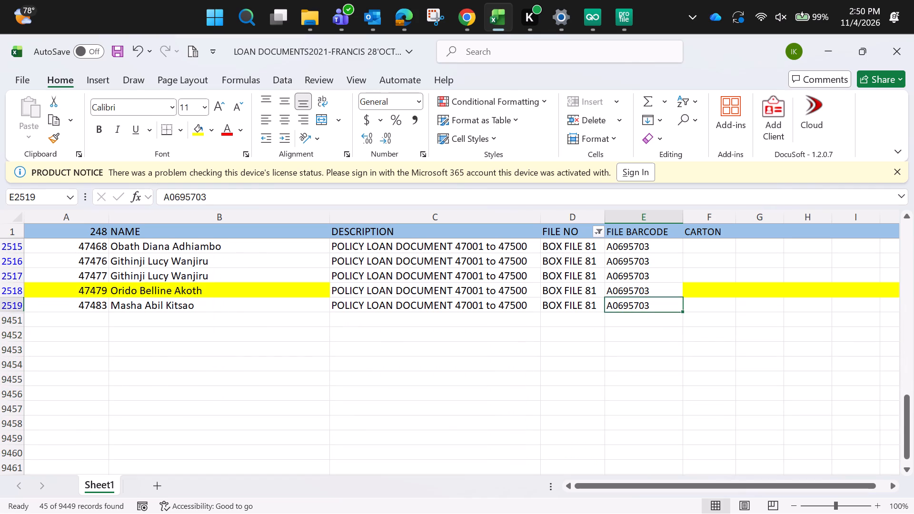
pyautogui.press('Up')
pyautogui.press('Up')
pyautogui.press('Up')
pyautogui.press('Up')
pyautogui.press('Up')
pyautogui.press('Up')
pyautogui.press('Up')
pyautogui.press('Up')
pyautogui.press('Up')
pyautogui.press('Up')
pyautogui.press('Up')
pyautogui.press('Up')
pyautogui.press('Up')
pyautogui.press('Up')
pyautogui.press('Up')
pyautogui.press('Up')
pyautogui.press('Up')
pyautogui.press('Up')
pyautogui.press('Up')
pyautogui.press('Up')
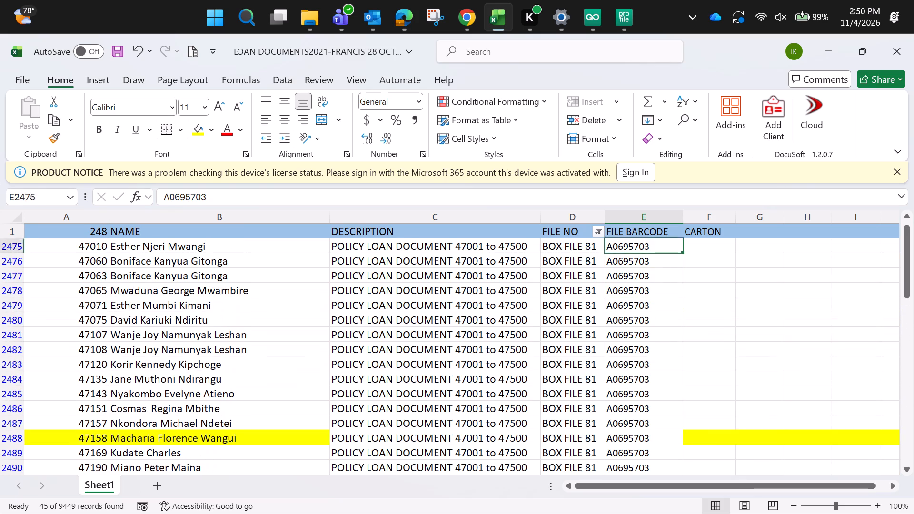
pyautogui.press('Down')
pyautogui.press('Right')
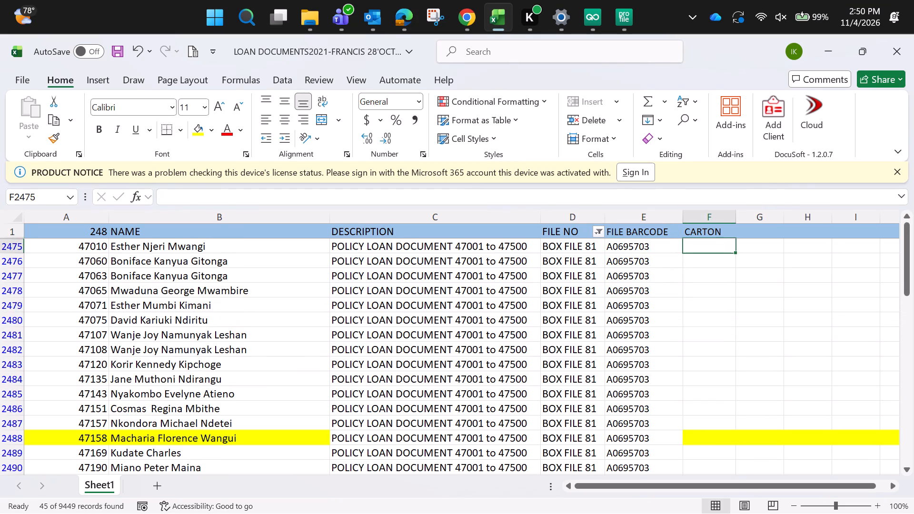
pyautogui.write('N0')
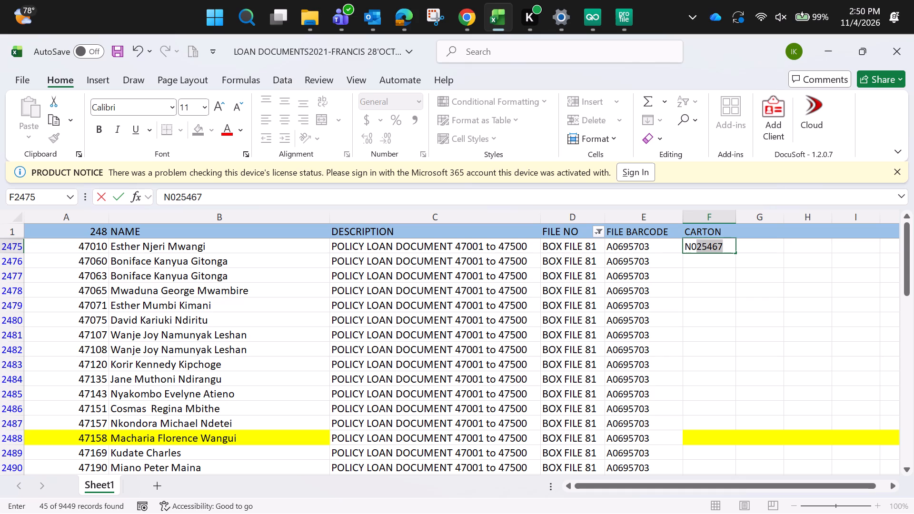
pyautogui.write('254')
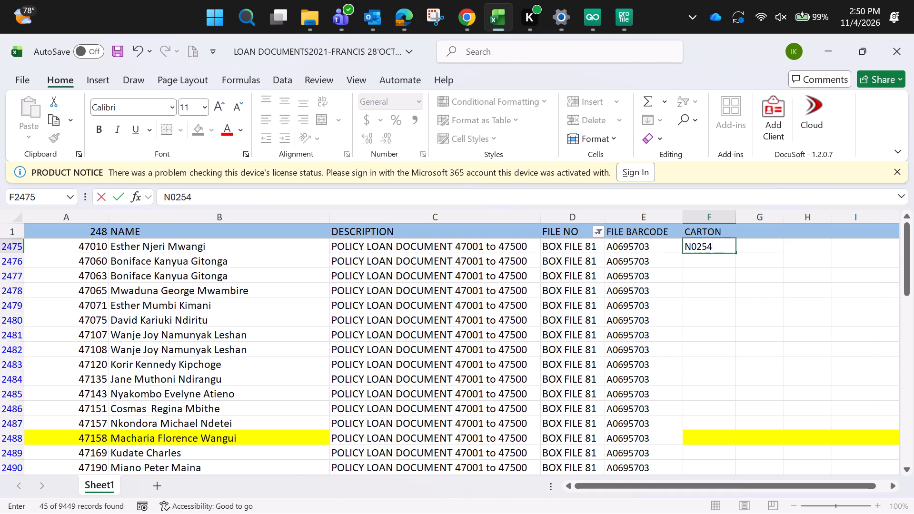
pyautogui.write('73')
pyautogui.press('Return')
# Fill carton N025473 down the carton column from row 2475 to row 2519.
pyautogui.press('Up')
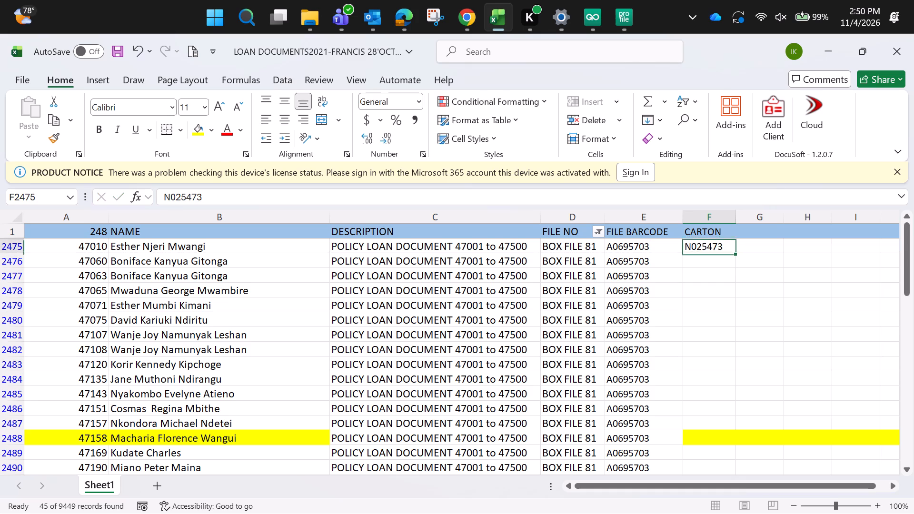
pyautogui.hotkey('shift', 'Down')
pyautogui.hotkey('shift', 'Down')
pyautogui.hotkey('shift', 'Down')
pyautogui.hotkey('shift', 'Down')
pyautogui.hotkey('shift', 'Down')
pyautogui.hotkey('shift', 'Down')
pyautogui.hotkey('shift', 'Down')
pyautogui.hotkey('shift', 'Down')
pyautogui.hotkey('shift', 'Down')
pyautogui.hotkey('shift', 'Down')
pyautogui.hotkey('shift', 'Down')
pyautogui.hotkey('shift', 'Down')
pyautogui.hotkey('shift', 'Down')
pyautogui.hotkey('shift', 'Down')
pyautogui.hotkey('shift', 'Down')
pyautogui.hotkey('shift', 'Down')
pyautogui.hotkey('shift', 'Down')
pyautogui.hotkey('shift', 'Down')
pyautogui.hotkey('shift', 'Down')
pyautogui.hotkey('shift', 'Down')
pyautogui.hotkey('shift', 'Down')
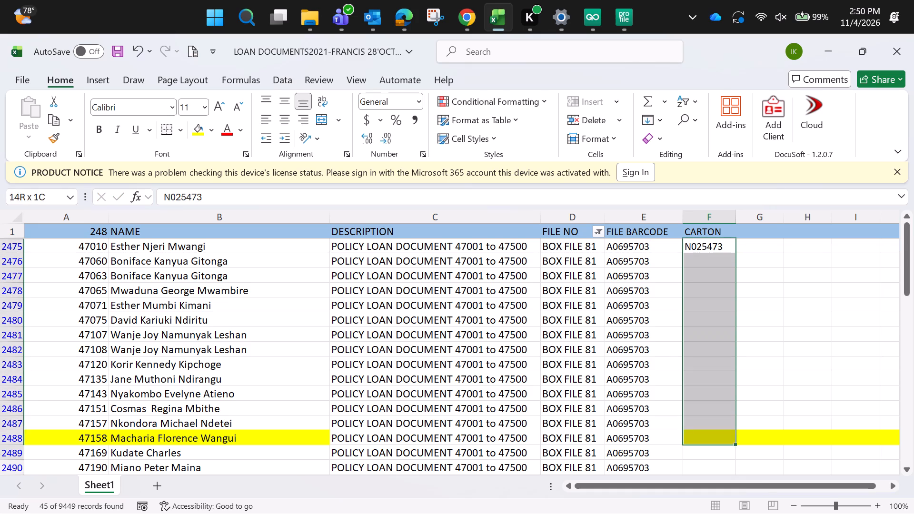
pyautogui.hotkey('shift', 'Down')
pyautogui.hotkey('shift', 'Down')
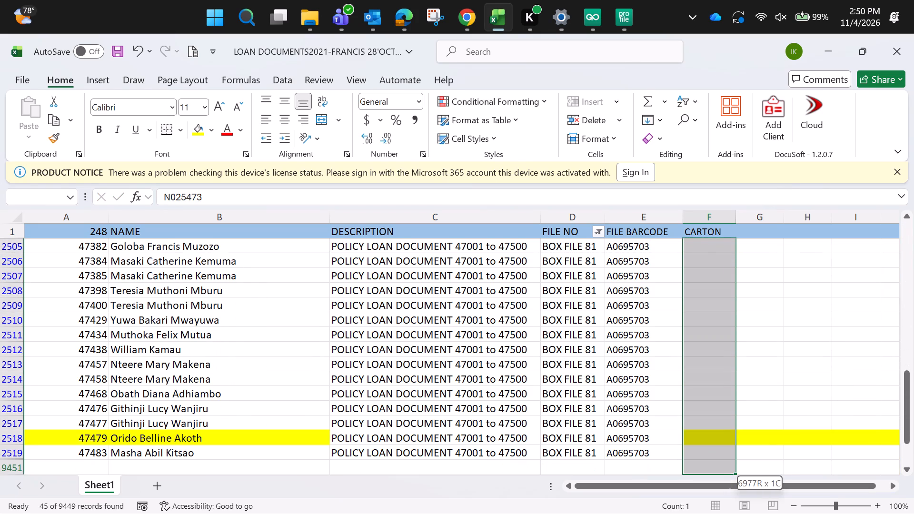
pyautogui.hotkey('shift', 'Up')
pyautogui.hotkey('ctrl', 'shift', 'd')
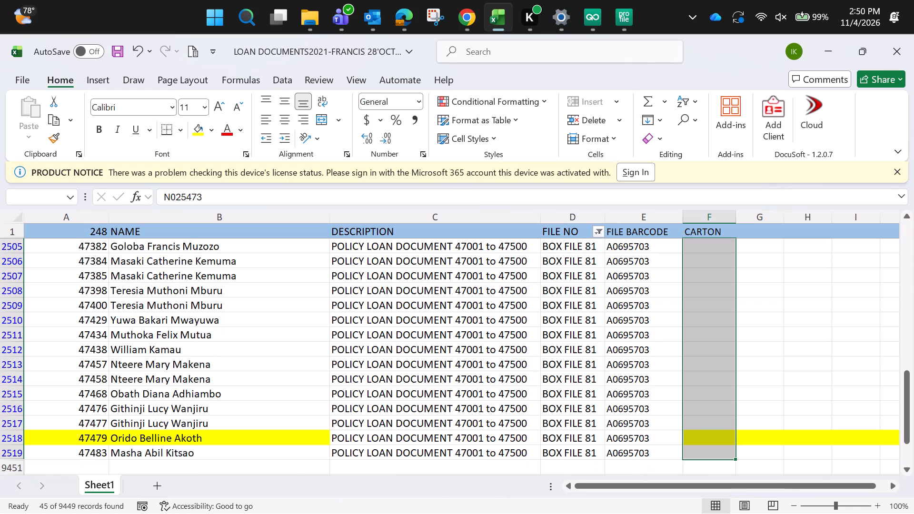
pyautogui.hotkey('ctrl', 'd')
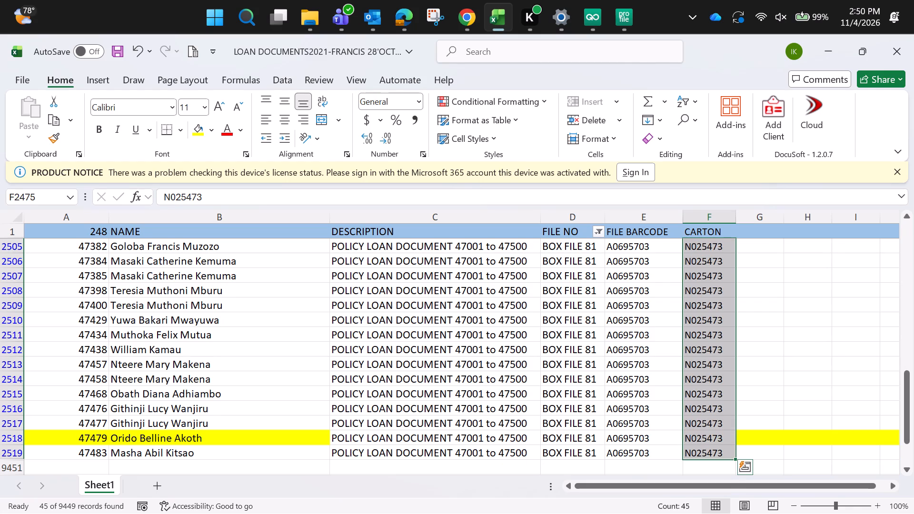
# Clear the carton and file barcode of the yellow-highlighted record 47158 in row 2488.
pyautogui.press('Down')
pyautogui.press('Down')
pyautogui.press('Down')
pyautogui.press('Down')
pyautogui.press('Down')
pyautogui.press('Down')
pyautogui.press('Down')
pyautogui.press('Down')
pyautogui.press('Down')
pyautogui.press('Down')
pyautogui.press('Down')
pyautogui.press('Down')
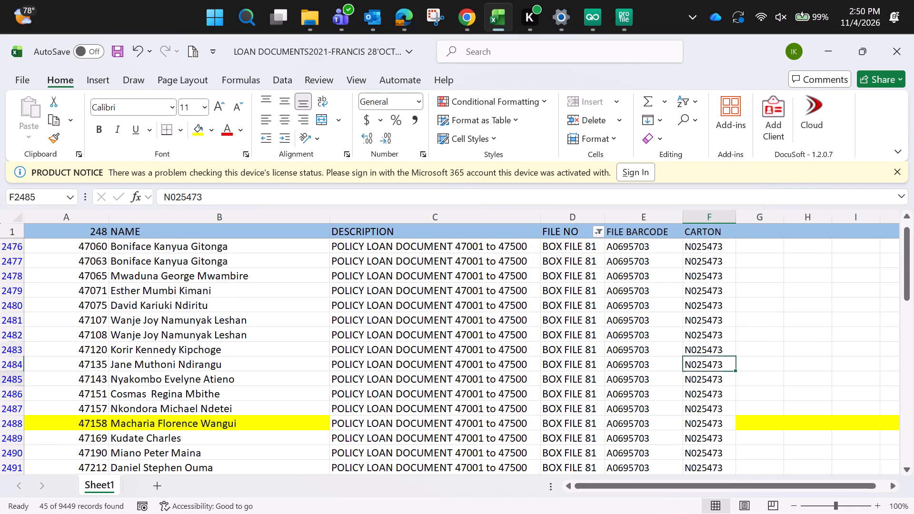
pyautogui.press('Down')
pyautogui.press('Delete')
pyautogui.press('Left')
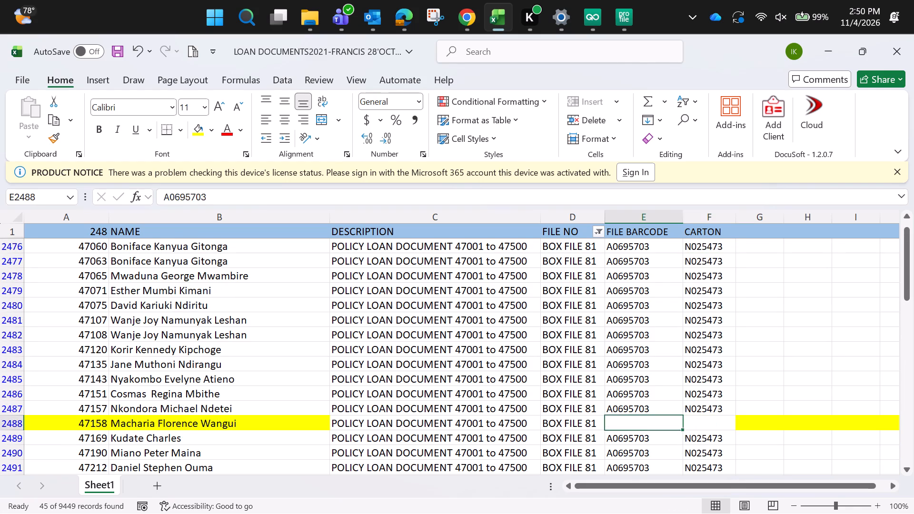
pyautogui.press('Delete')
# Clear the file barcode and carton of the yellow-highlighted record 47479 in row 2518.
pyautogui.press('Down')
pyautogui.press('Down')
pyautogui.press('Down')
pyautogui.press('Down')
pyautogui.press('Down')
pyautogui.press('Down')
pyautogui.press('Down')
pyautogui.press('Down')
pyautogui.press('Down')
pyautogui.press('Down')
pyautogui.press('Down')
pyautogui.press('Down')
pyautogui.press('Down')
pyautogui.press('Down')
pyautogui.press('Down')
pyautogui.press('Down')
pyautogui.press('Down')
pyautogui.press('Down')
pyautogui.press('Down')
pyautogui.press('Down')
pyautogui.press('Down')
pyautogui.press('Down')
pyautogui.press('Down')
pyautogui.press('Down')
pyautogui.press('Down')
pyautogui.press('Down')
pyautogui.press('Down')
pyautogui.press('Down')
pyautogui.press('Down')
pyautogui.press('Down')
pyautogui.press('Down')
pyautogui.press('Down')
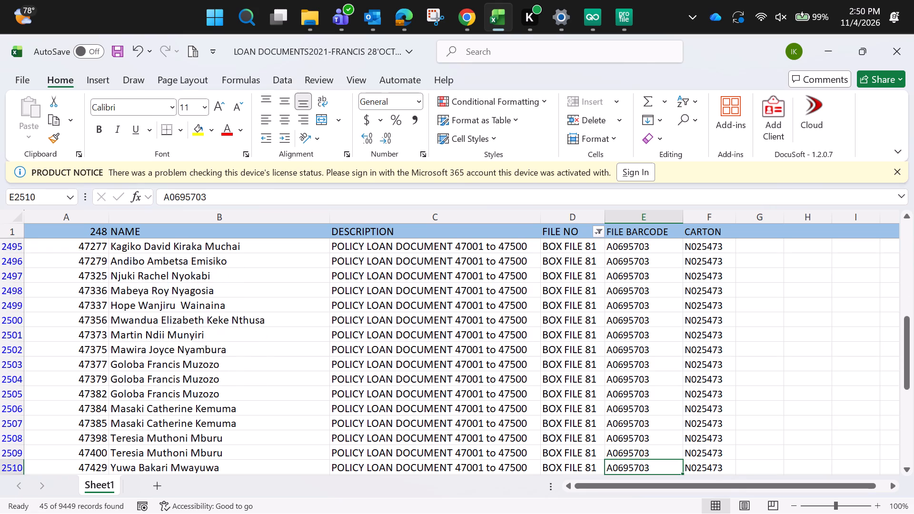
pyautogui.press('Down')
pyautogui.press('Up')
pyautogui.press('Up')
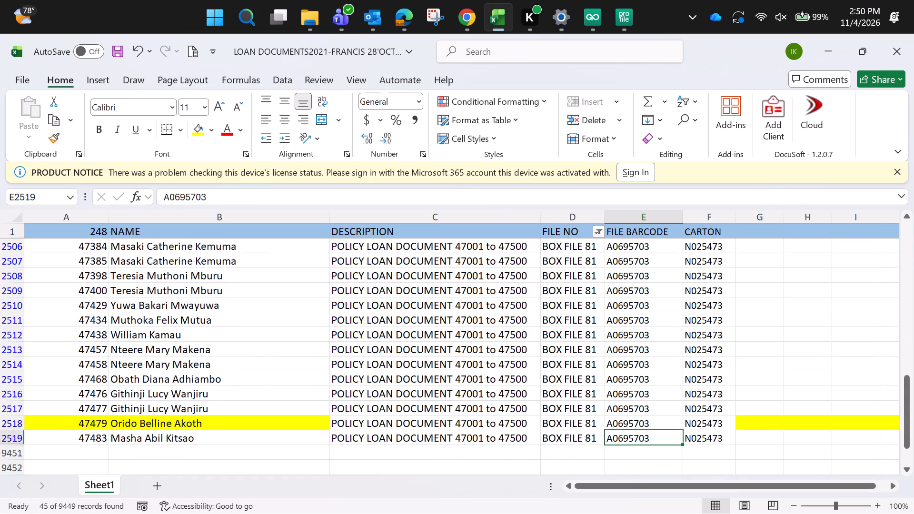
pyautogui.press('Up')
pyautogui.press('Delete')
pyautogui.press('Right')
pyautogui.press('Delete')
# Return to the CARTON header at the top of the list and save the workbook.
pyautogui.press('Up')
pyautogui.press('Up')
pyautogui.press('Up')
pyautogui.press('Up')
pyautogui.press('Up')
pyautogui.press('Up')
pyautogui.press('Up')
pyautogui.press('Up')
pyautogui.press('Up')
pyautogui.press('Up')
pyautogui.press('Up')
pyautogui.press('Up')
pyautogui.press('Up')
pyautogui.press('Up')
pyautogui.press('Up')
pyautogui.press('Up')
pyautogui.press('Up')
pyautogui.press('Up')
pyautogui.press('Up')
pyautogui.press('Up')
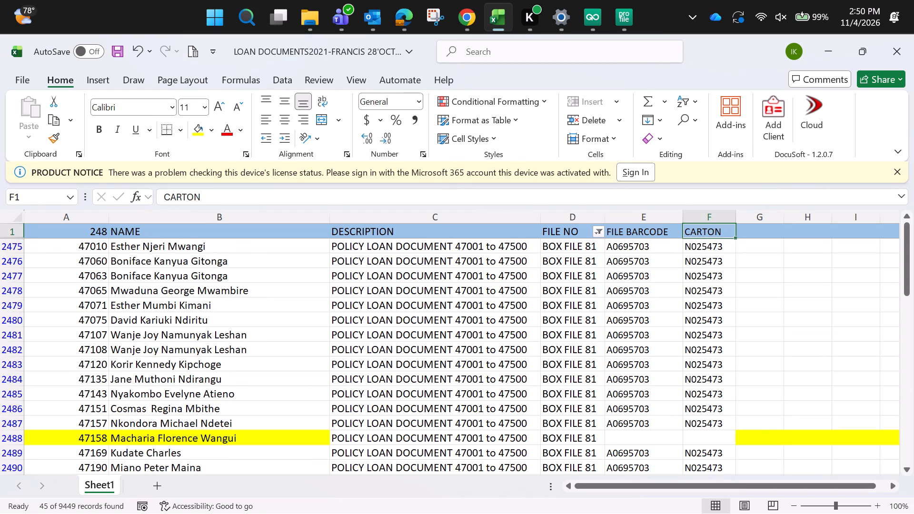
pyautogui.hotkey('ctrl', 's')
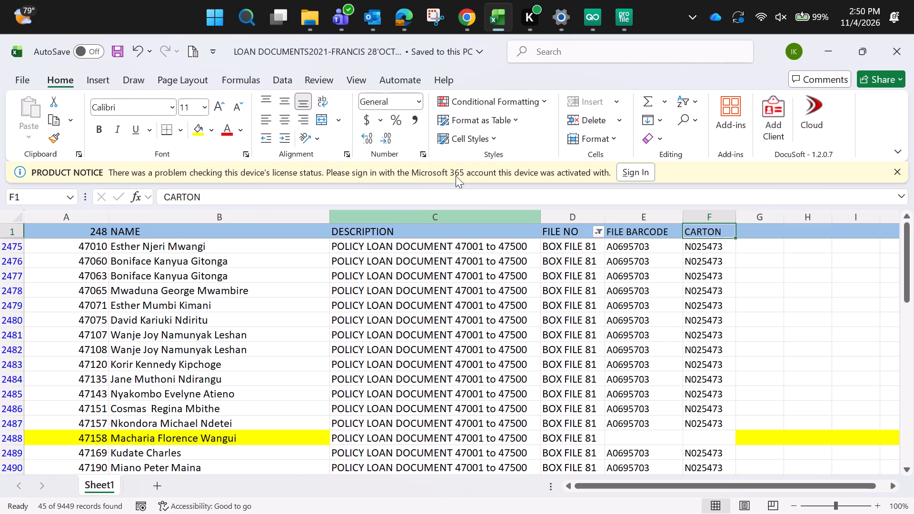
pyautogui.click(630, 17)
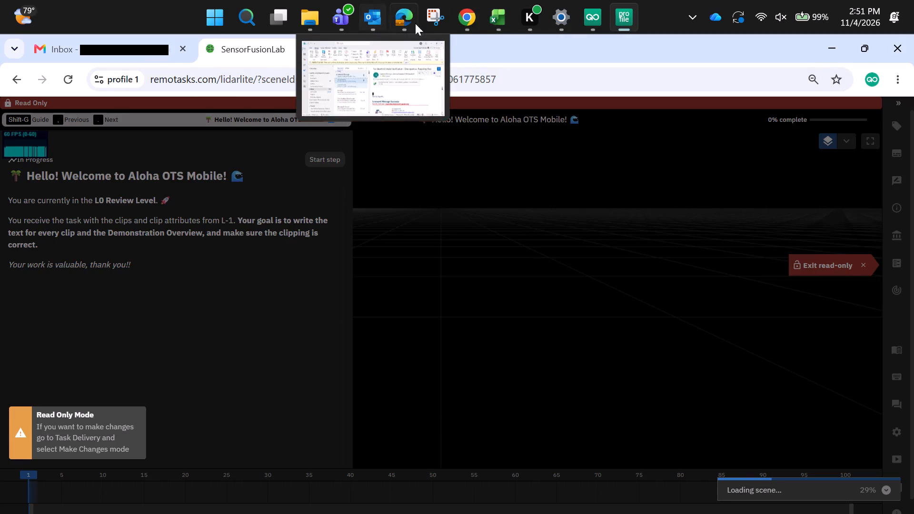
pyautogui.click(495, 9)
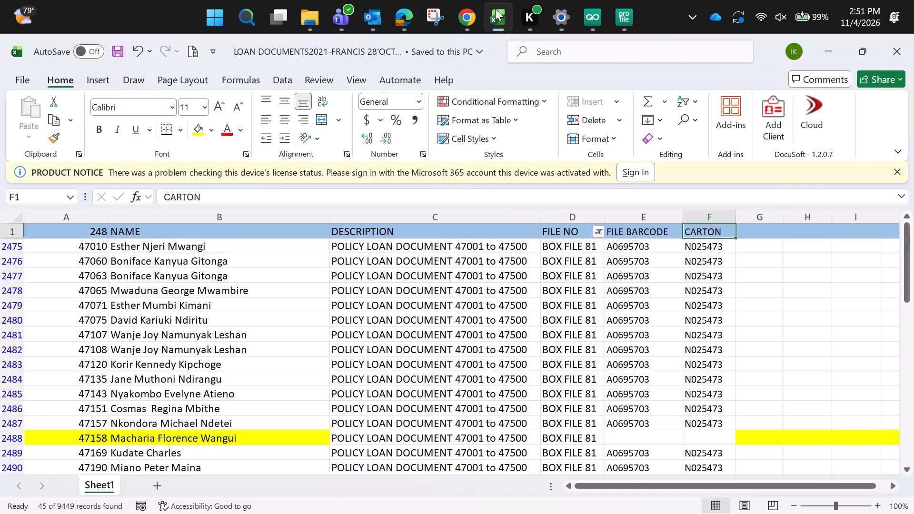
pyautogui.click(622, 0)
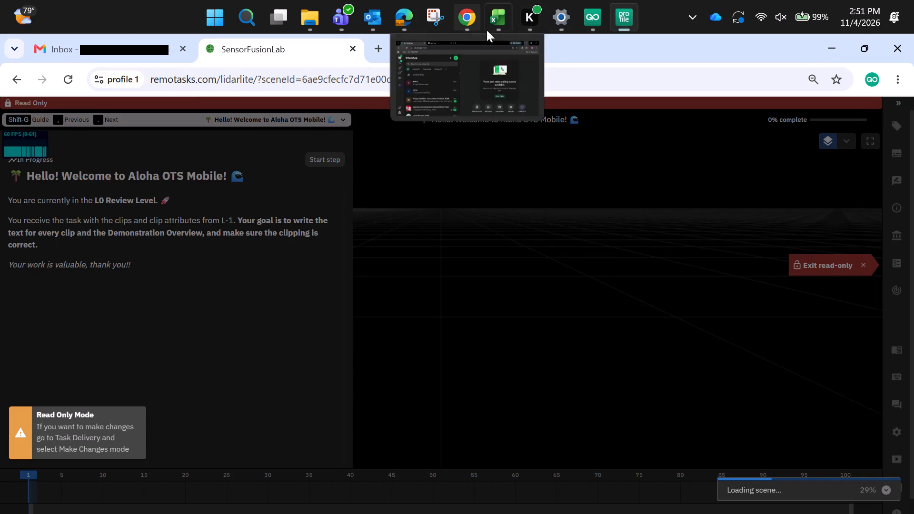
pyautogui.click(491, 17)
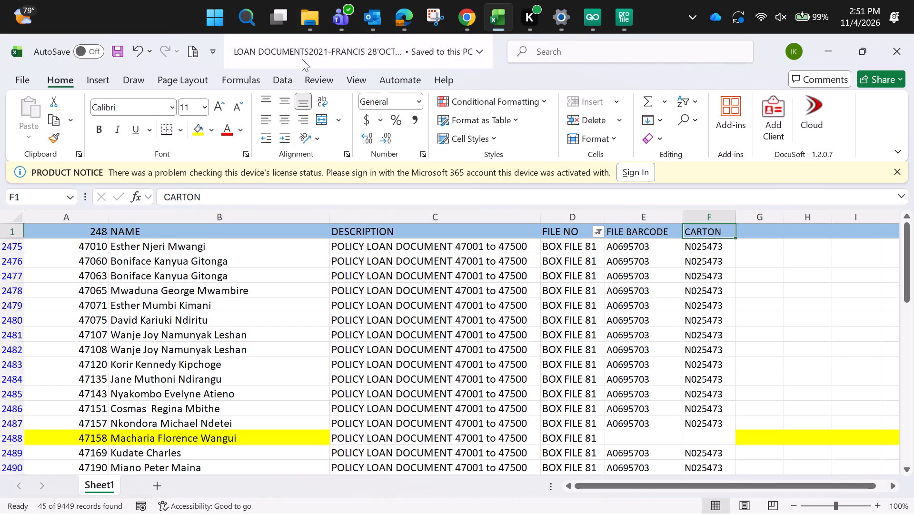
# Filter the FILE NO column to show only file 82, leaving 182 out.
pyautogui.click(601, 230)
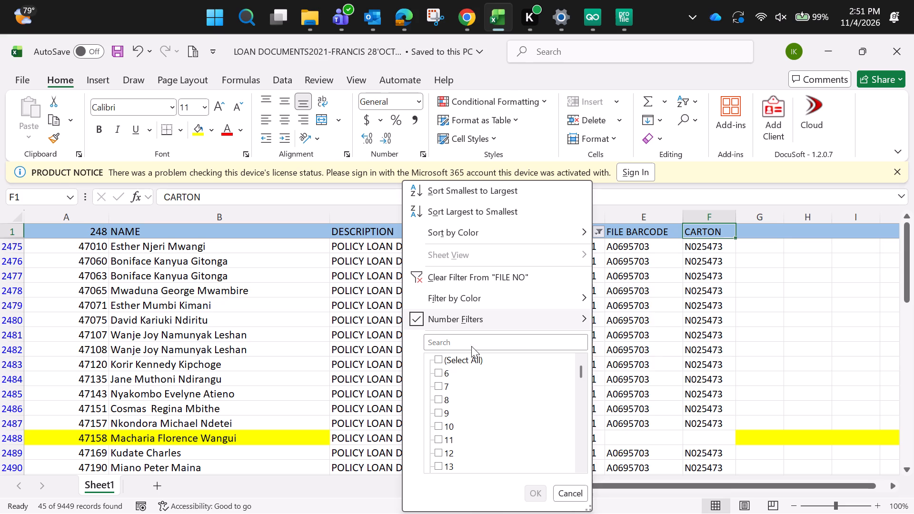
pyautogui.click(453, 337)
pyautogui.write('82')
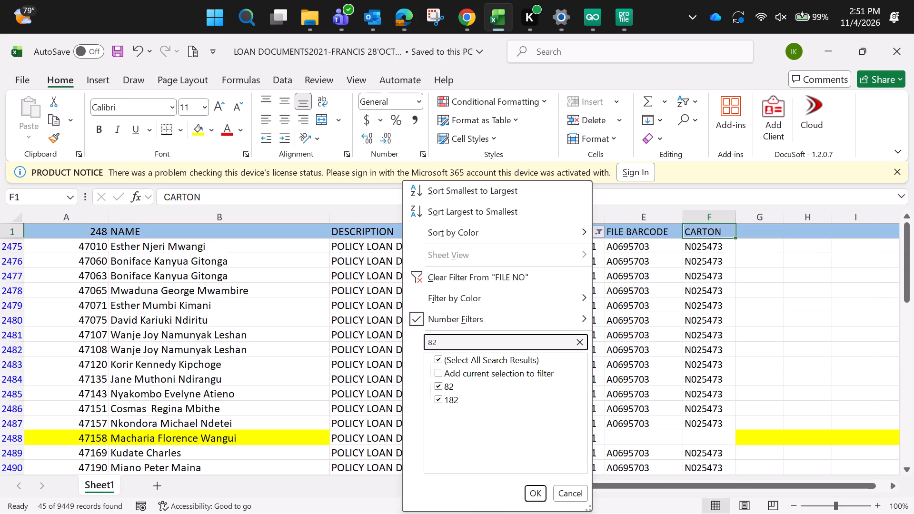
pyautogui.click(435, 400)
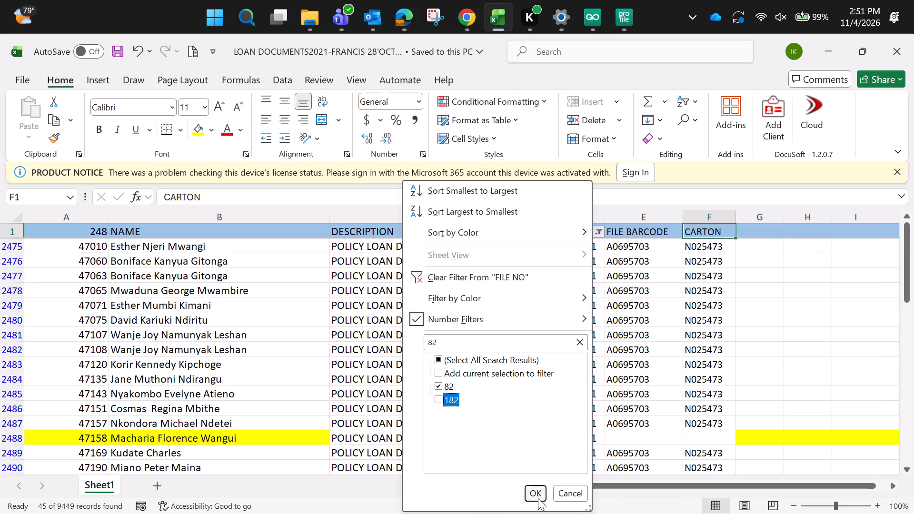
pyautogui.click(534, 485)
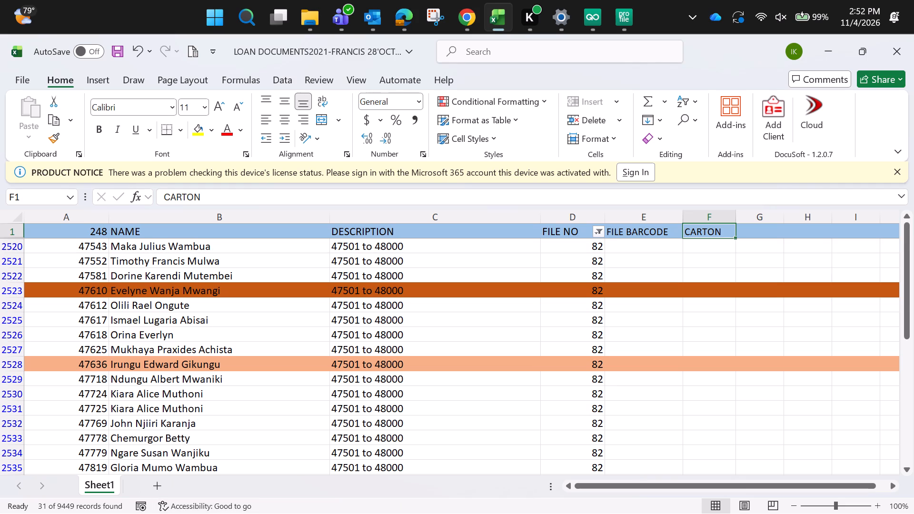
# Review the file 82 record numbers one by one from row 2520 to row 2524.
pyautogui.click(102, 248)
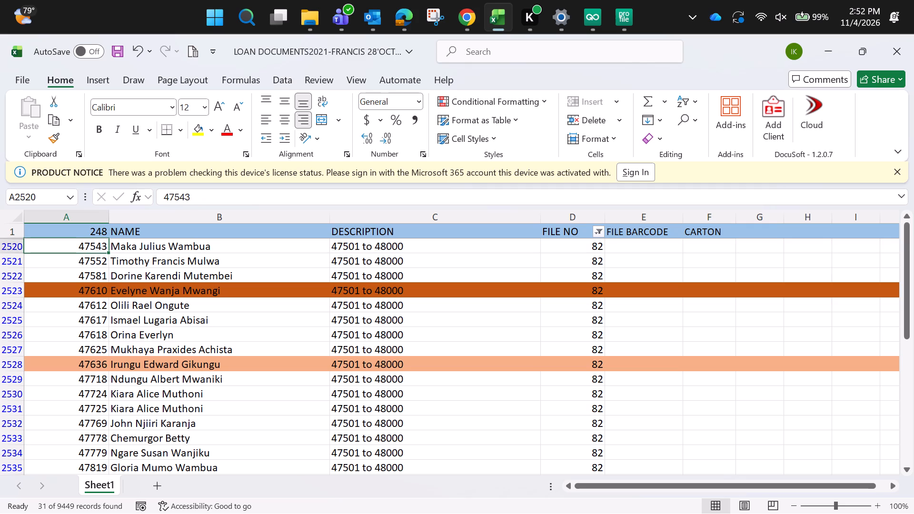
pyautogui.click(131, 250)
pyautogui.press('Left')
pyautogui.press('Down')
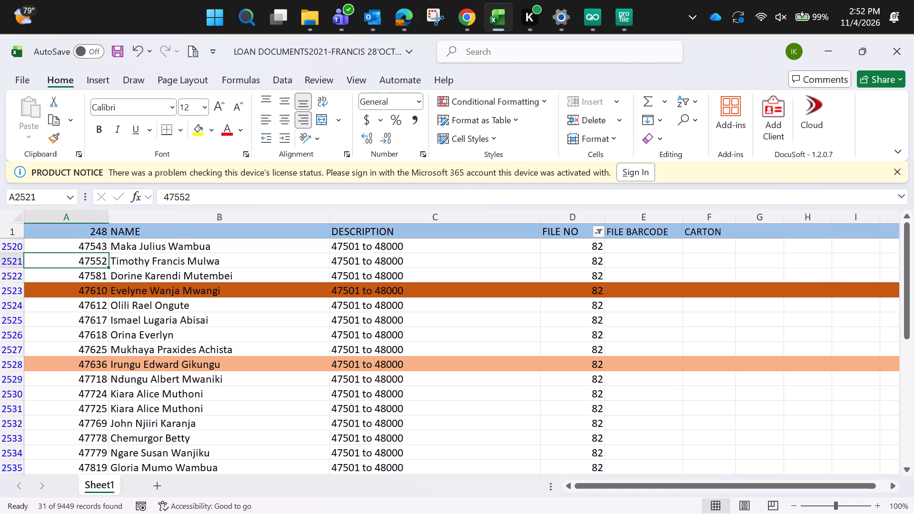
pyautogui.press('Down')
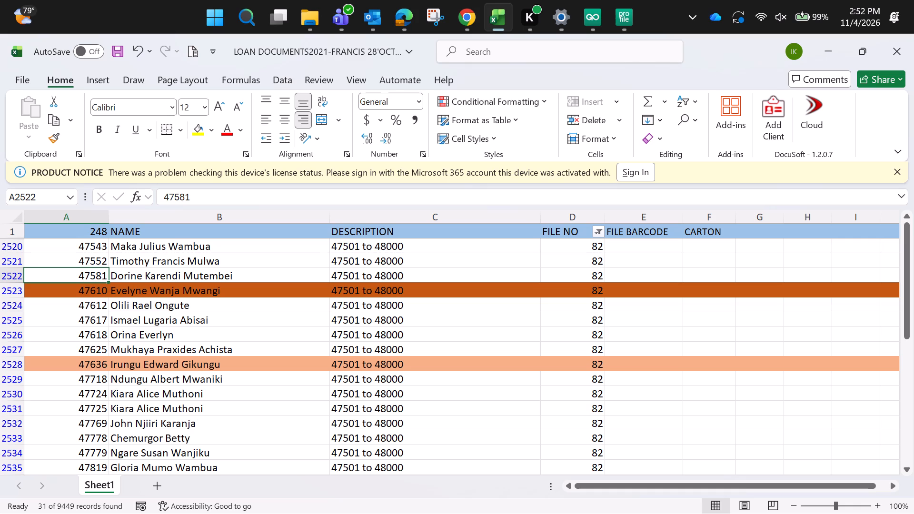
pyautogui.press('Down')
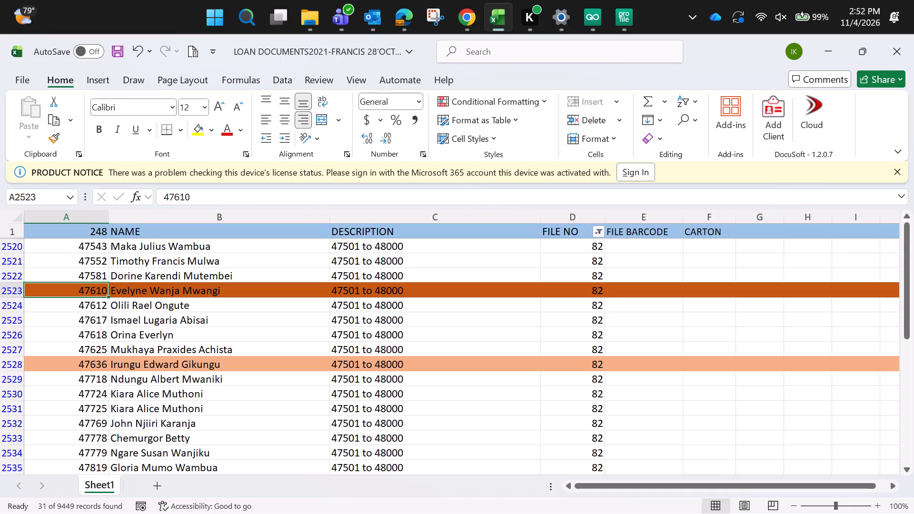
pyautogui.press('Down')
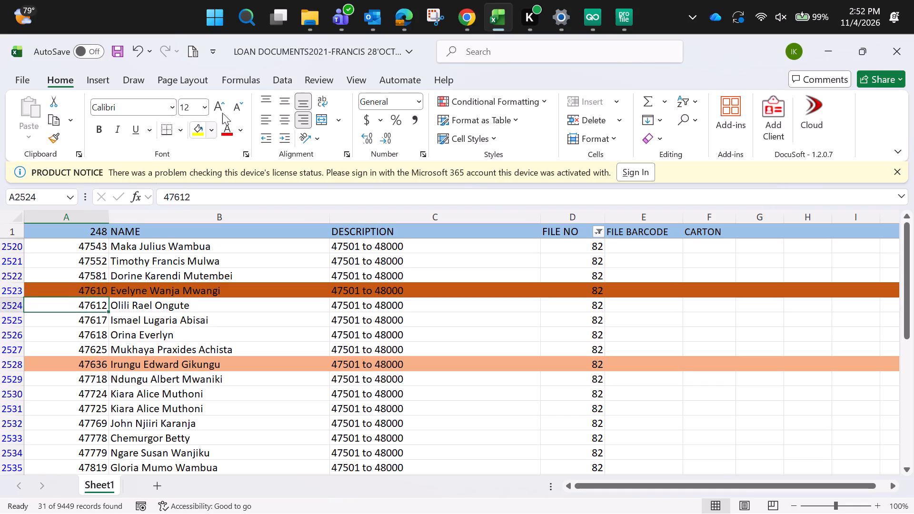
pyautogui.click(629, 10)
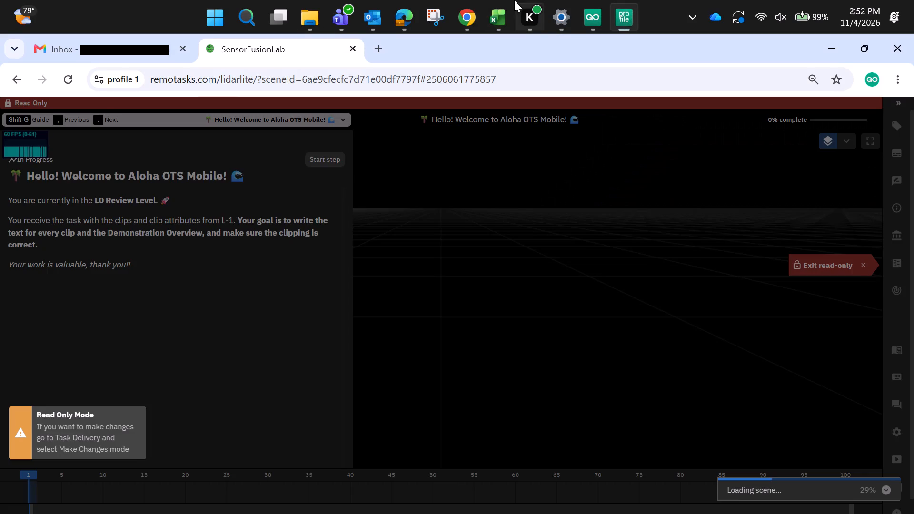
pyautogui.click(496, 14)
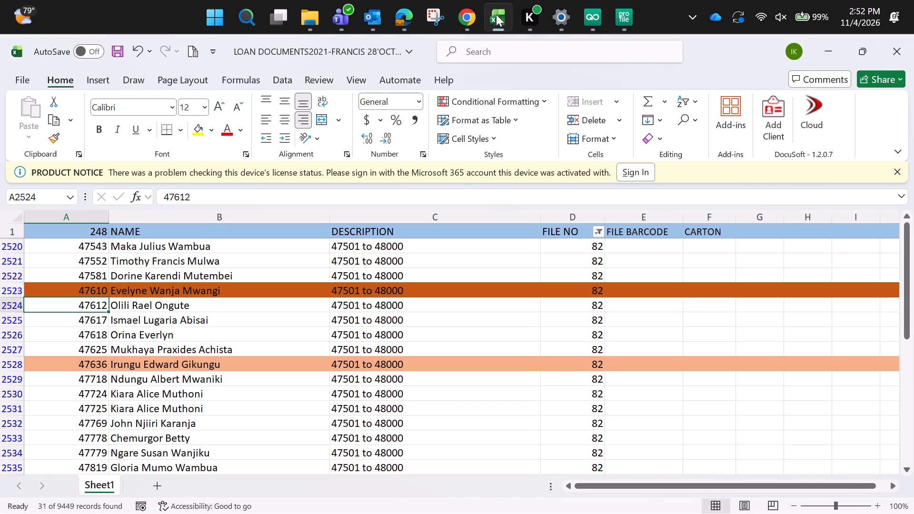
# Review the file 82 record numbers one by one from row 2525 to the yellow-highlighted record in row 2539.
pyautogui.press('Down')
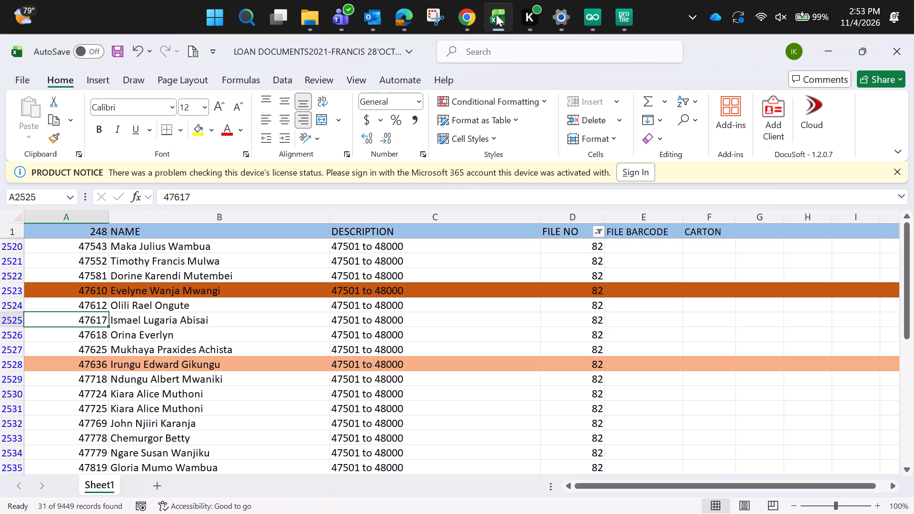
pyautogui.press('Down')
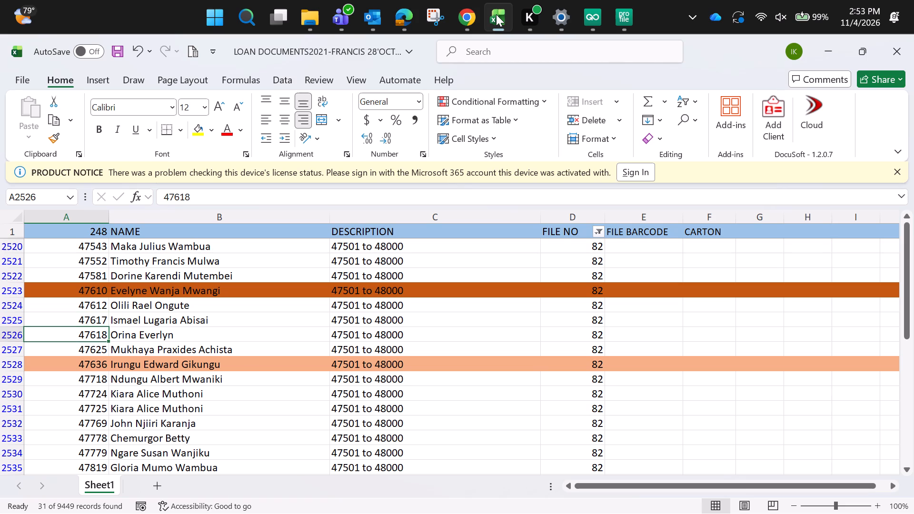
pyautogui.press('Down')
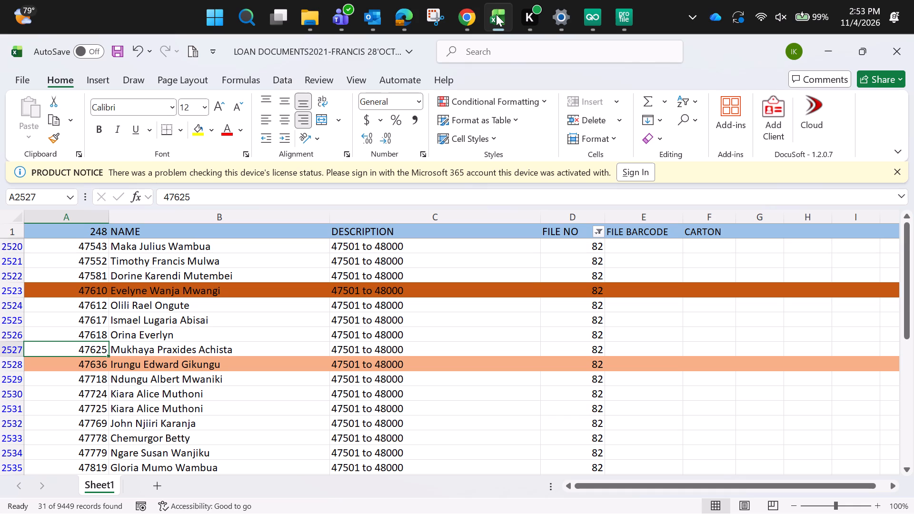
pyautogui.press('Down')
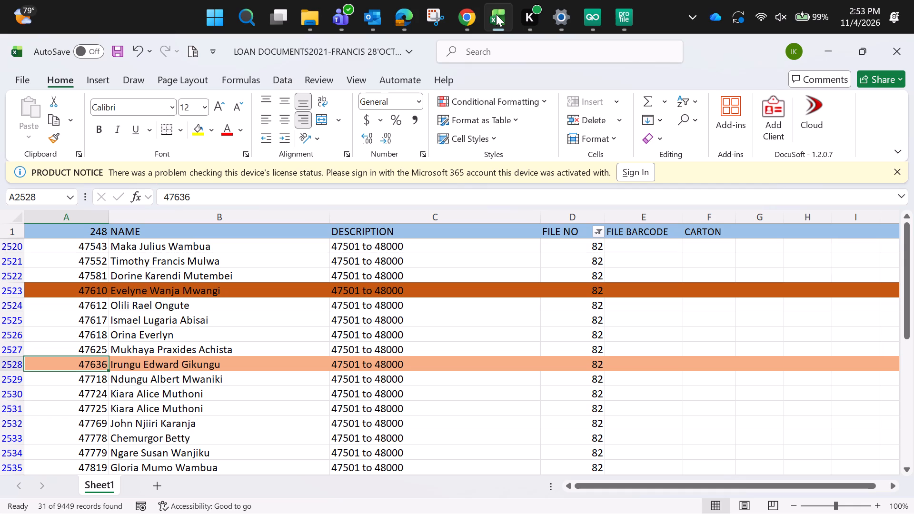
pyautogui.press('Down')
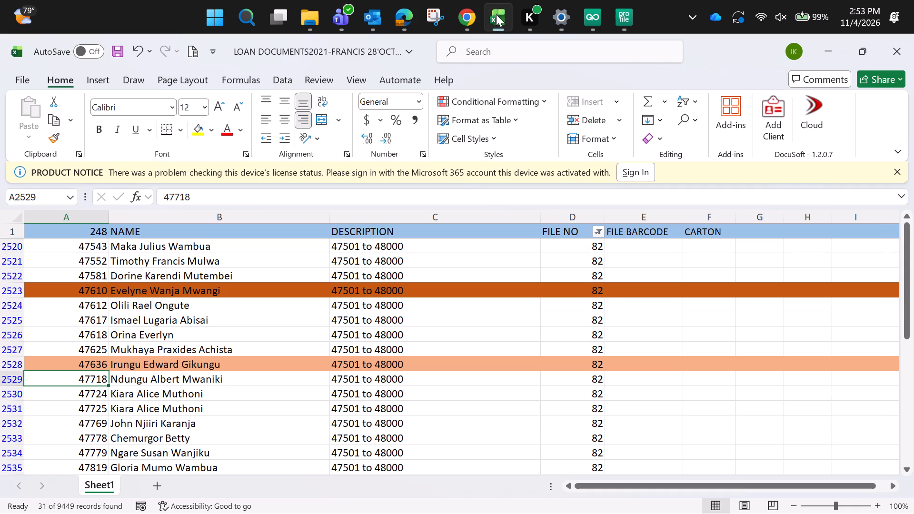
pyautogui.press('Down')
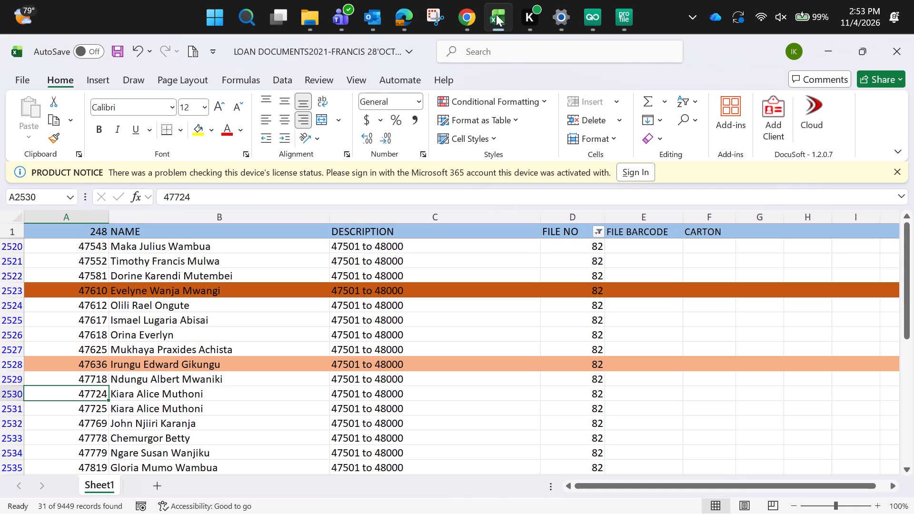
pyautogui.press('Down')
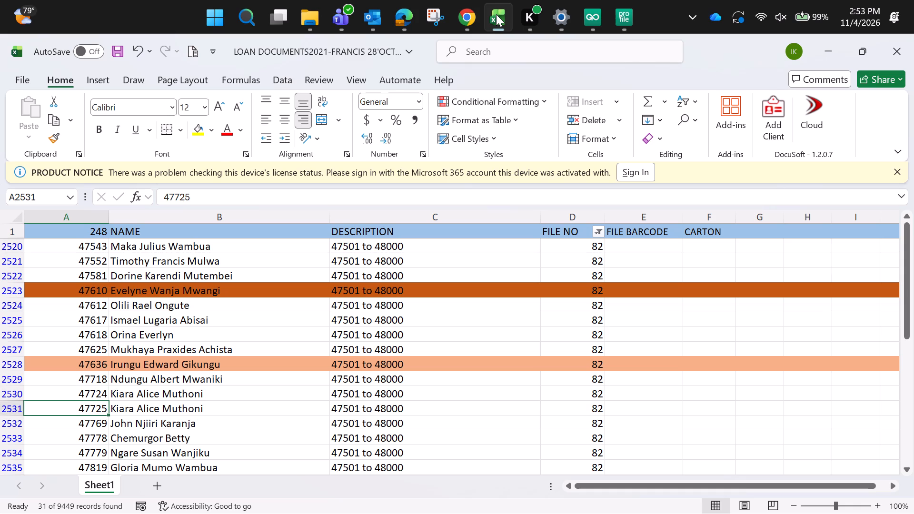
pyautogui.press('Down')
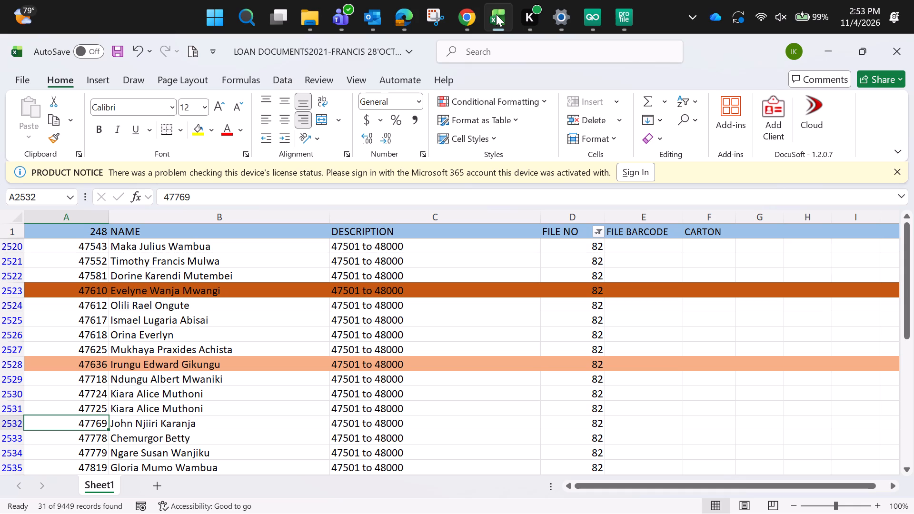
pyautogui.press('Down')
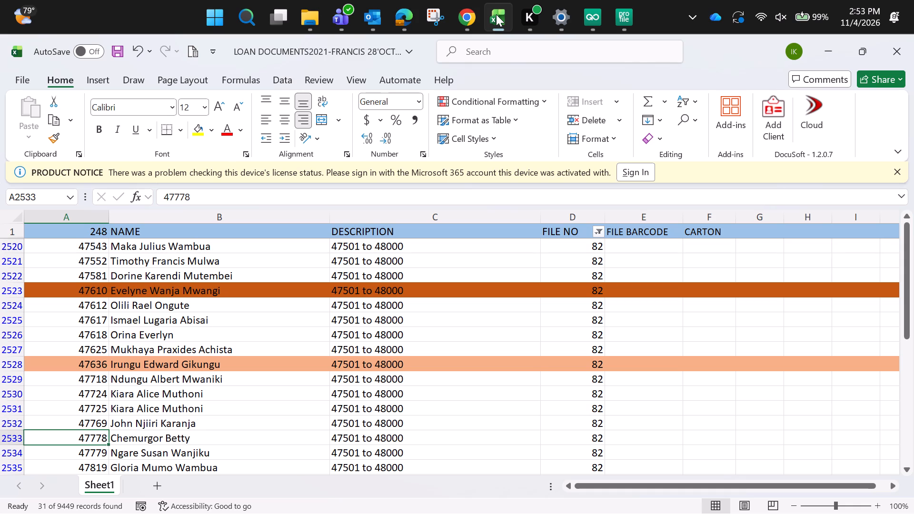
pyautogui.press('Down')
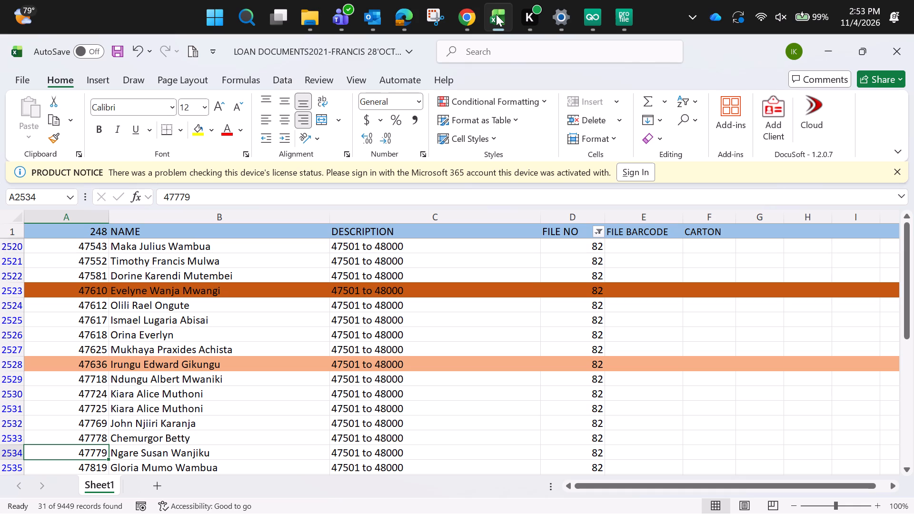
pyautogui.press('Down')
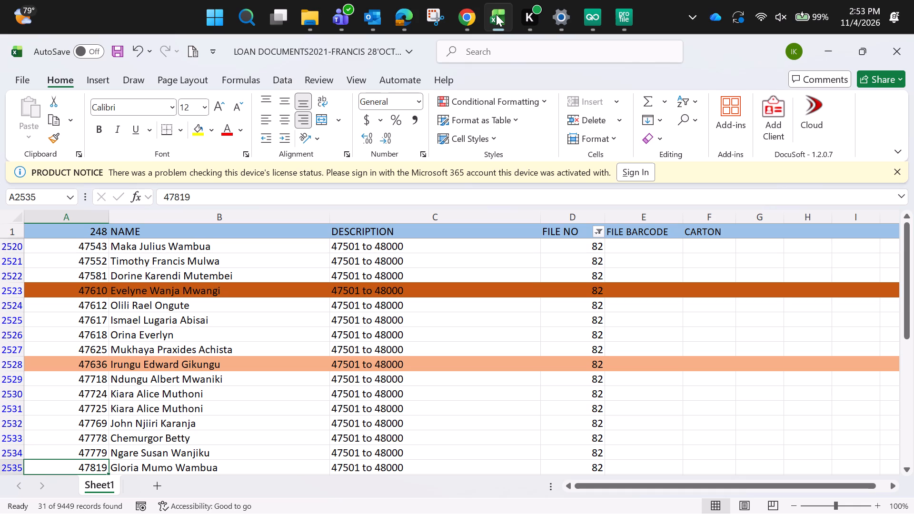
pyautogui.press('Down')
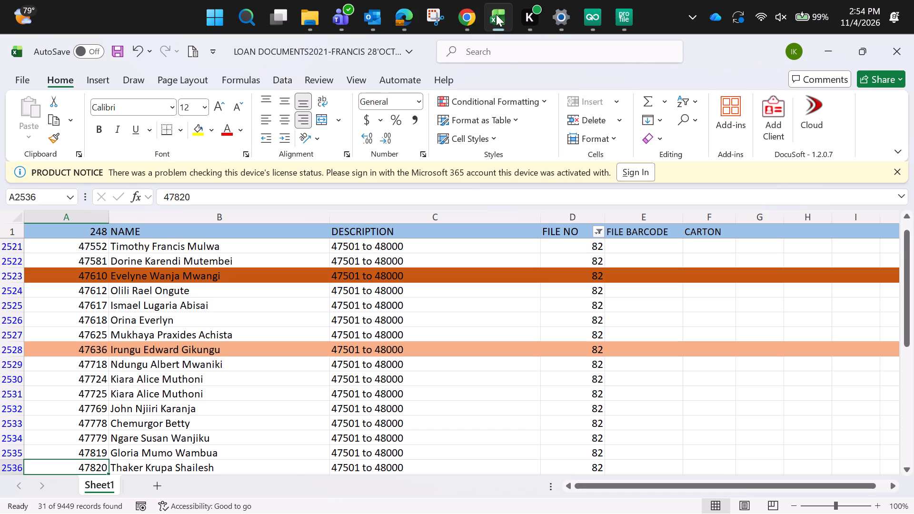
pyautogui.press('Down')
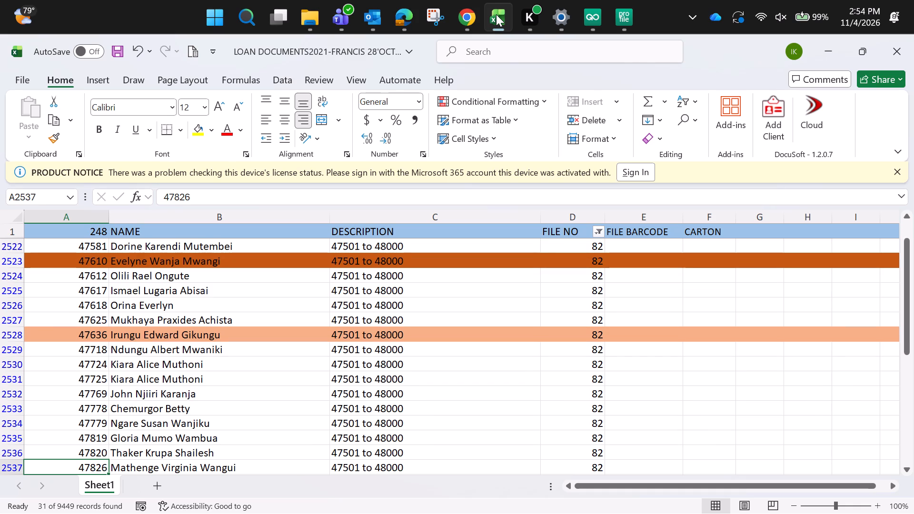
pyautogui.press('Down')
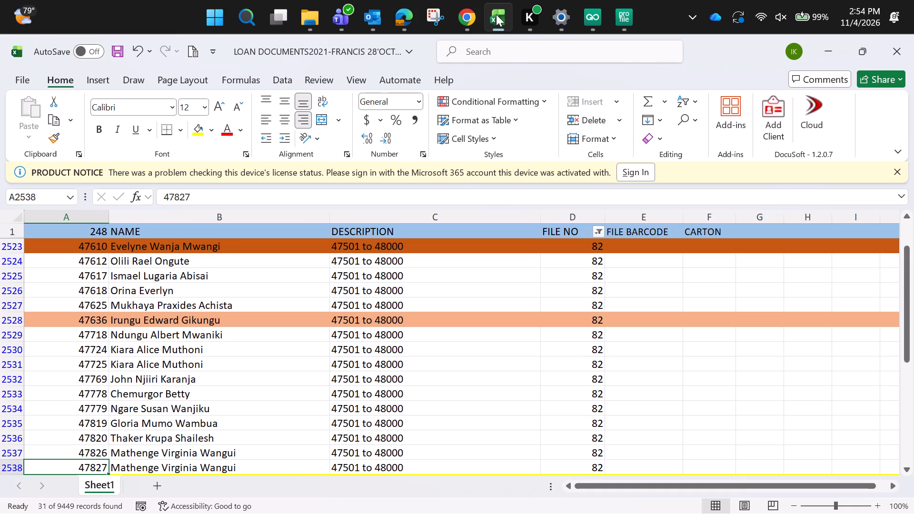
pyautogui.press('Down')
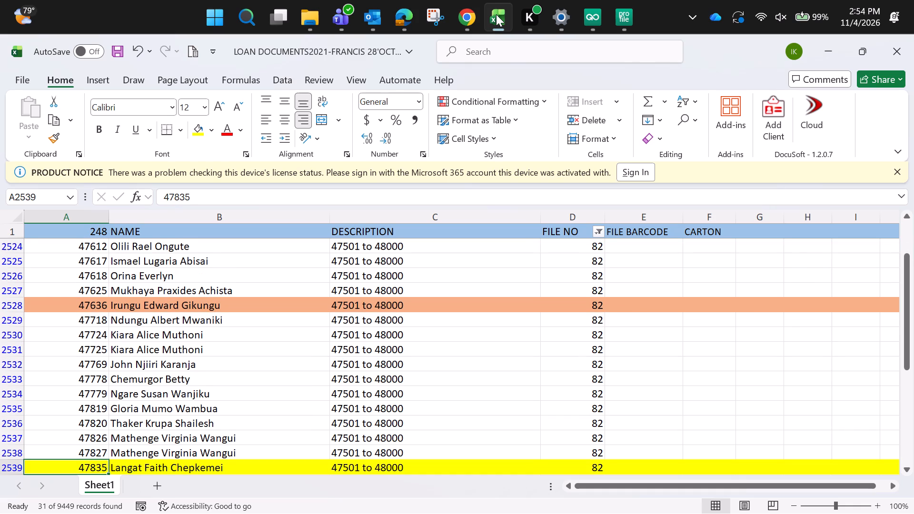
# Review the remaining file 82 record numbers one by one from row 2540 to the last record in row 2550.
pyautogui.press('Down')
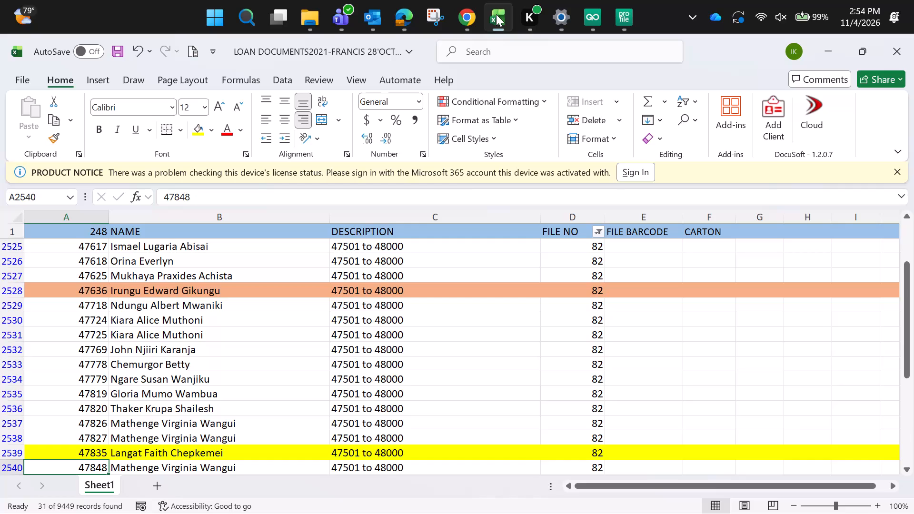
pyautogui.press('Down')
pyautogui.press('Down')
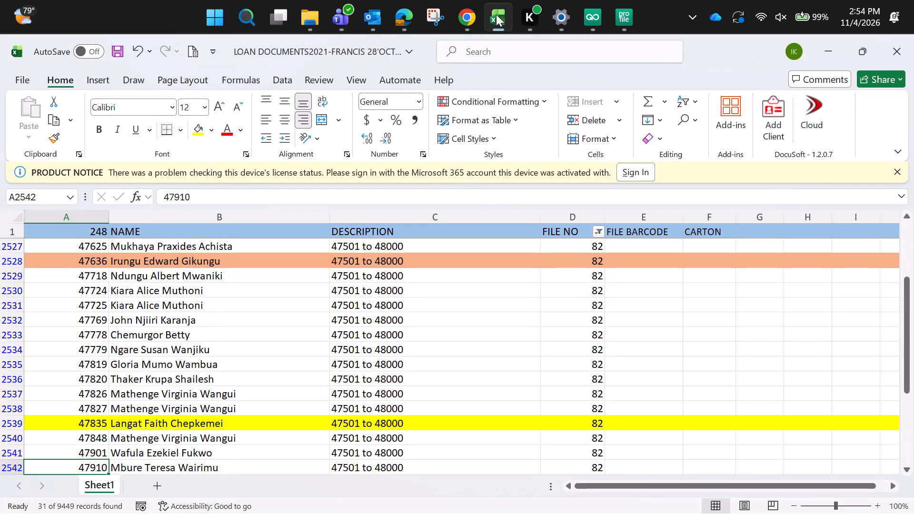
pyautogui.press('Up')
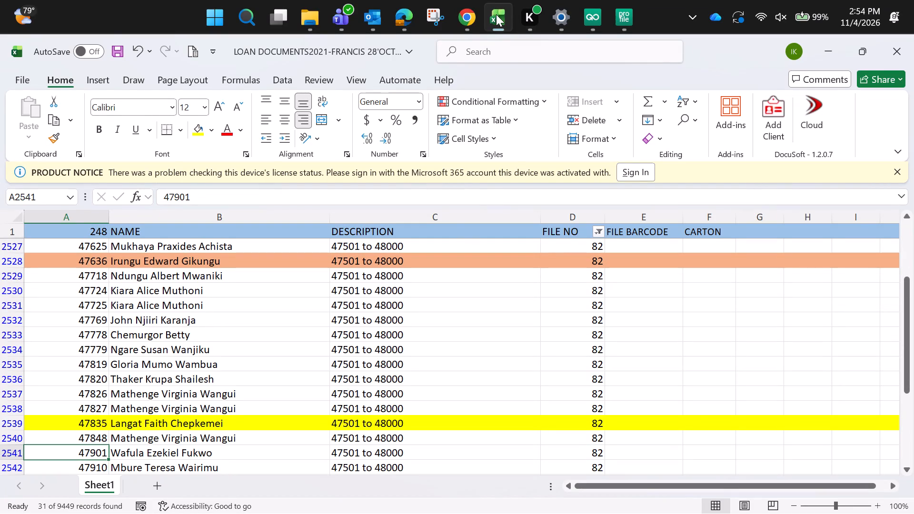
pyautogui.press('Down')
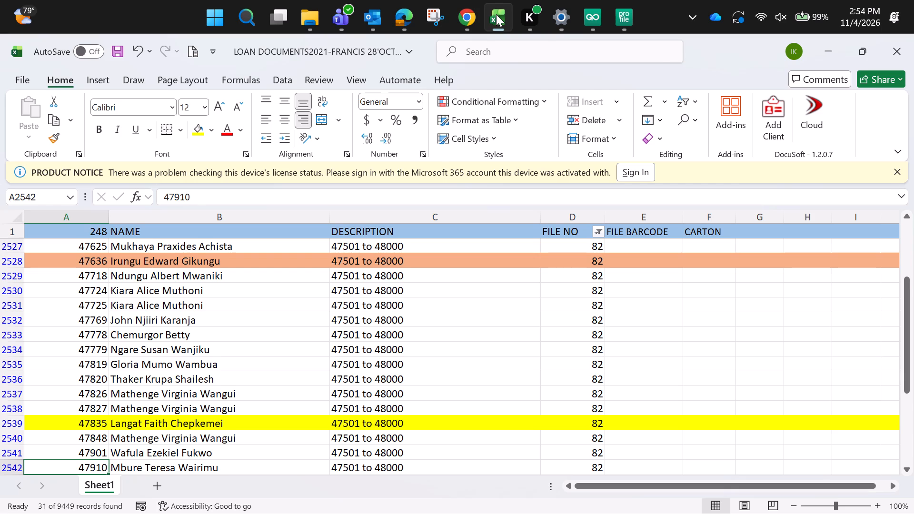
pyautogui.press('Down')
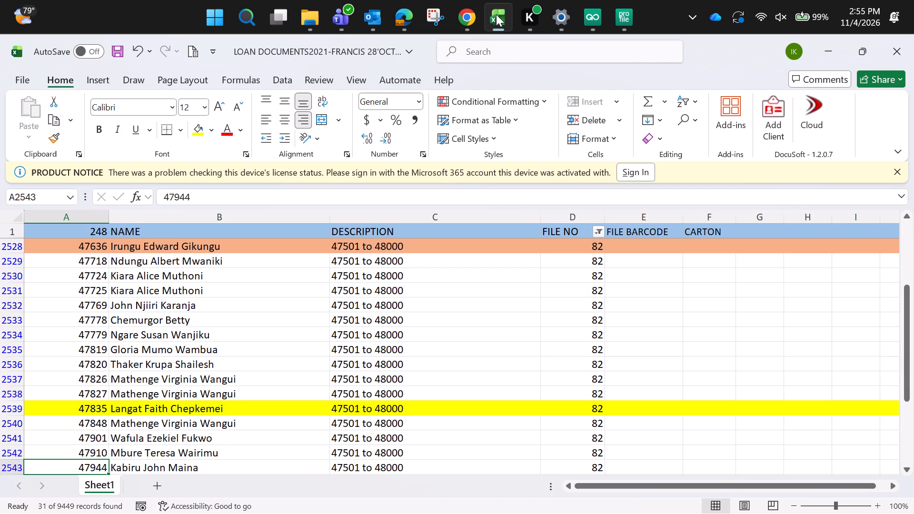
pyautogui.press('Down')
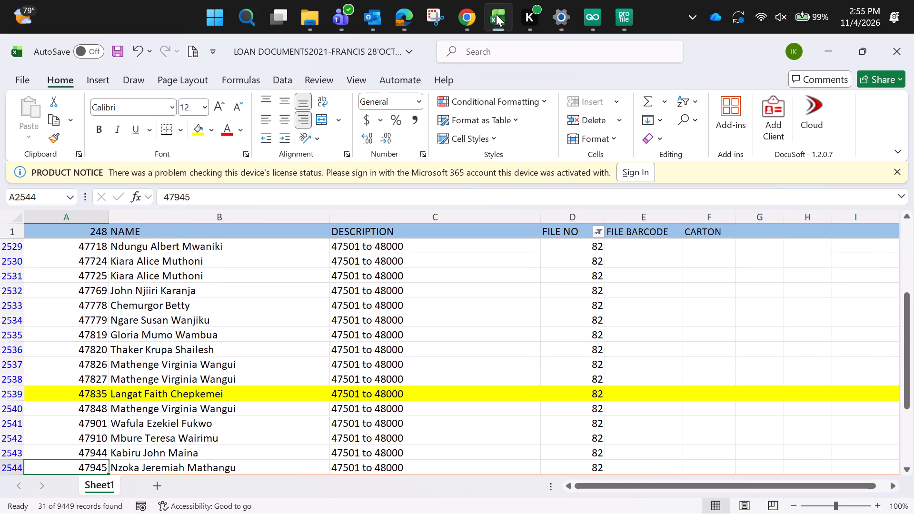
pyautogui.press('Down')
pyautogui.press('Down')
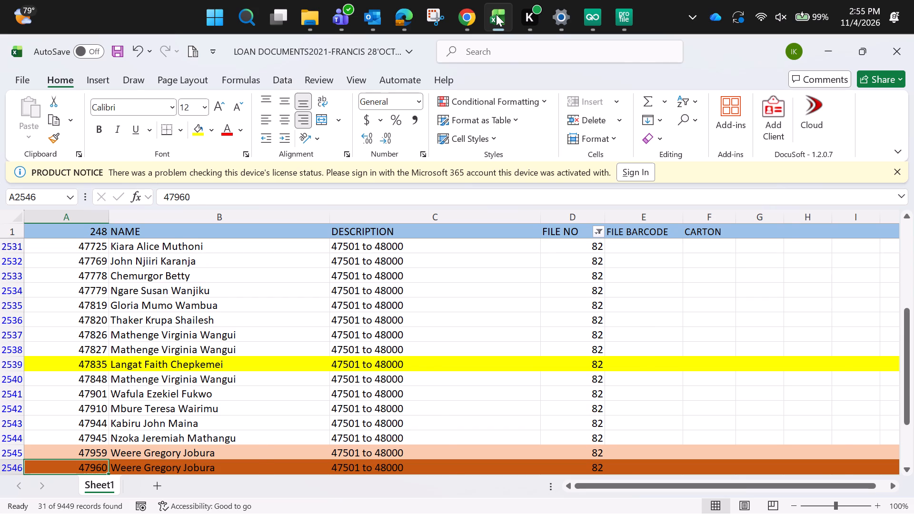
pyautogui.press('Down')
pyautogui.press('Up')
pyautogui.press('Down')
pyautogui.press('Down')
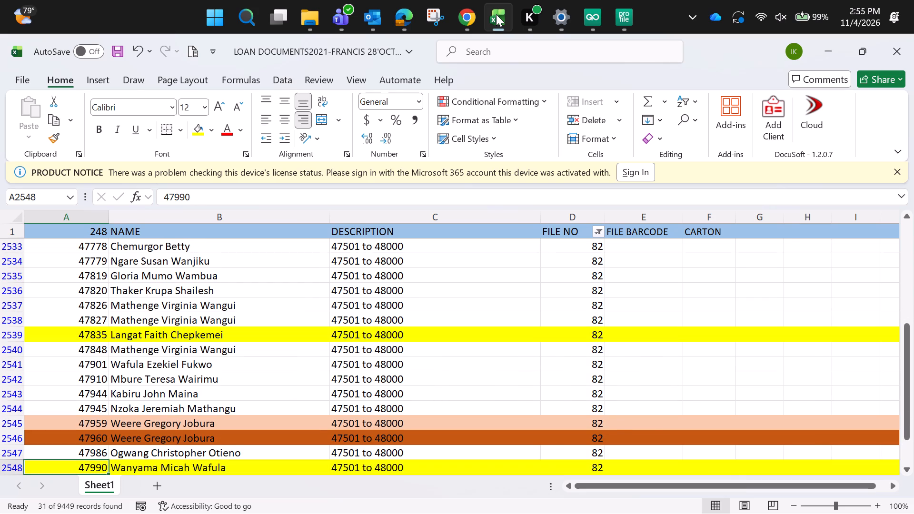
pyautogui.press('Down')
pyautogui.press('Down')
pyautogui.press('Down')
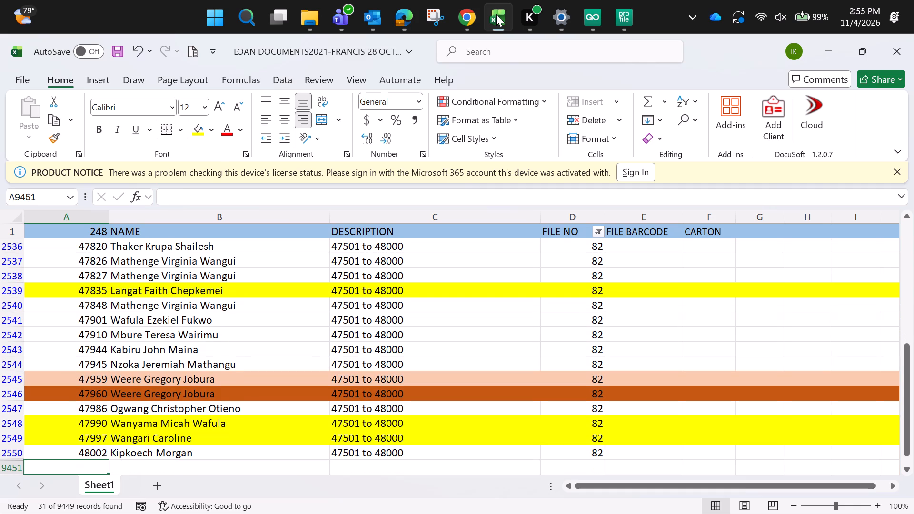
pyautogui.press('Up')
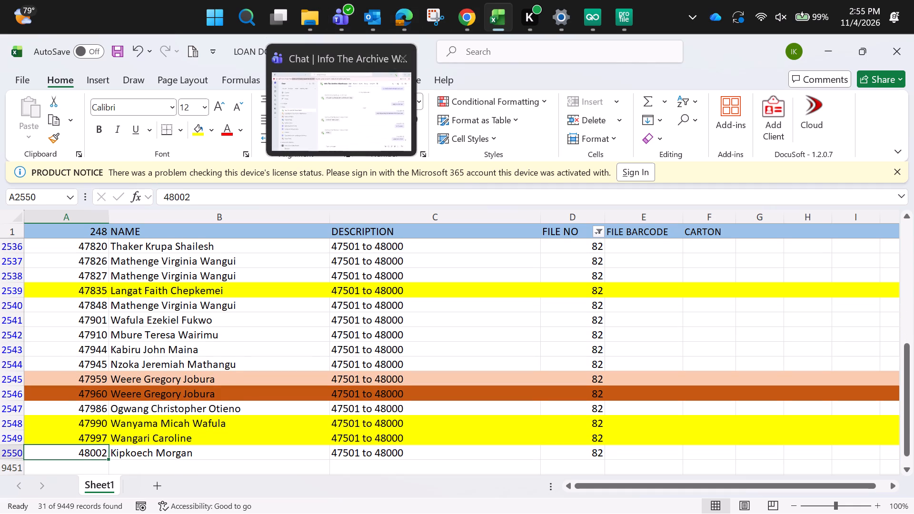
# Clear the entire contents of row 2550, which holds record 48002 at the end of file 82.
pyautogui.click(17, 456)
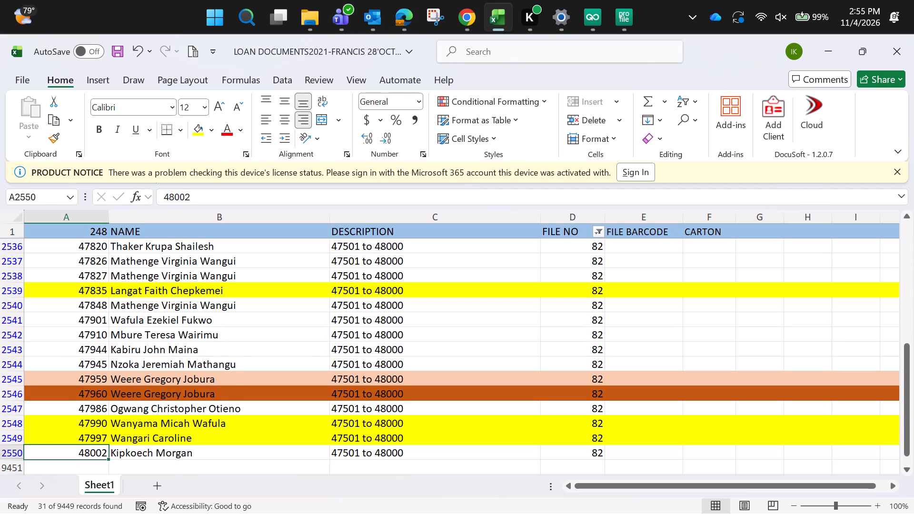
pyautogui.click(10, 456)
pyautogui.click(10, 454)
pyautogui.press('Delete')
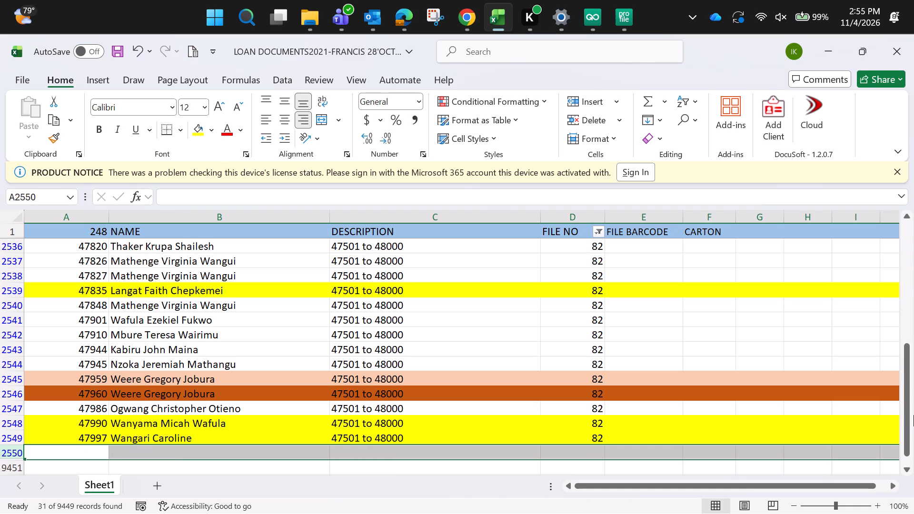
# Change the description of file 82's first record in C2520 to "POLICY LOAN DOCUMENTS 47501 to 48000".
pyautogui.moveTo(911, 415); pyautogui.dragTo(907, 421)
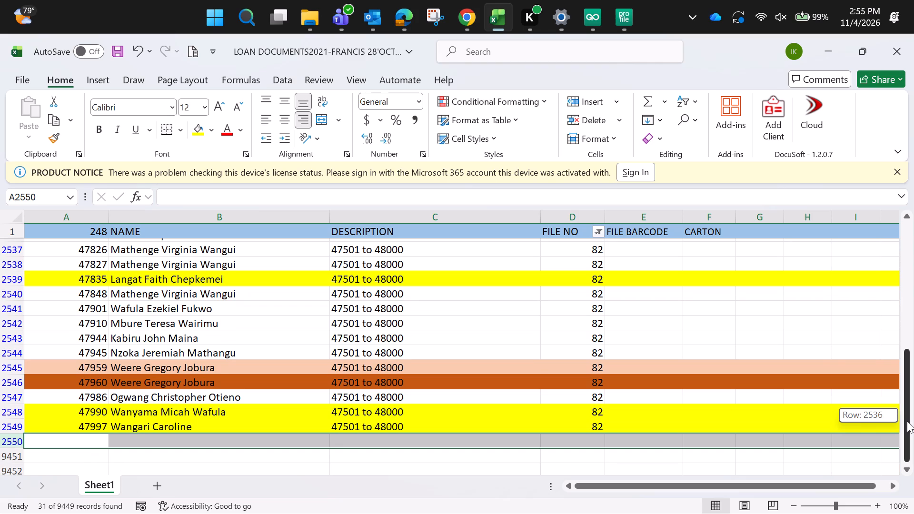
pyautogui.moveTo(907, 421); pyautogui.dragTo(913, 205)
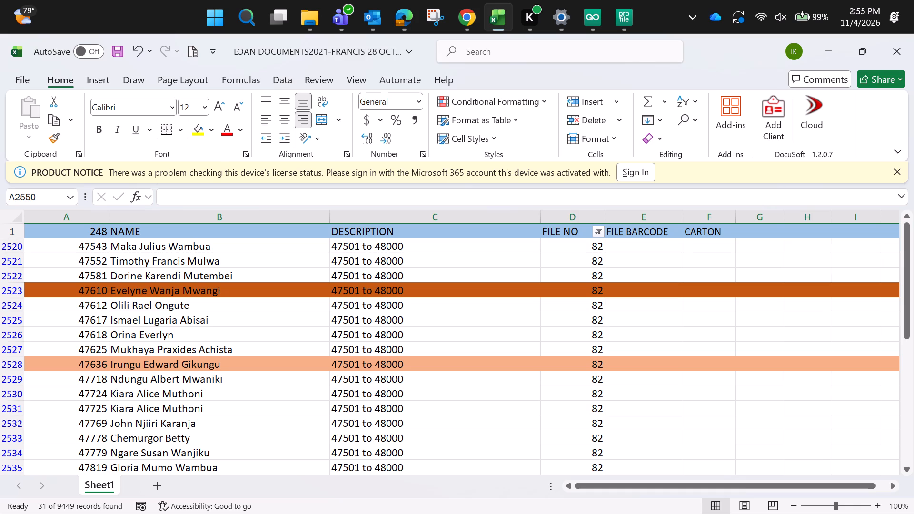
pyautogui.doubleClick(334, 242)
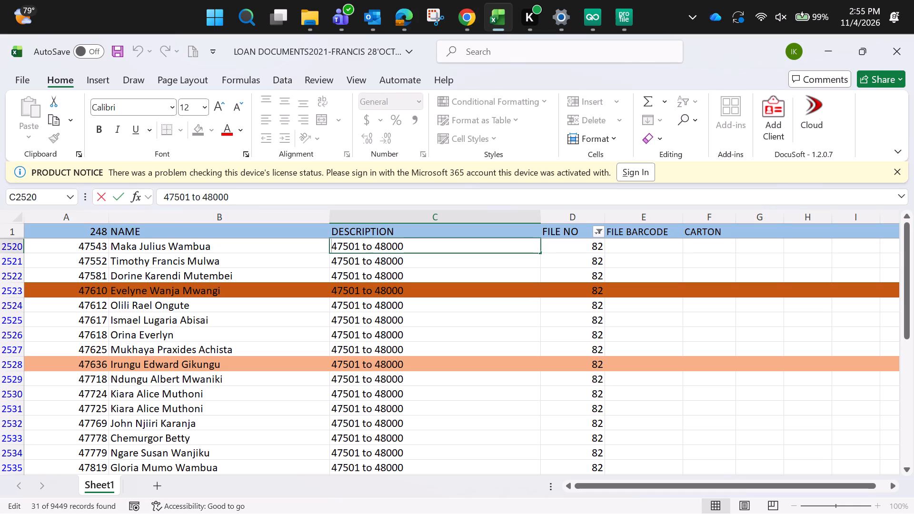
pyautogui.write('POLICY')
pyautogui.press('space')
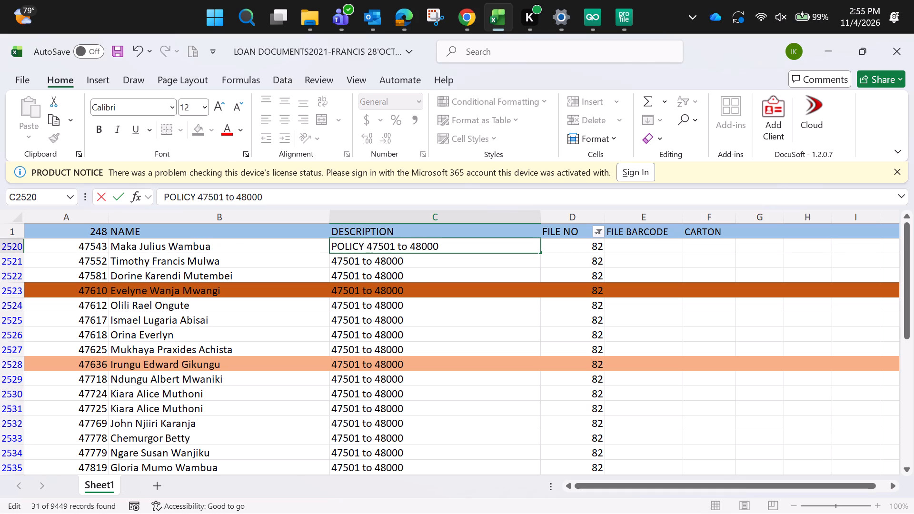
pyautogui.write('LOAN DOCUMENT')
pyautogui.write('S')
pyautogui.press('space')
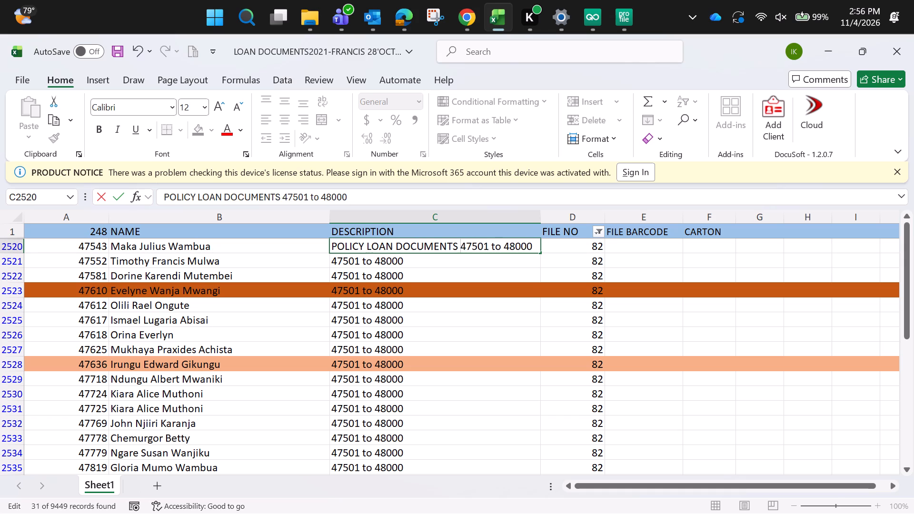
pyautogui.press('Return')
# Fill the description POLICY LOAN DOCUMENTS 47501 to 48000 from C2520 down to file 82's last record in C2549.
pyautogui.press('Up')
pyautogui.hotkey('shift', 'Down')
pyautogui.hotkey('shift', 'Down')
pyautogui.hotkey('shift', 'Down')
pyautogui.hotkey('shift', 'Down')
pyautogui.hotkey('shift', 'Down')
pyautogui.hotkey('shift', 'Down')
pyautogui.hotkey('shift', 'Down')
pyautogui.hotkey('shift', 'Down')
pyautogui.hotkey('shift', 'Down')
pyautogui.hotkey('shift', 'Down')
pyautogui.hotkey('shift', 'Down')
pyautogui.hotkey('shift', 'Down')
pyautogui.hotkey('shift', 'Down')
pyautogui.hotkey('shift', 'Down')
pyautogui.hotkey('shift', 'Down')
pyautogui.hotkey('shift', 'Down')
pyautogui.hotkey('shift', 'Down')
pyautogui.hotkey('shift', 'Down')
pyautogui.hotkey('shift', 'Down')
pyautogui.hotkey('shift', 'Down')
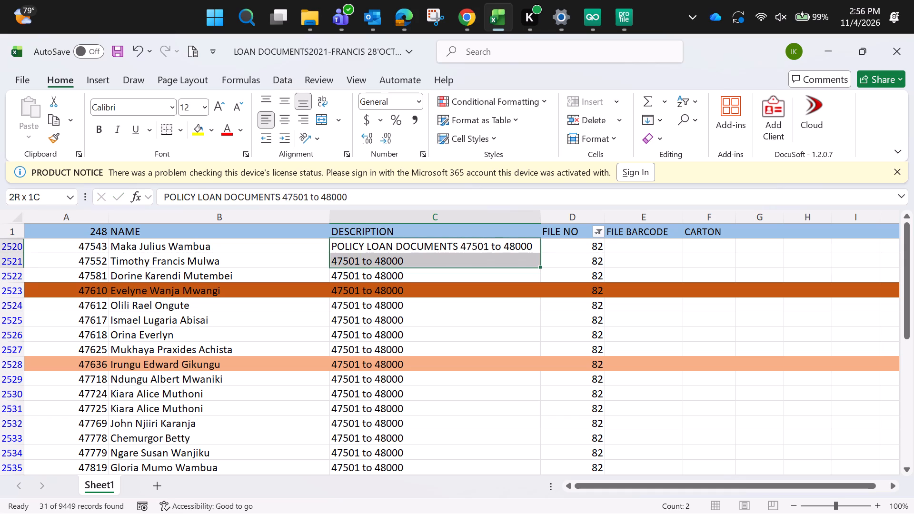
pyautogui.hotkey('shift', 'Up')
pyautogui.hotkey('shift', 'Up')
pyautogui.hotkey('shift', 'Up')
pyautogui.hotkey('shift', 'Up')
pyautogui.hotkey('shift', 'Up')
pyautogui.hotkey('shift', 'Up')
pyautogui.hotkey('shift', 'Up')
pyautogui.hotkey('shift', 'Up')
pyautogui.hotkey('shift', 'Up')
pyautogui.hotkey('shift', 'Up')
pyautogui.hotkey('shift', 'Up')
pyautogui.hotkey('shift', 'Up')
pyautogui.hotkey('shift', 'Up')
pyautogui.hotkey('shift', 'Up')
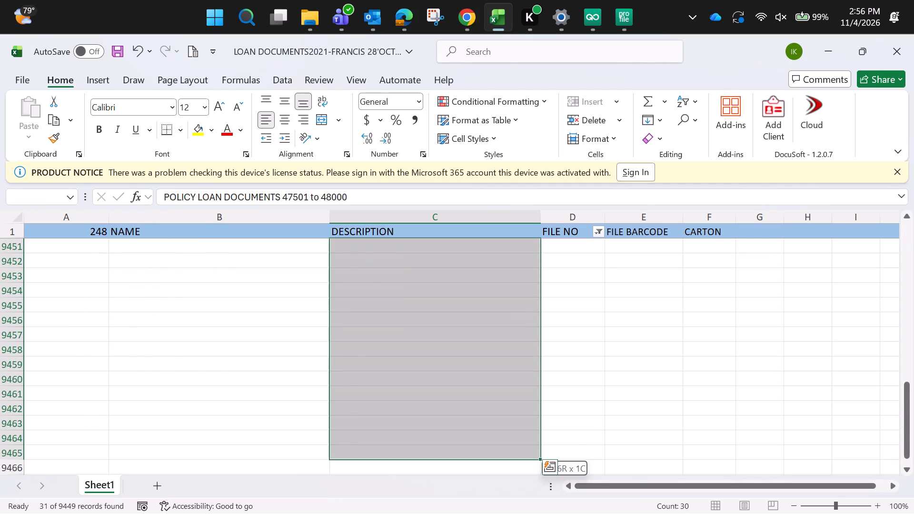
pyautogui.hotkey('shift', 'Up')
pyautogui.hotkey('shift', 'Up')
pyautogui.hotkey('shift', 'Up')
pyautogui.hotkey('shift', 'Up')
pyautogui.hotkey('shift', 'Up')
pyautogui.hotkey('shift', 'Up')
pyautogui.hotkey('shift', 'Up')
pyautogui.hotkey('shift', 'Up')
pyautogui.hotkey('shift', 'Up')
pyautogui.hotkey('shift', 'Up')
pyautogui.hotkey('shift', 'Up')
pyautogui.hotkey('shift', 'Up')
pyautogui.hotkey('shift', 'Up')
pyautogui.hotkey('shift', 'Down')
pyautogui.hotkey('shift', 'Down')
pyautogui.hotkey('shift', 'Down')
pyautogui.hotkey('shift', 'Down')
pyautogui.hotkey('shift', 'Down')
pyautogui.hotkey('shift', 'Down')
pyautogui.hotkey('shift', 'Down')
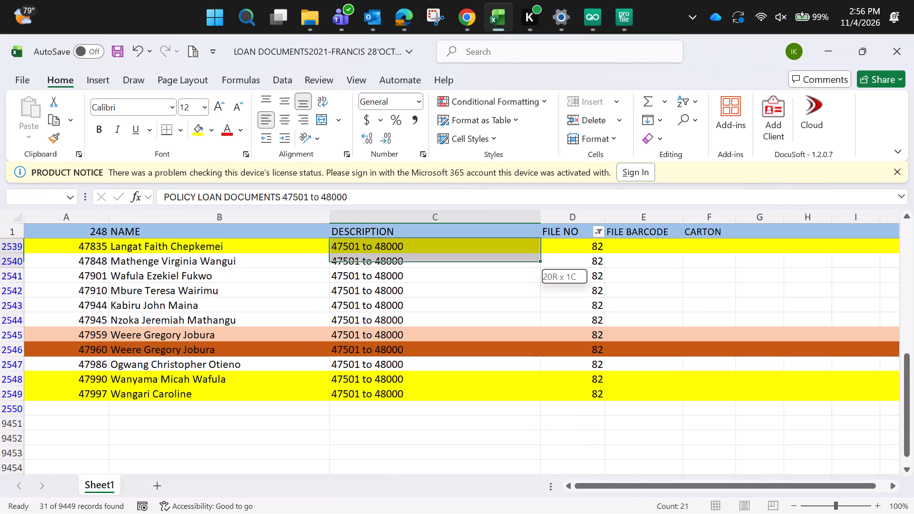
pyautogui.hotkey('shift', 'Down')
pyautogui.hotkey('shift', 'Down')
pyautogui.hotkey('shift', 'Down')
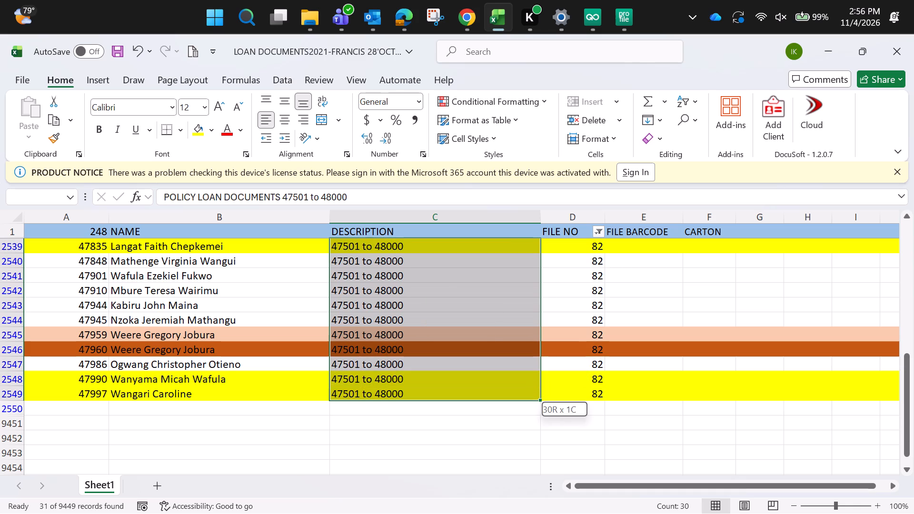
pyautogui.hotkey('ctrl', 'd')
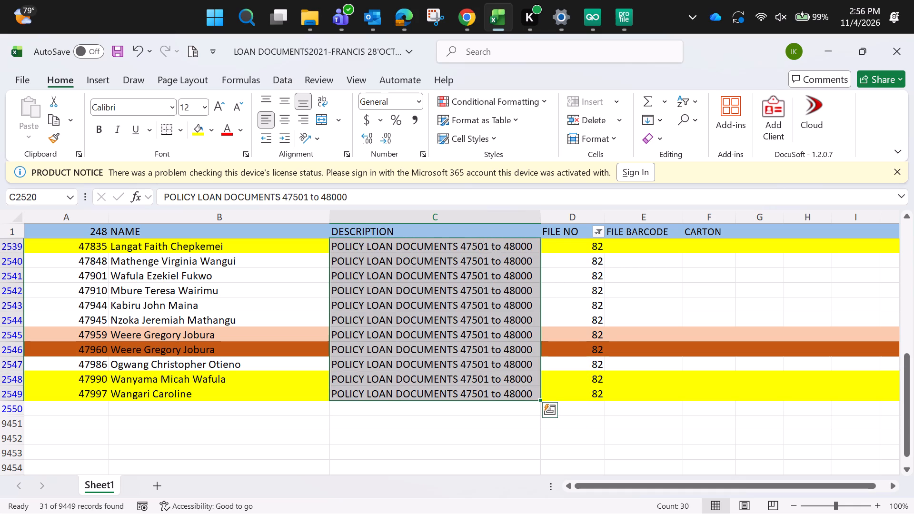
# Change the file number of file 82's first record in D2520 to "BOX FILE 82".
pyautogui.press('Up')
pyautogui.press('Up')
pyautogui.press('Up')
pyautogui.press('Up')
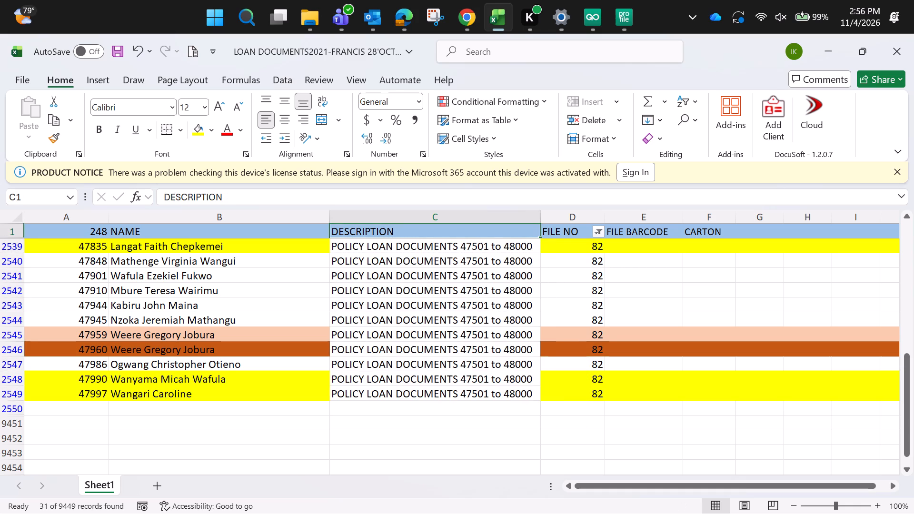
pyautogui.press('Up')
pyautogui.press('Up')
pyautogui.press('Up')
pyautogui.press('Down')
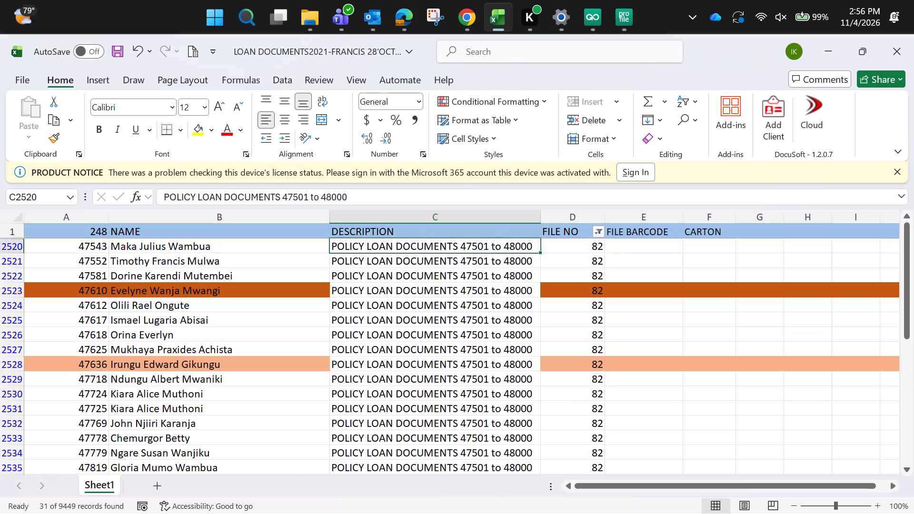
pyautogui.press('Right')
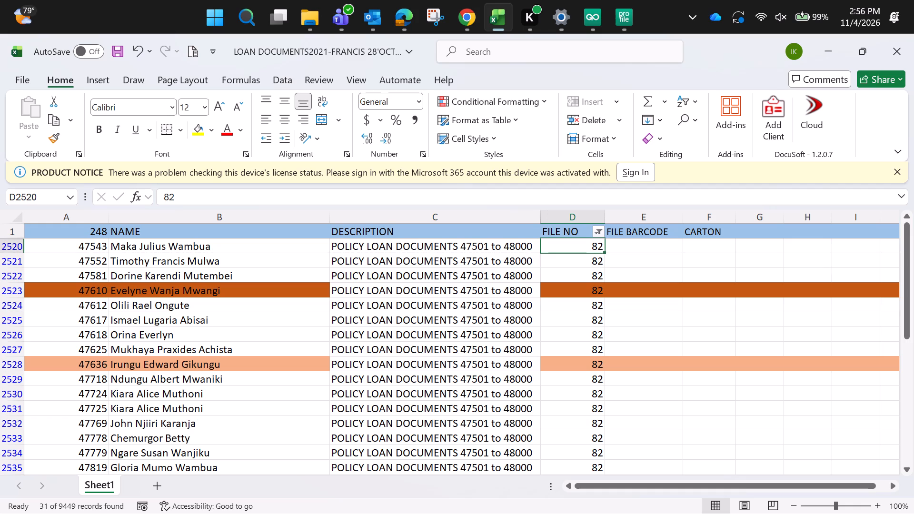
pyautogui.tripleClick(573, 247)
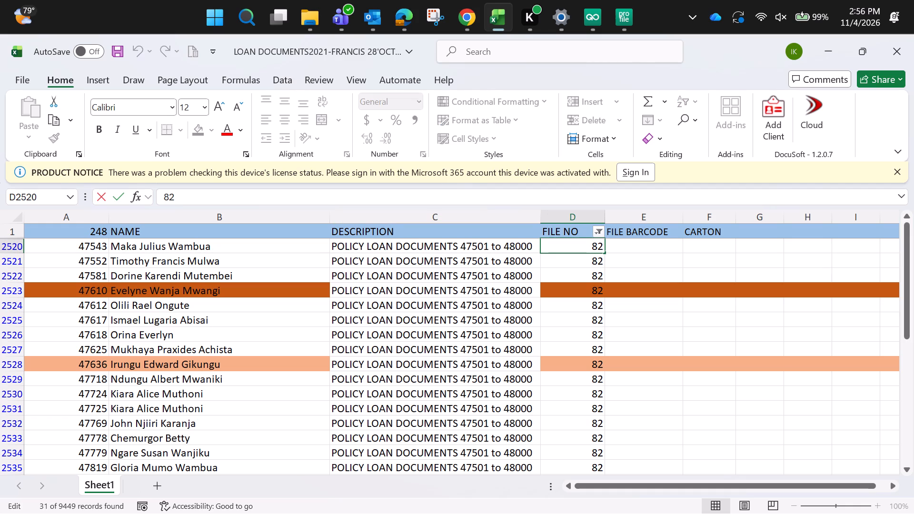
pyautogui.write('BOX FILE')
pyautogui.press('space')
pyautogui.press('Return')
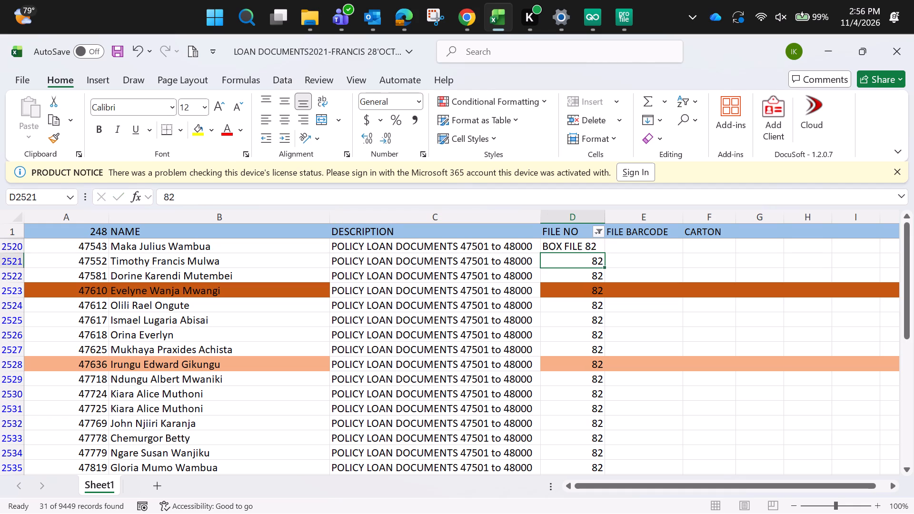
# Fill the file number BOX FILE 82 from D2520 down to the last record in D2549.
pyautogui.press('Up')
pyautogui.hotkey('shift', 'Down')
pyautogui.hotkey('shift', 'Down')
pyautogui.hotkey('shift', 'Down')
pyautogui.hotkey('shift', 'Down')
pyautogui.hotkey('shift', 'Down')
pyautogui.hotkey('shift', 'Down')
pyautogui.hotkey('shift', 'Down')
pyautogui.hotkey('shift', 'Down')
pyautogui.hotkey('shift', 'Down')
pyautogui.hotkey('shift', 'Down')
pyautogui.hotkey('shift', 'Down')
pyautogui.hotkey('shift', 'Down')
pyautogui.hotkey('shift', 'Down')
pyautogui.hotkey('shift', 'Down')
pyautogui.hotkey('shift', 'Down')
pyautogui.hotkey('shift', 'Down')
pyautogui.hotkey('shift', 'Down')
pyautogui.hotkey('shift', 'Down')
pyautogui.hotkey('shift', 'Down')
pyautogui.hotkey('shift', 'Down')
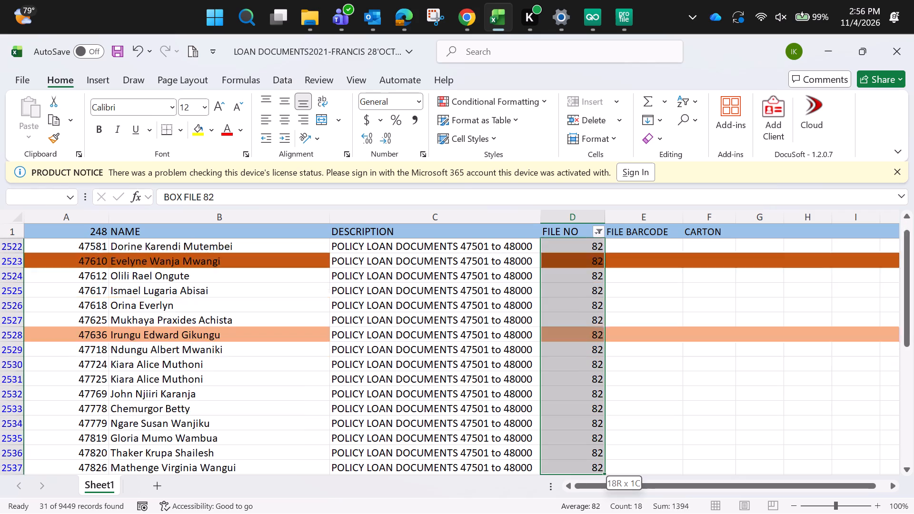
pyautogui.hotkey('shift', 'Up')
pyautogui.hotkey('shift', 'Up')
pyautogui.hotkey('shift', 'Up')
pyautogui.hotkey('shift', 'Up')
pyautogui.hotkey('shift', 'Up')
pyautogui.hotkey('shift', 'Up')
pyautogui.hotkey('shift', 'Up')
pyautogui.hotkey('shift', 'Up')
pyautogui.hotkey('shift', 'Up')
pyautogui.hotkey('shift', 'Up')
pyautogui.hotkey('shift', 'Up')
pyautogui.hotkey('shift', 'Up')
pyautogui.hotkey('shift', 'Up')
pyautogui.hotkey('shift', 'Up')
pyautogui.hotkey('shift', 'Up')
pyautogui.hotkey('shift', 'Up')
pyautogui.hotkey('shift', 'Up')
pyautogui.hotkey('shift', 'Up')
pyautogui.hotkey('shift', 'Up')
pyautogui.hotkey('shift', 'Up')
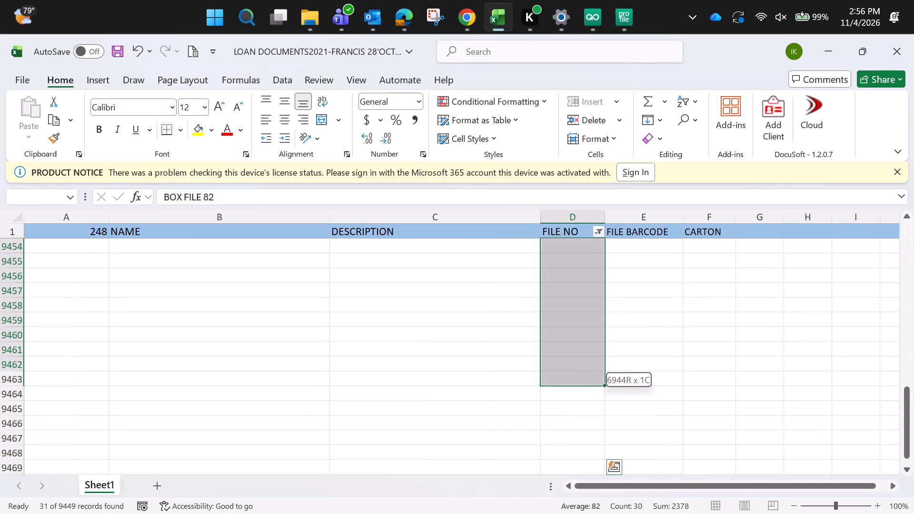
pyautogui.hotkey('shift', 'Up')
pyautogui.hotkey('shift', 'Up')
pyautogui.hotkey('shift', 'Up')
pyautogui.hotkey('shift', 'Up')
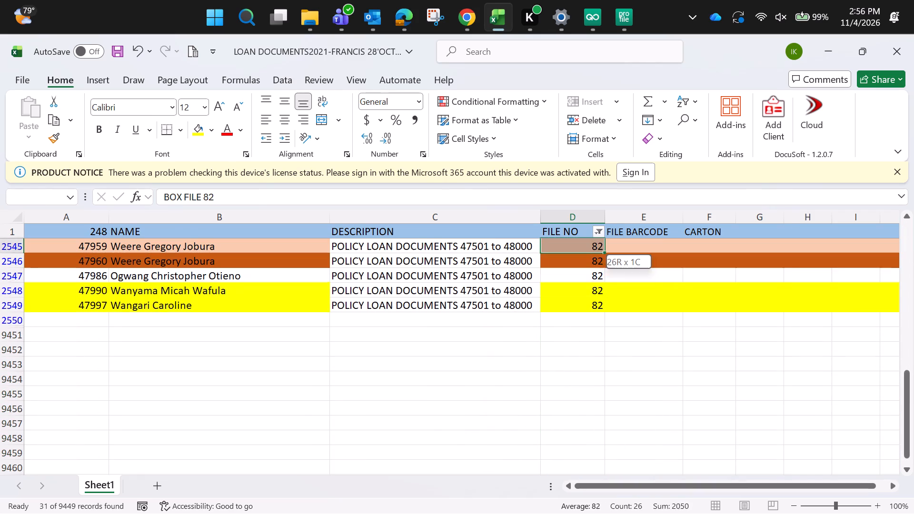
pyautogui.hotkey('shift', 'Down')
pyautogui.hotkey('shift', 'Down')
pyautogui.hotkey('shift', 'Down')
pyautogui.hotkey('shift', 'Down')
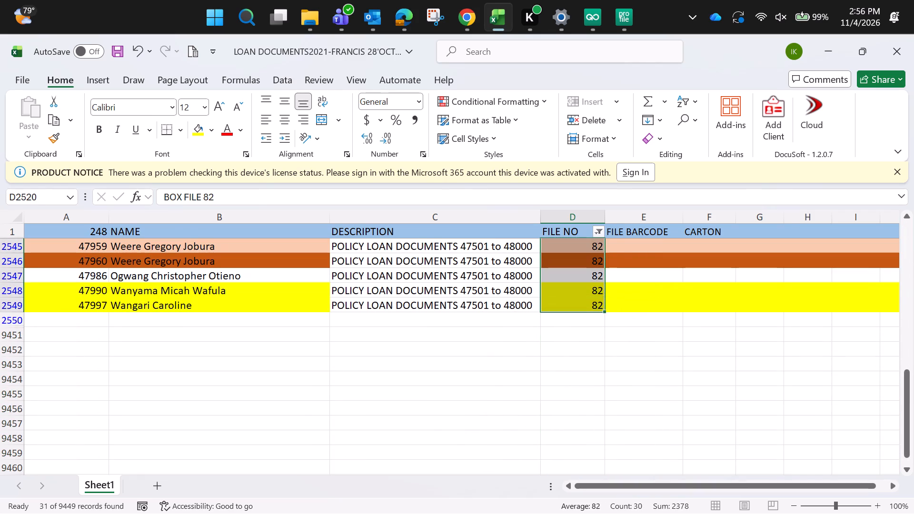
pyautogui.hotkey('ctrl', 'd')
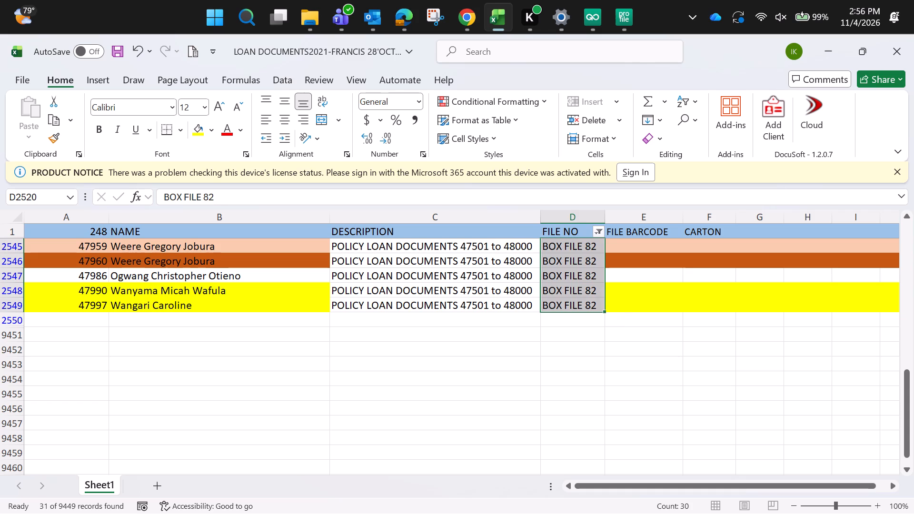
# Enter the file barcode A0695703 for box file 82's first record in E2520.
pyautogui.moveTo(907, 418); pyautogui.dragTo(913, 246)
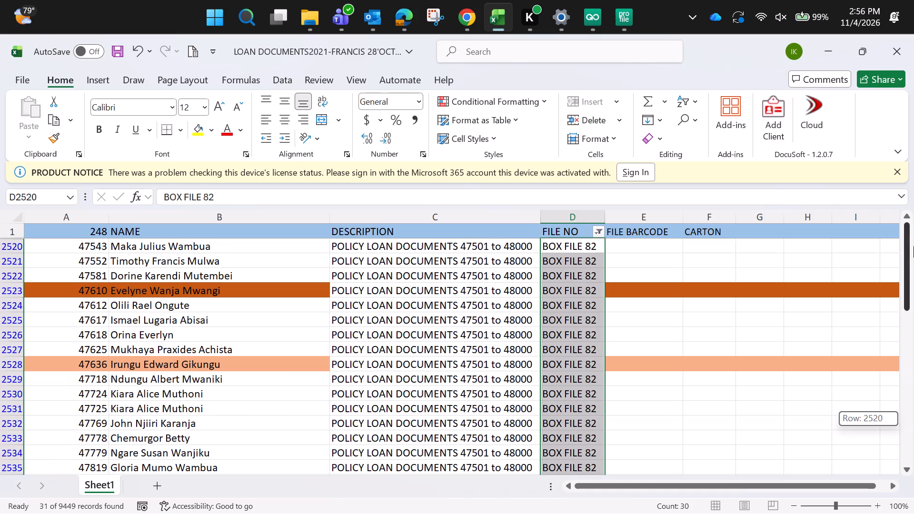
pyautogui.moveTo(913, 246); pyautogui.dragTo(913, 231)
pyautogui.click(637, 249)
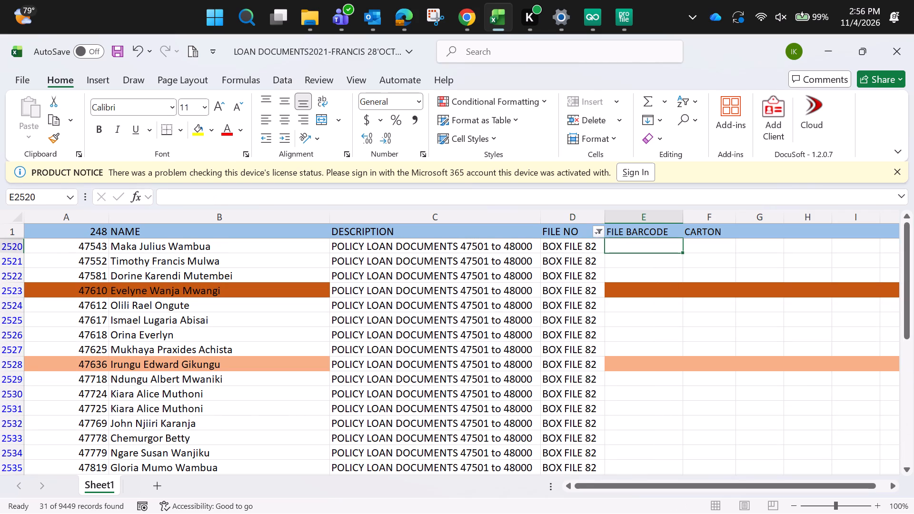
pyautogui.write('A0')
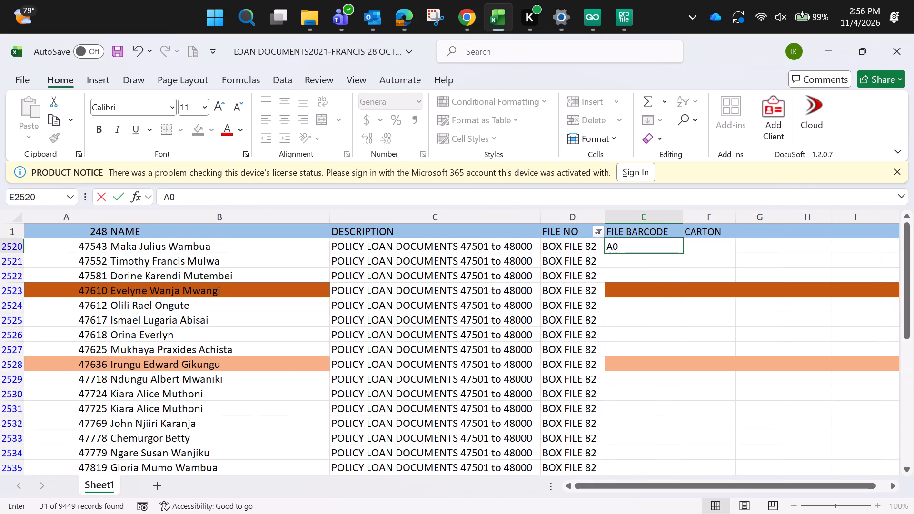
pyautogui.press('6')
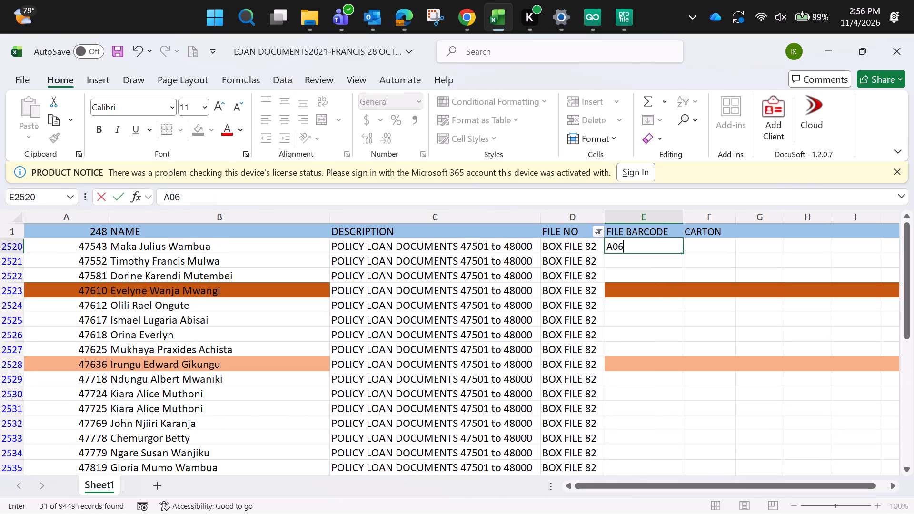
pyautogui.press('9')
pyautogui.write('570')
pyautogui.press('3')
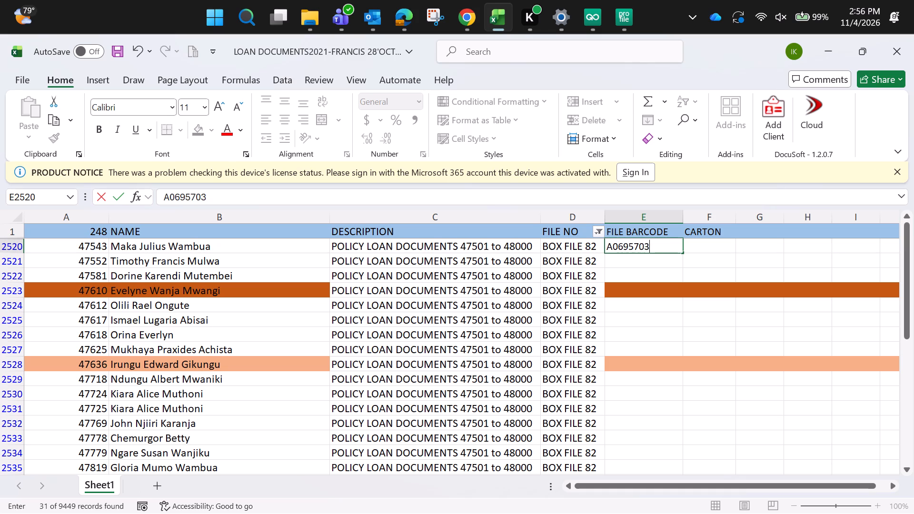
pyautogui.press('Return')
# Fill the file barcode A0695703 from E2520 down to box file 82's last record in E2549.
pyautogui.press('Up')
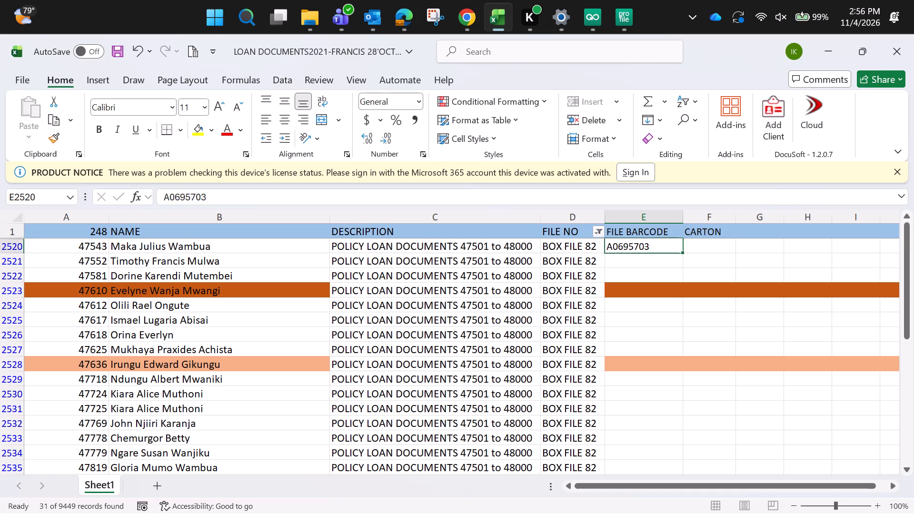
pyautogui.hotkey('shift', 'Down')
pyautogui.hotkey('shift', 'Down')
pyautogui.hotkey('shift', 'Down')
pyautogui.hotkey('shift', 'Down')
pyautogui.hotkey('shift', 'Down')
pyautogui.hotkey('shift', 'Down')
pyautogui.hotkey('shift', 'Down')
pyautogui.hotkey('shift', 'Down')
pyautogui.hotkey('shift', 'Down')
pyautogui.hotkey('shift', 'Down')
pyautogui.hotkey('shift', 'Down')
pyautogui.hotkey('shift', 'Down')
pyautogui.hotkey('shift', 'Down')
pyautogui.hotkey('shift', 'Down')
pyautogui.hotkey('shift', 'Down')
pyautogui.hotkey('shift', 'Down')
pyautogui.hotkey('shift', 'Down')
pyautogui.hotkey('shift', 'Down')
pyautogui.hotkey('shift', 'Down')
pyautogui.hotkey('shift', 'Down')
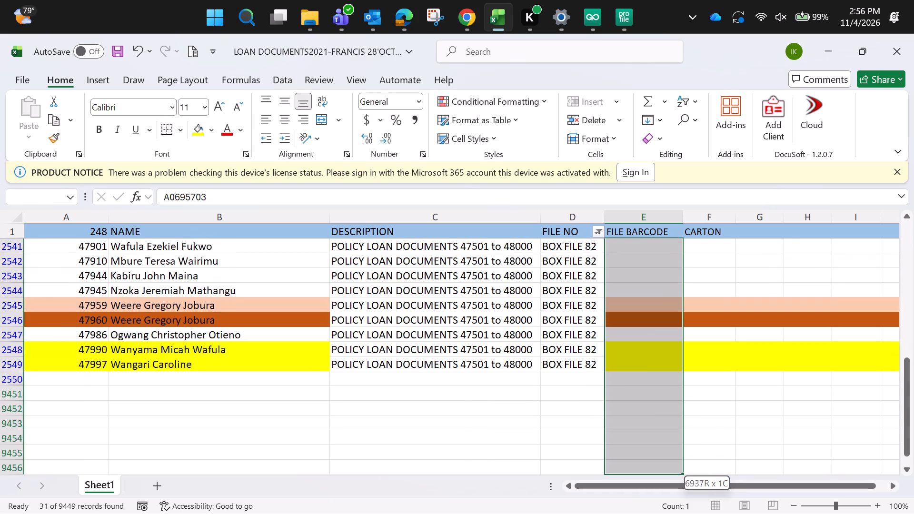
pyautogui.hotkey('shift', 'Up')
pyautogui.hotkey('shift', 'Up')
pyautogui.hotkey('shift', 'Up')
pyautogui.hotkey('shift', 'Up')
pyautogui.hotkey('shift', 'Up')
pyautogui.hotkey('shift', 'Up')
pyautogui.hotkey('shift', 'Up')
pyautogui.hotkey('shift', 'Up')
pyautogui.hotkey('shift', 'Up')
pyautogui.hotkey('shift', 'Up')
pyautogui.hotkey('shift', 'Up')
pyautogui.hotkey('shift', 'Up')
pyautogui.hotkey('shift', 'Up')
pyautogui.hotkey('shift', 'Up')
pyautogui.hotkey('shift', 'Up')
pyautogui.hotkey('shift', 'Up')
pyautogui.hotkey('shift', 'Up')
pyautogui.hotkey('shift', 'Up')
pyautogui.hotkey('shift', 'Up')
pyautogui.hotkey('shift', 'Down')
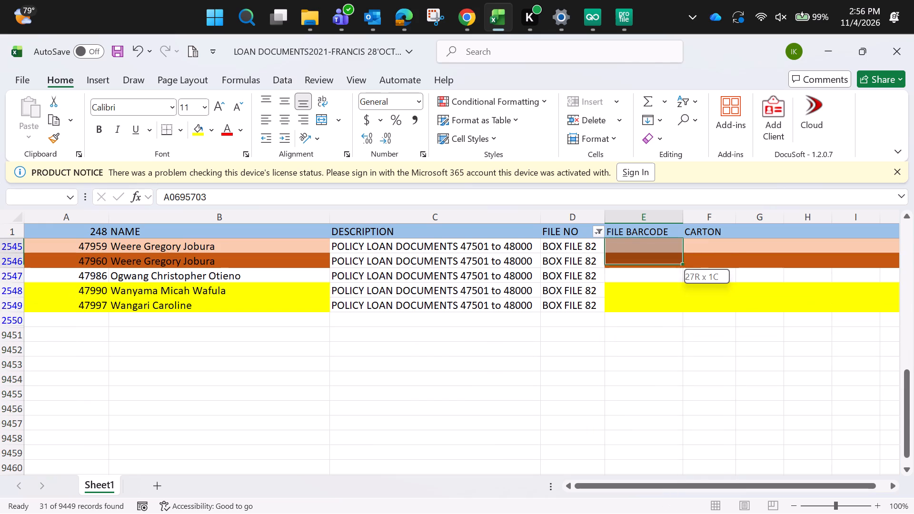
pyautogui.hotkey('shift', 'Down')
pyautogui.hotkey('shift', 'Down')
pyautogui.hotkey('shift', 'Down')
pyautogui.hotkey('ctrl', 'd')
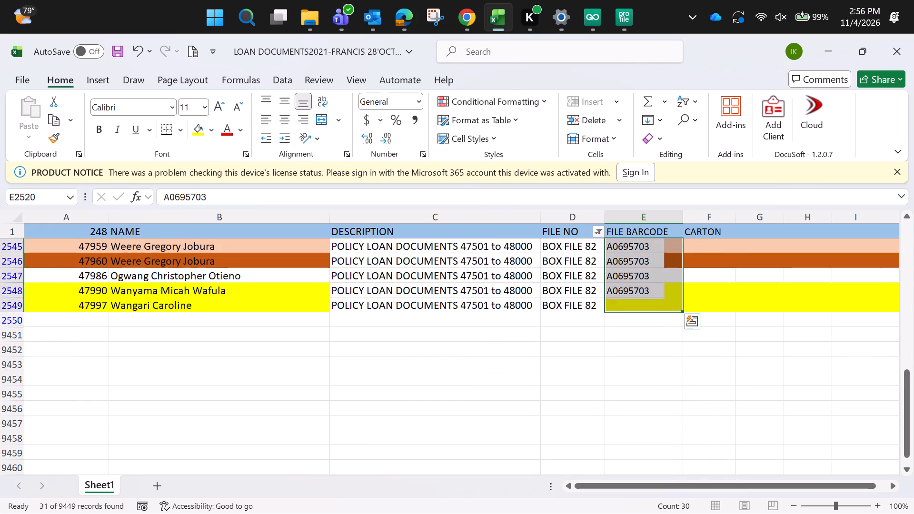
# Enter the carton number N025473 for box file 82's first record in F2520.
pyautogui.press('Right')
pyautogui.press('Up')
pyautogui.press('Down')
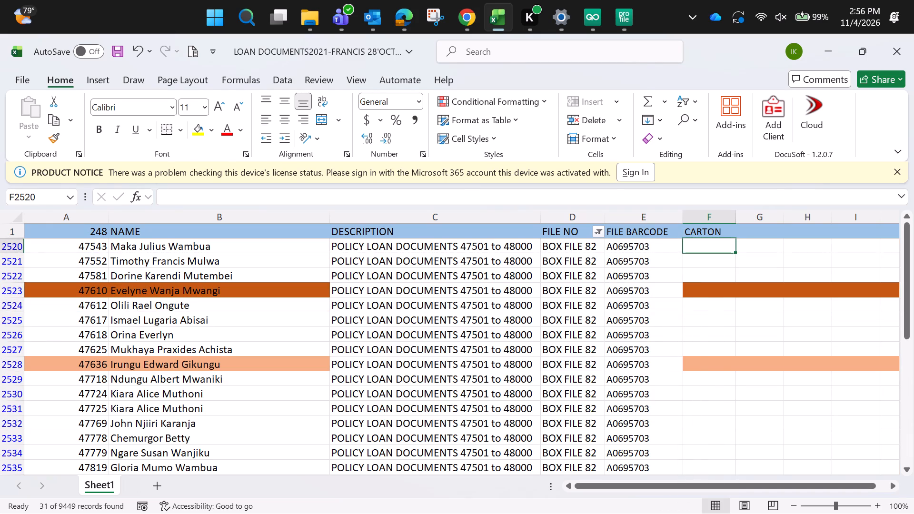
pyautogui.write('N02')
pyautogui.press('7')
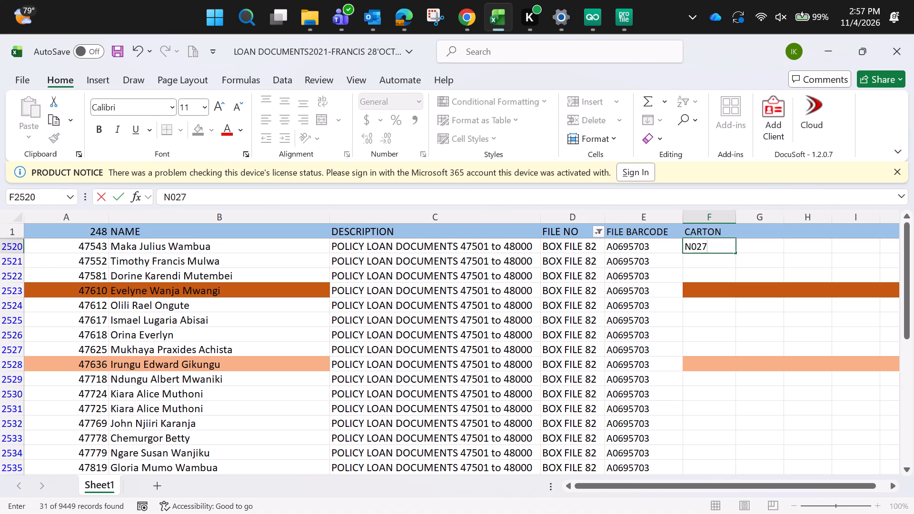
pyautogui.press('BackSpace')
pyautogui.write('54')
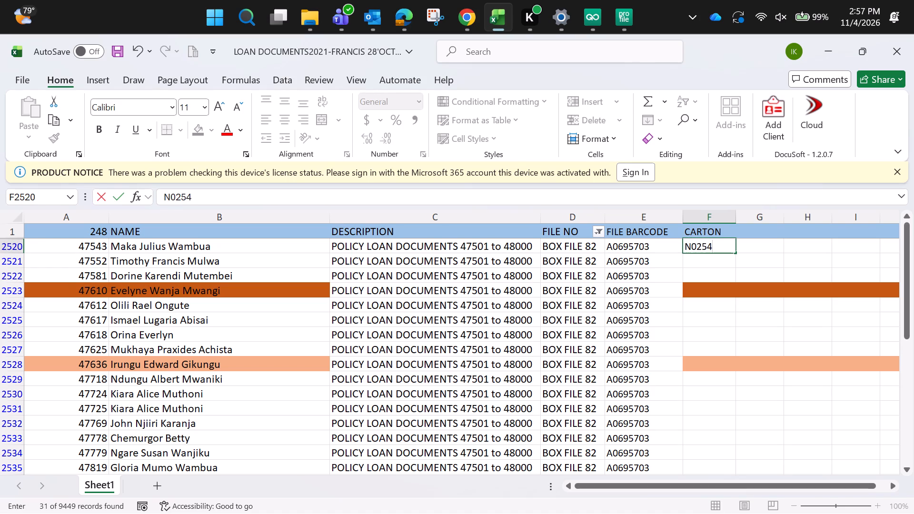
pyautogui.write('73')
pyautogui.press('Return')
# Fill the carton number N025473 from F2520 down to box file 82's last record in F2549.
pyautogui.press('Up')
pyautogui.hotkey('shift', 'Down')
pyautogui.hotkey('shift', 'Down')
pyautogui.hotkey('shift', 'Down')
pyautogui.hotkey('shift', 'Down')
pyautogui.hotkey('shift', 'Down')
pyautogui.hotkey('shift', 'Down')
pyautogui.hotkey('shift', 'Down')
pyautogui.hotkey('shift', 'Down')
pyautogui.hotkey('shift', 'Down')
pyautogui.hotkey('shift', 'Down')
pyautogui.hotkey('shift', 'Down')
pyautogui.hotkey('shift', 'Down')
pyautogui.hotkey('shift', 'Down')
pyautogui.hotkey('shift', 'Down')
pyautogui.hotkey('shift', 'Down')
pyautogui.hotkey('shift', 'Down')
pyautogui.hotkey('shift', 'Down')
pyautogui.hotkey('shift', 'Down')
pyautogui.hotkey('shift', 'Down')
pyautogui.hotkey('shift', 'Down')
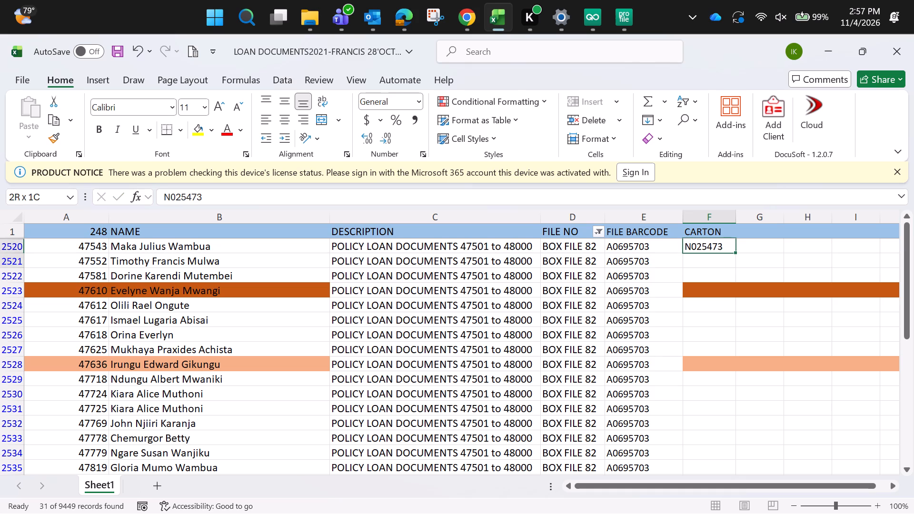
pyautogui.hotkey('shift', 'Up')
pyautogui.hotkey('shift', 'Up')
pyautogui.hotkey('shift', 'Up')
pyautogui.hotkey('shift', 'Up')
pyautogui.hotkey('shift', 'Up')
pyautogui.hotkey('shift', 'Up')
pyautogui.hotkey('shift', 'Up')
pyautogui.hotkey('shift', 'Up')
pyautogui.hotkey('shift', 'Up')
pyautogui.hotkey('shift', 'Up')
pyautogui.hotkey('shift', 'Up')
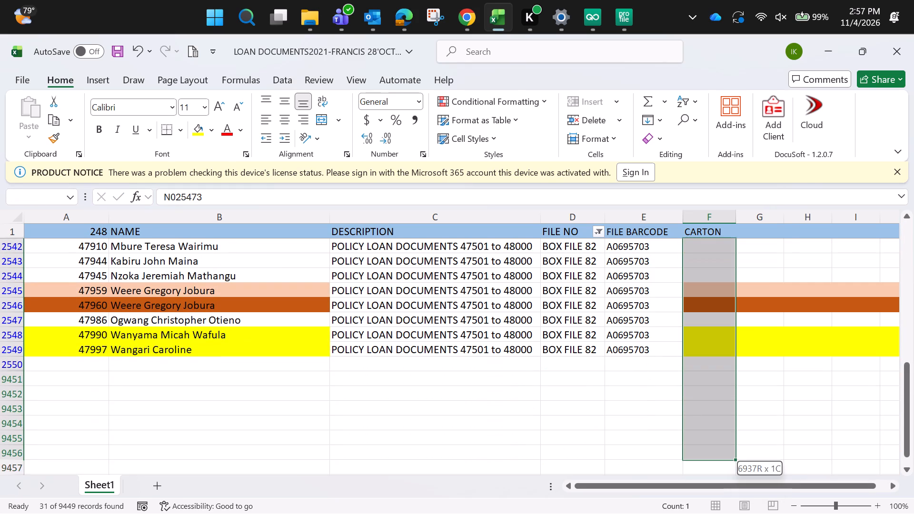
pyautogui.hotkey('shift', 'Down')
pyautogui.hotkey('shift', 'Down')
pyautogui.hotkey('shift', 'Down')
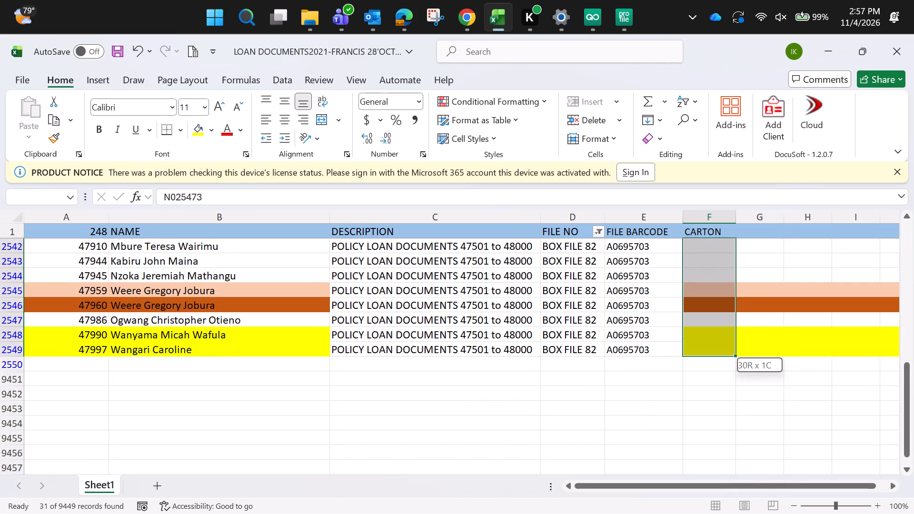
pyautogui.hotkey('ctrl', 'd')
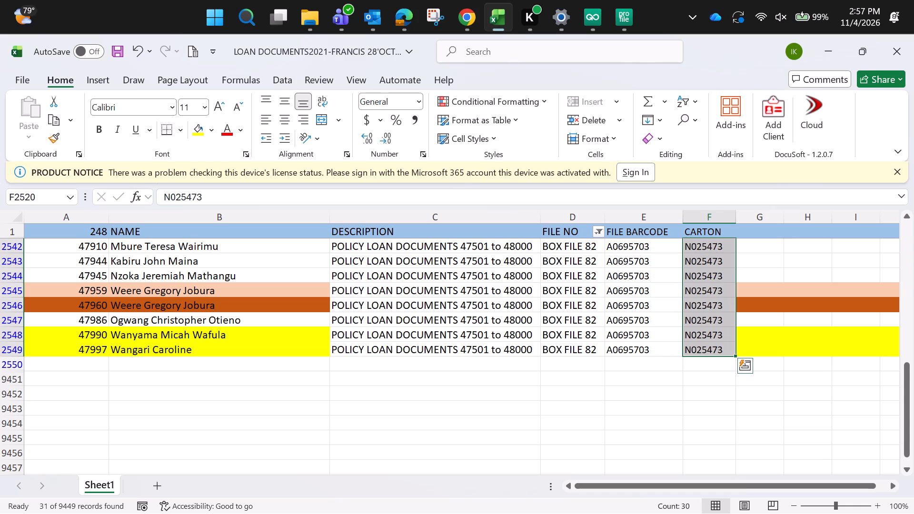
# Clear the file barcode and carton number of the two yellow-highlighted records in rows 2548 and 2549.
pyautogui.click(705, 336)
pyautogui.press('Delete')
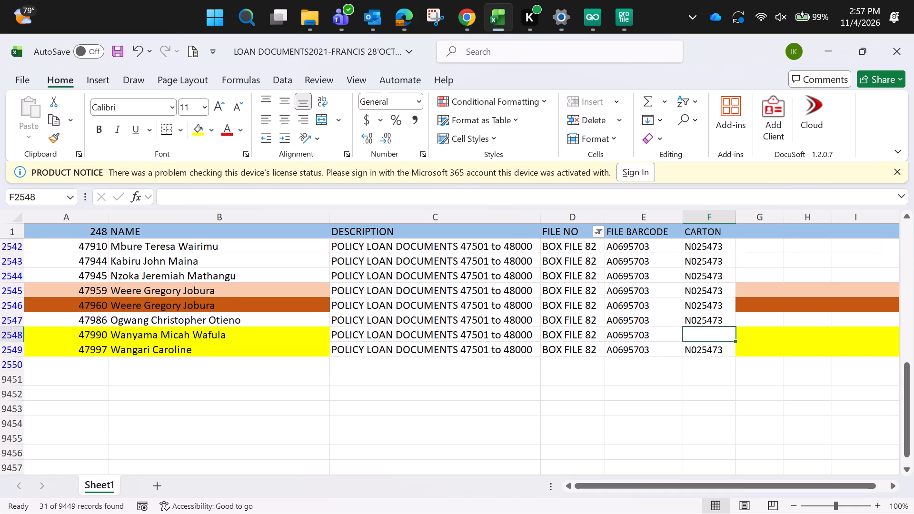
pyautogui.press('Left')
pyautogui.press('Delete')
pyautogui.press('Down')
pyautogui.press('Delete')
pyautogui.press('Right')
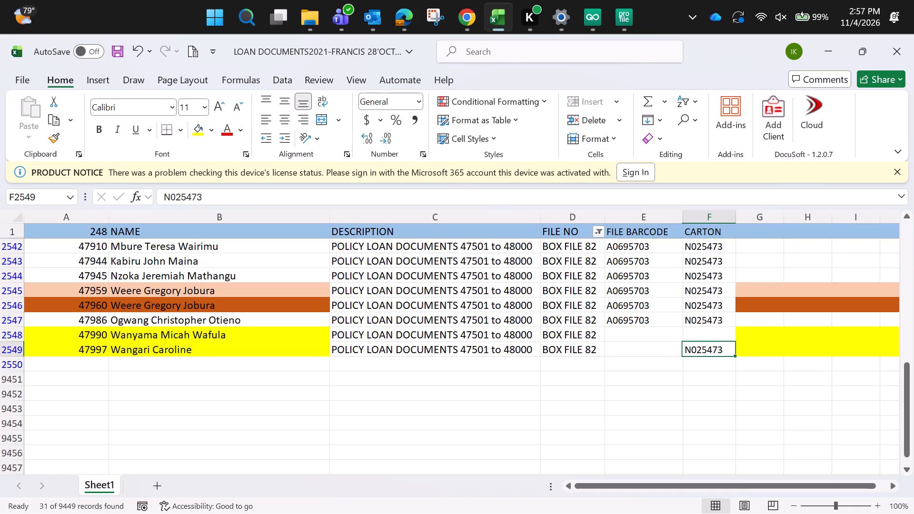
pyautogui.press('Delete')
# Clear the file barcode and carton number of the two orange-highlighted records in rows 2546 and 2545.
pyautogui.press('Up')
pyautogui.press('Up')
pyautogui.press('Up')
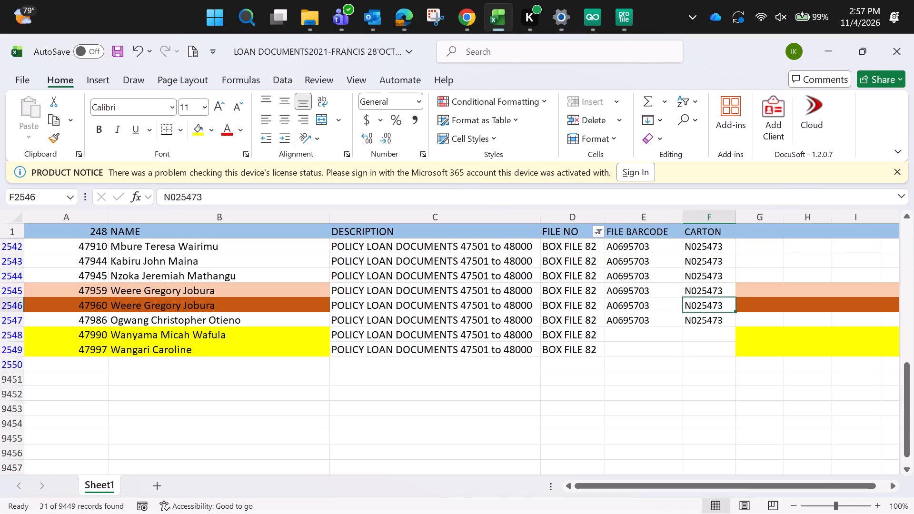
pyautogui.press('Delete')
pyautogui.press('Left')
pyautogui.press('Delete')
pyautogui.press('Up')
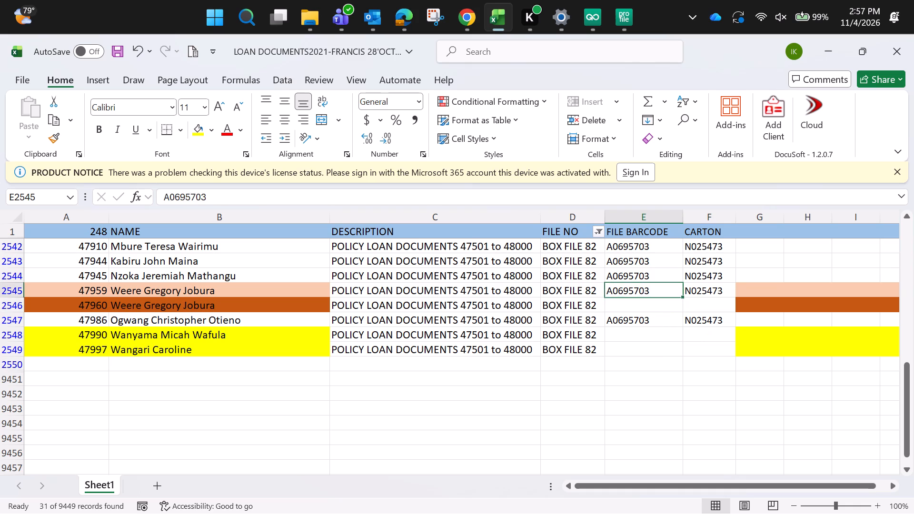
pyautogui.press('Delete')
pyautogui.press('Right')
pyautogui.press('Delete')
# Clear the carton number and file barcode of the yellow-highlighted record in row 2539.
pyautogui.press('Up')
pyautogui.press('Up')
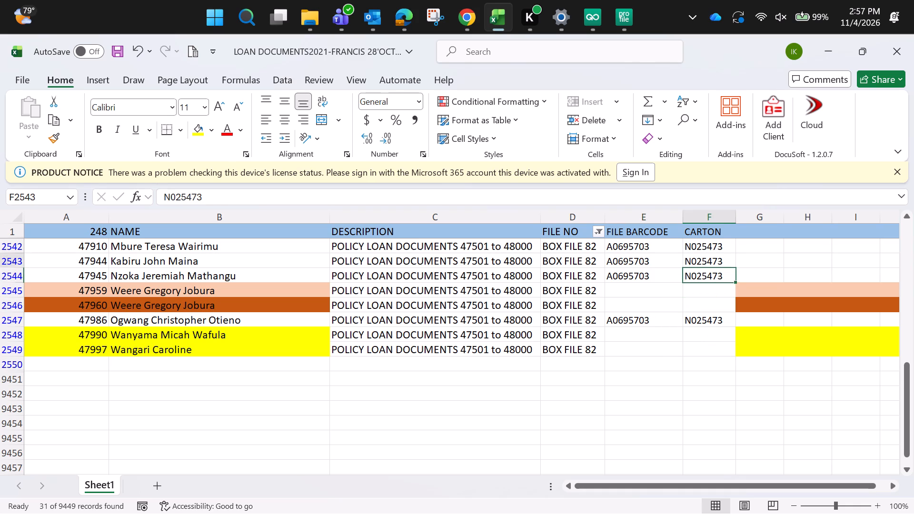
pyautogui.press('Up')
pyautogui.press('Up')
pyautogui.press('Up')
pyautogui.press('Up')
pyautogui.press('Up')
pyautogui.press('Up')
pyautogui.press('Up')
pyautogui.press('Up')
pyautogui.press('Up')
pyautogui.press('Down')
pyautogui.press('Down')
pyautogui.press('Down')
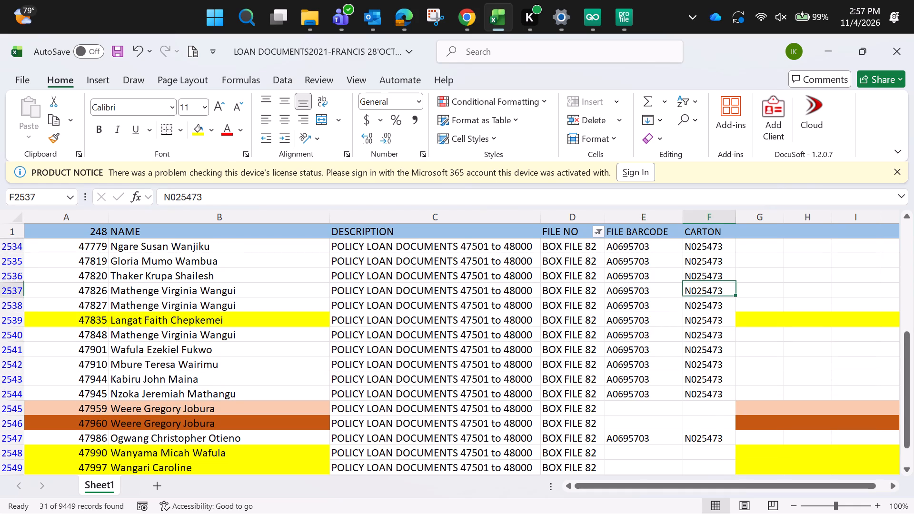
pyautogui.press('Down')
pyautogui.press('Down')
pyautogui.press('Delete')
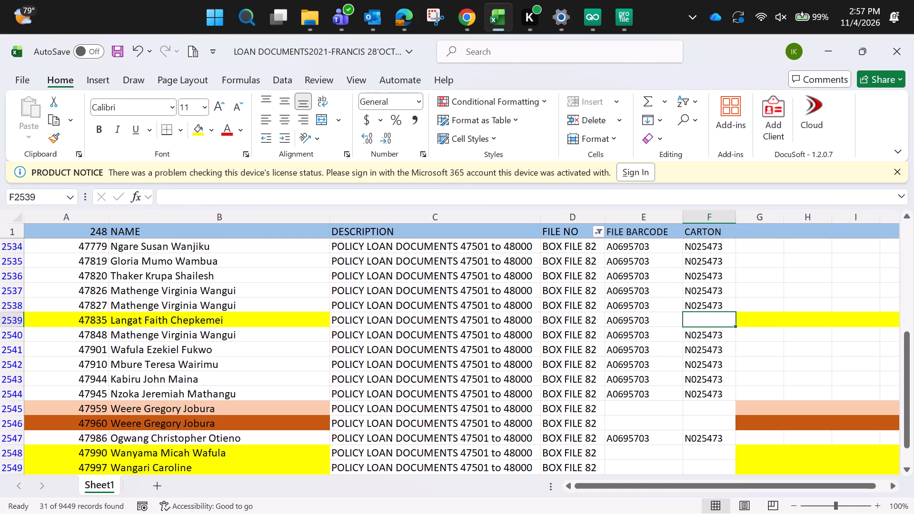
pyautogui.press('Left')
pyautogui.press('Delete')
# Clear the file barcode and carton number of the light-orange-highlighted record in row 2528.
pyautogui.press('Up')
pyautogui.press('Up')
pyautogui.press('Up')
pyautogui.press('Up')
pyautogui.press('Up')
pyautogui.press('Up')
pyautogui.press('Up')
pyautogui.press('Up')
pyautogui.press('Up')
pyautogui.press('Up')
pyautogui.press('Up')
pyautogui.press('Up')
pyautogui.press('Up')
pyautogui.press('Up')
pyautogui.press('Up')
pyautogui.press('Up')
pyautogui.press('Up')
pyautogui.press('Up')
pyautogui.press('Up')
pyautogui.press('Up')
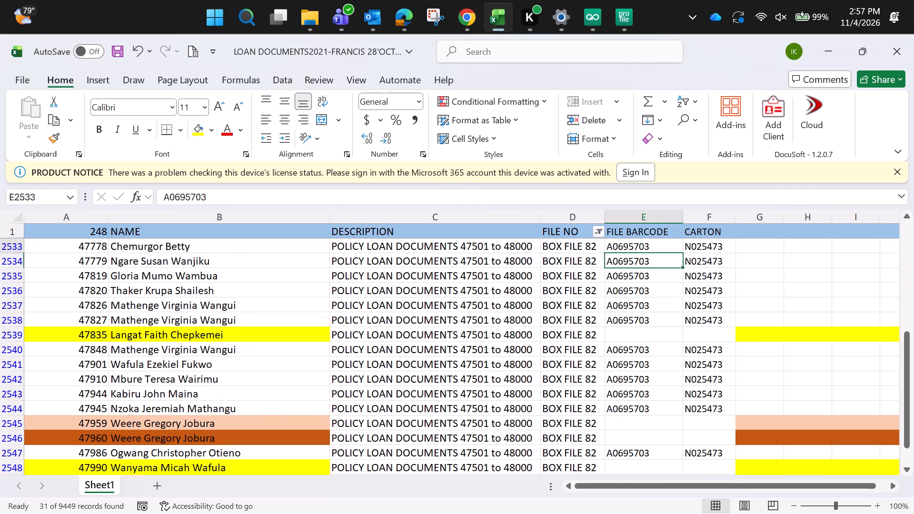
pyautogui.press('Down')
pyautogui.press('Down')
pyautogui.press('Down')
pyautogui.press('Down')
pyautogui.press('Down')
pyautogui.press('Down')
pyautogui.press('Down')
pyautogui.press('Down')
pyautogui.press('Down')
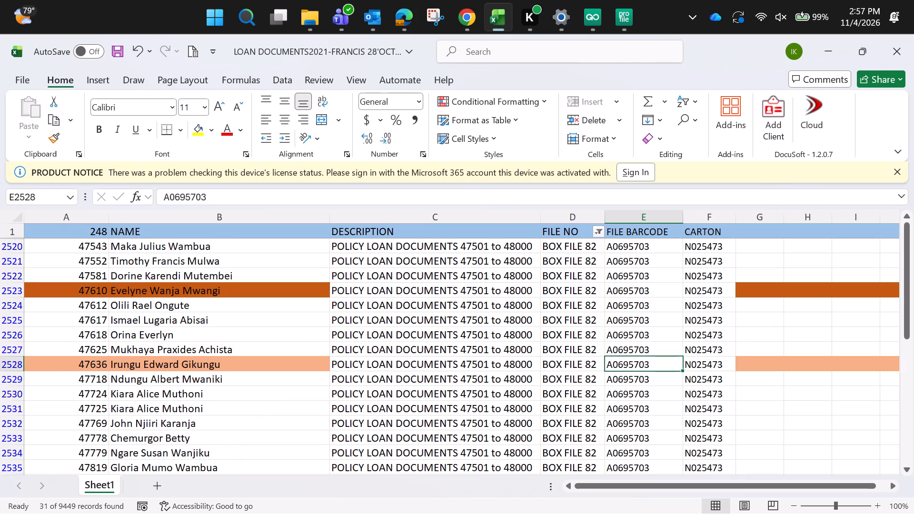
pyautogui.press('Delete')
pyautogui.press('Right')
pyautogui.press('Delete')
# Clear the carton number and file barcode of the dark-orange-highlighted record in row 2523.
pyautogui.press('Up')
pyautogui.press('Up')
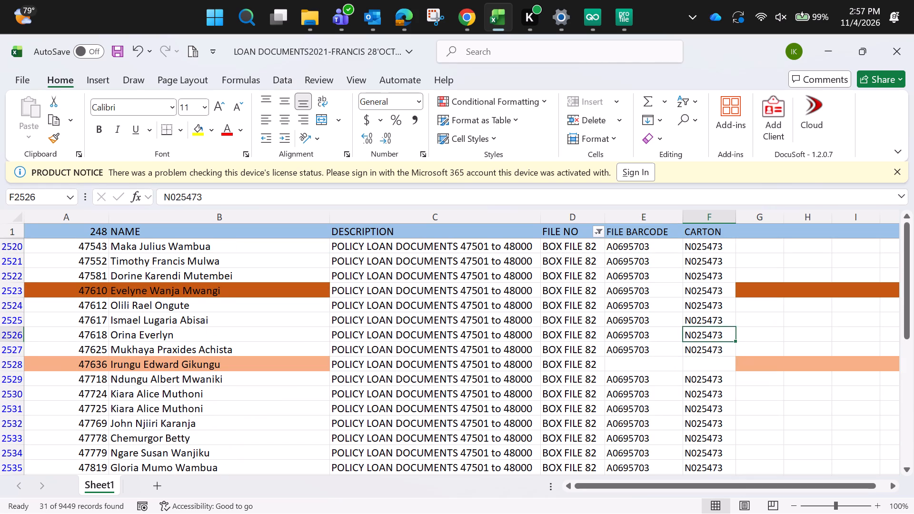
pyautogui.press('Up')
pyautogui.press('Up')
pyautogui.press('Up')
pyautogui.press('Delete')
pyautogui.press('Left')
pyautogui.press('Delete')
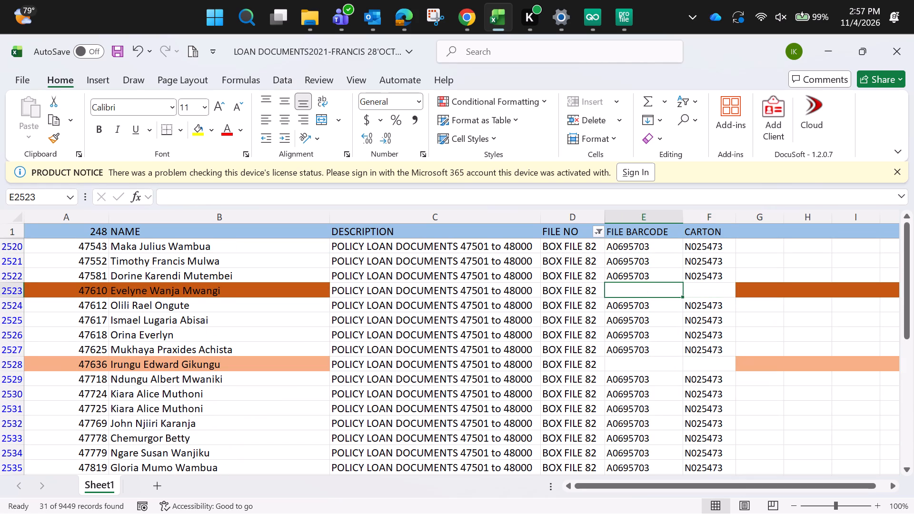
# Save the loan documents workbook.
pyautogui.hotkey('ctrl', 's')
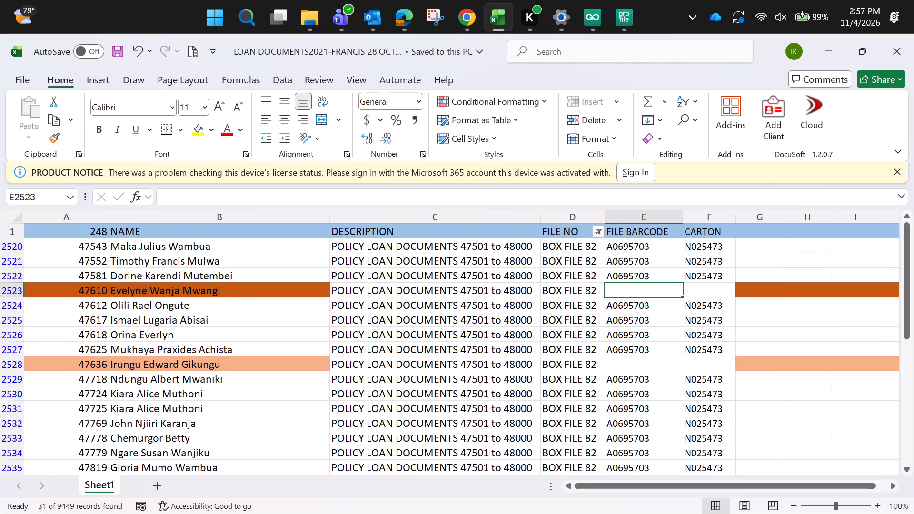
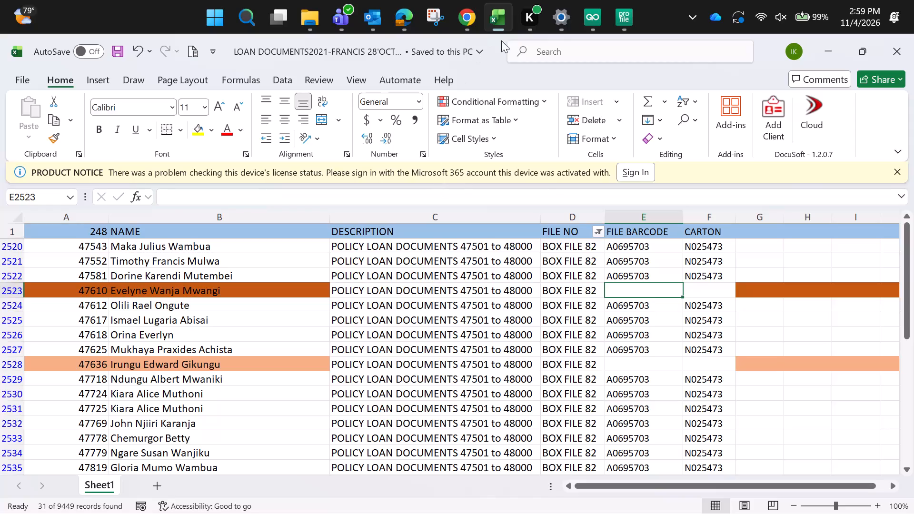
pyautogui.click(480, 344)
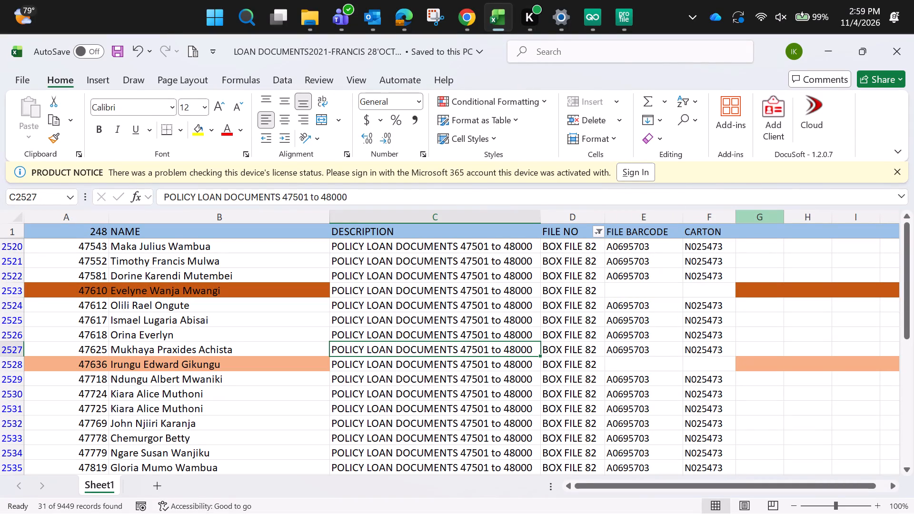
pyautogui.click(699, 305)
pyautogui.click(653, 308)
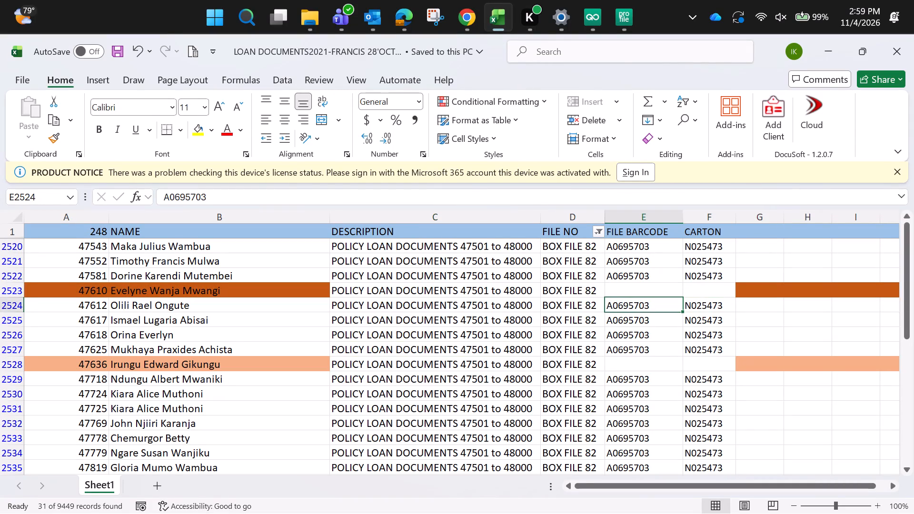
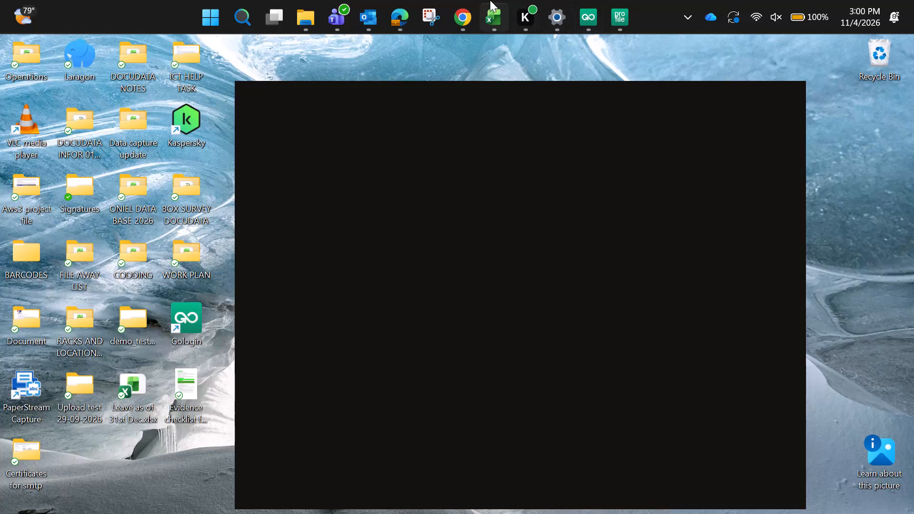
# Switch to the loan documents workbook in Excel and filter the FILE NO column to file 150.
pyautogui.click(492, 21)
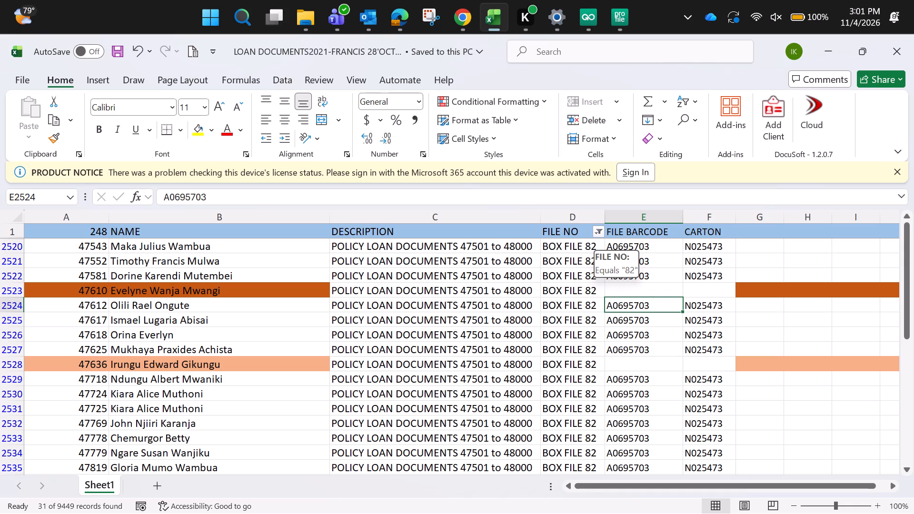
pyautogui.click(598, 235)
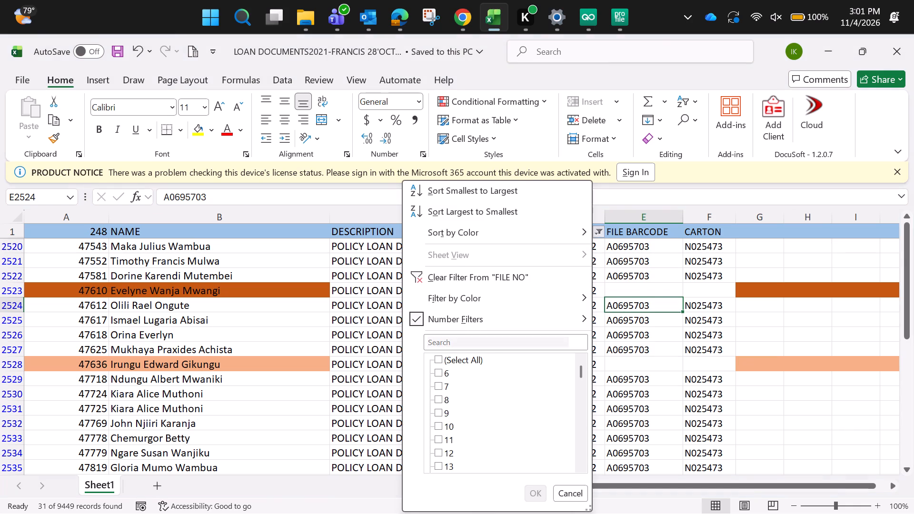
pyautogui.click(457, 343)
pyautogui.write('150')
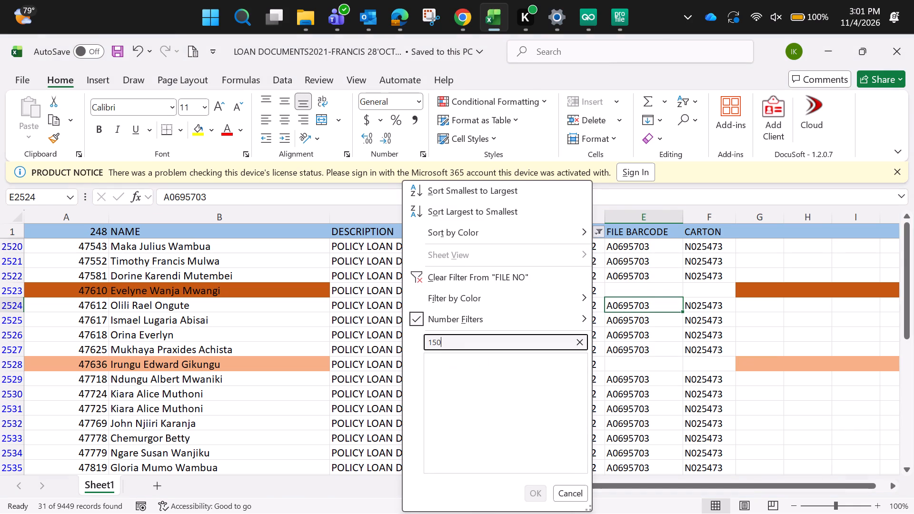
pyautogui.click(538, 491)
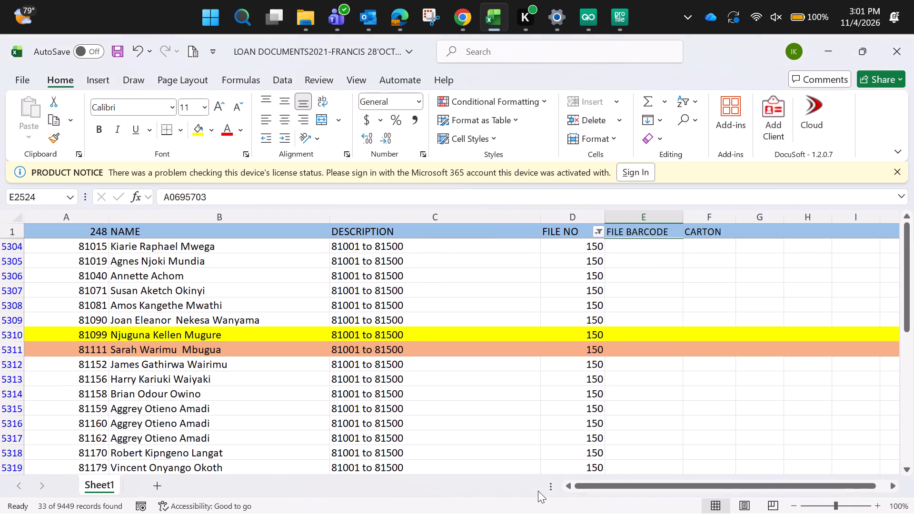
# Check the file 150 records one by one from number 81015 through 81190, including the highlighted rows.
pyautogui.moveTo(913, 305); pyautogui.dragTo(913, 273)
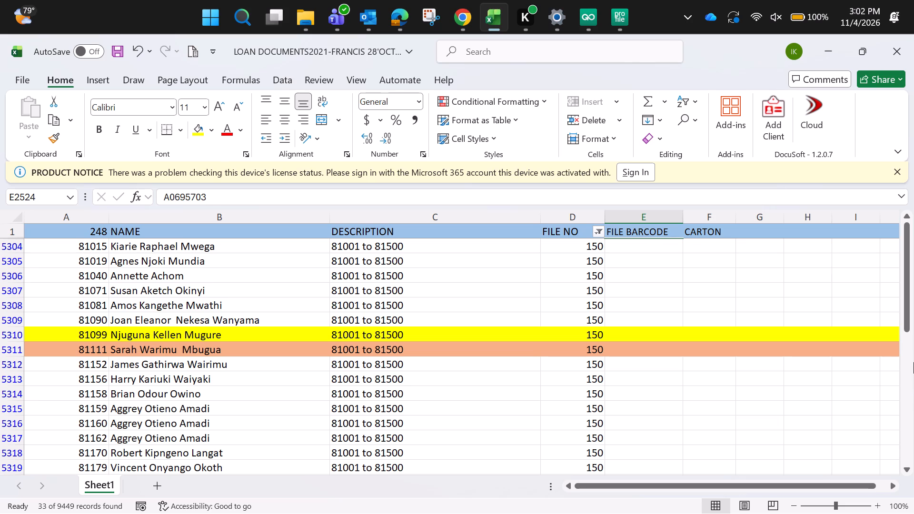
pyautogui.click(86, 247)
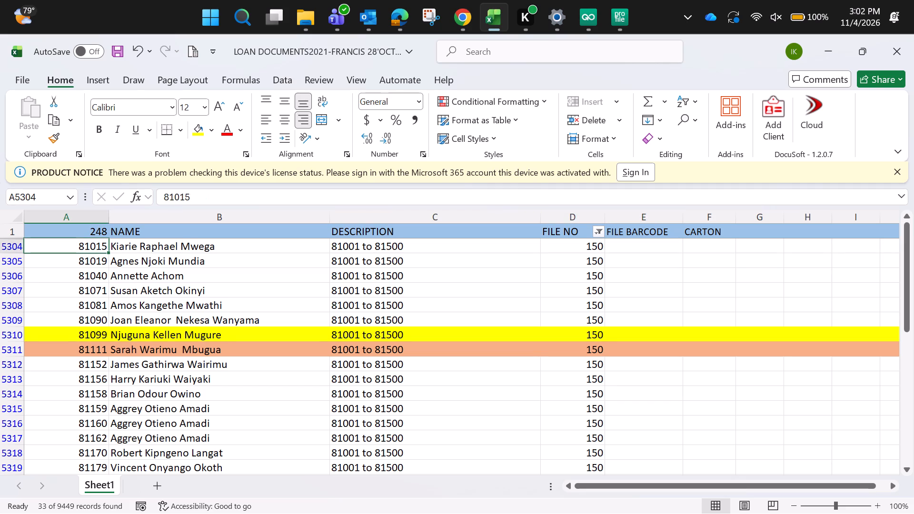
pyautogui.press('Down')
pyautogui.press('Down')
pyautogui.press('Down')
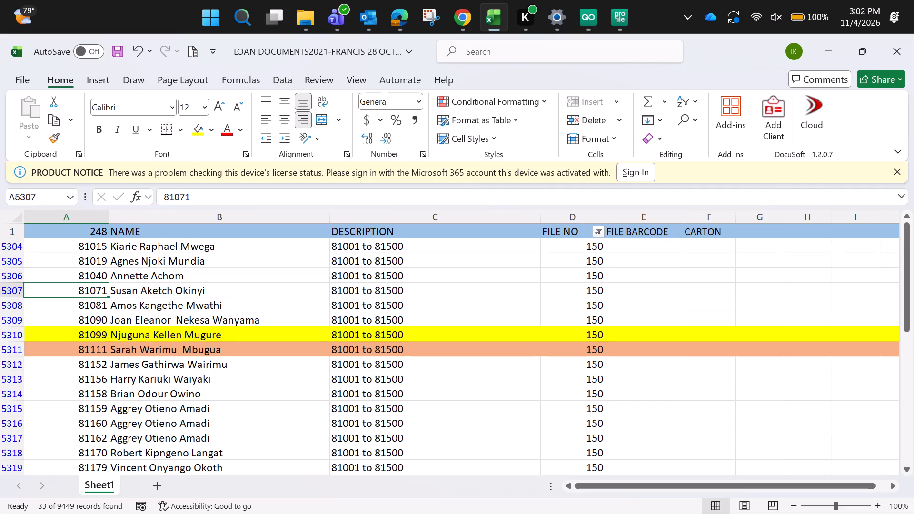
pyautogui.press('Down')
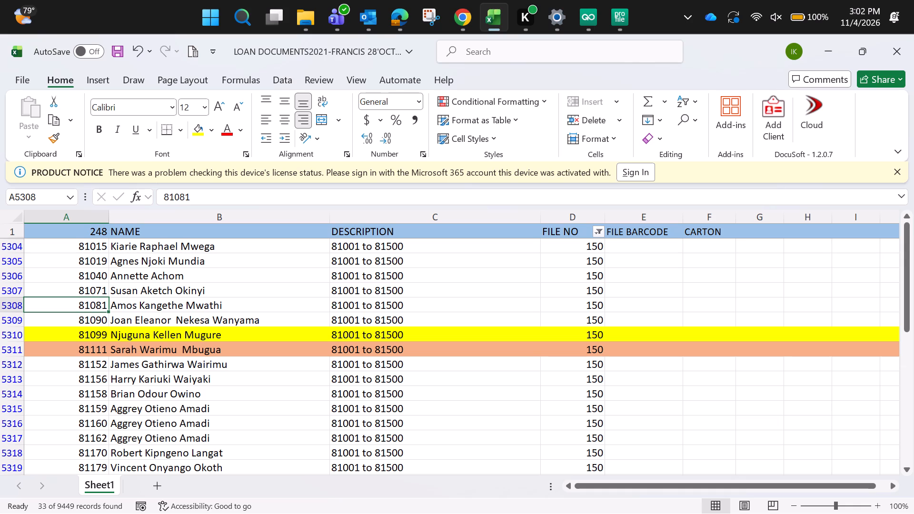
pyautogui.press('Down')
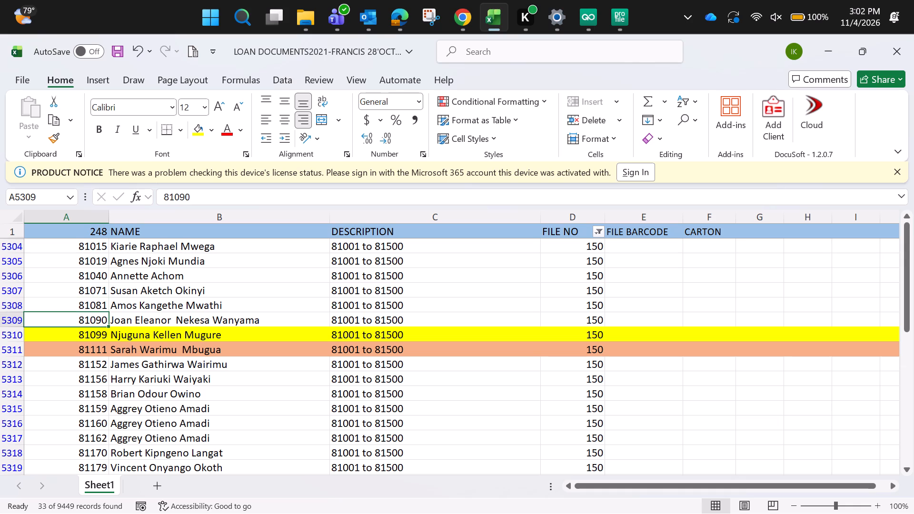
pyautogui.press('Down')
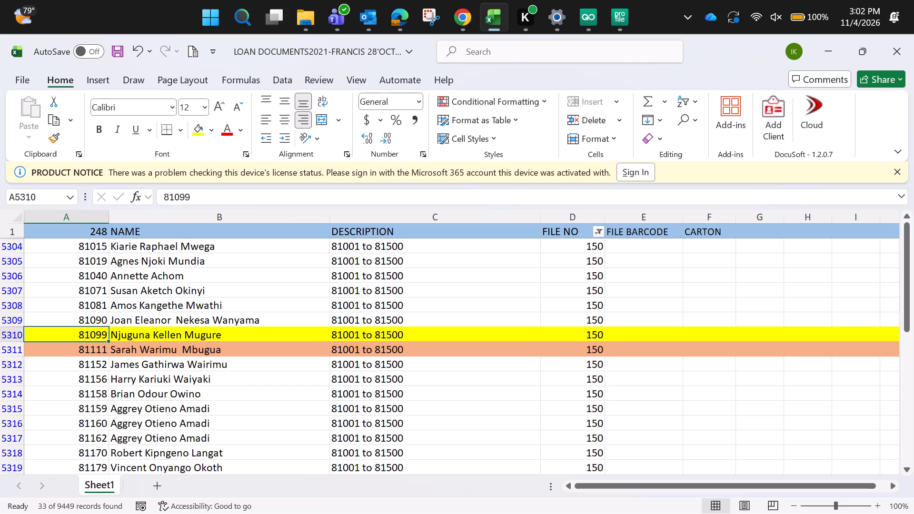
pyautogui.press('Down')
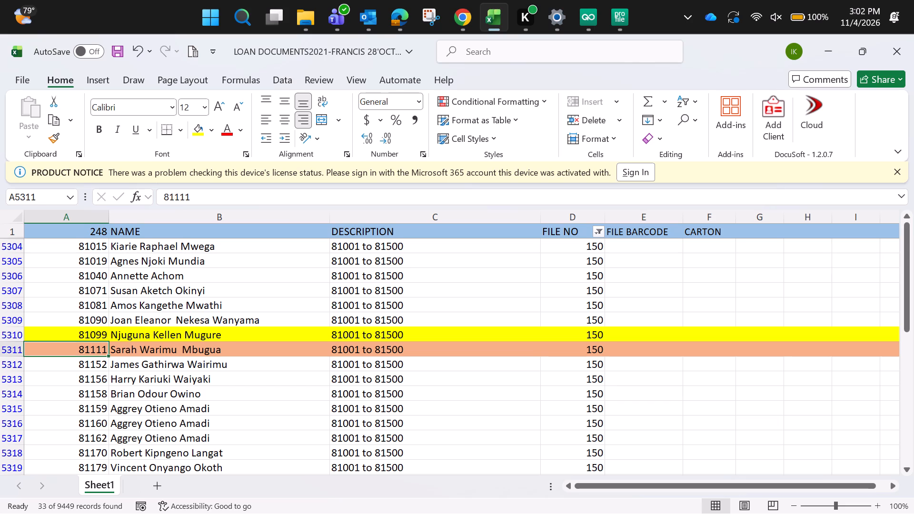
pyautogui.press('Down')
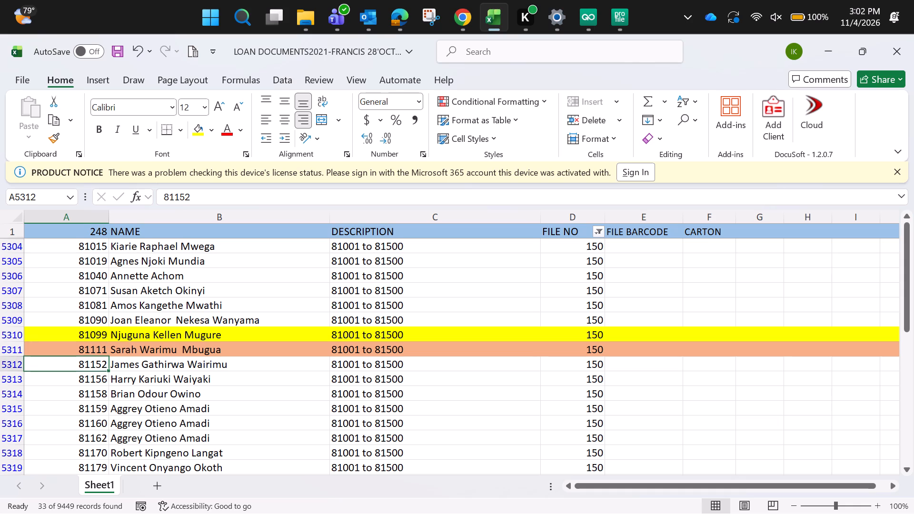
pyautogui.press('Down')
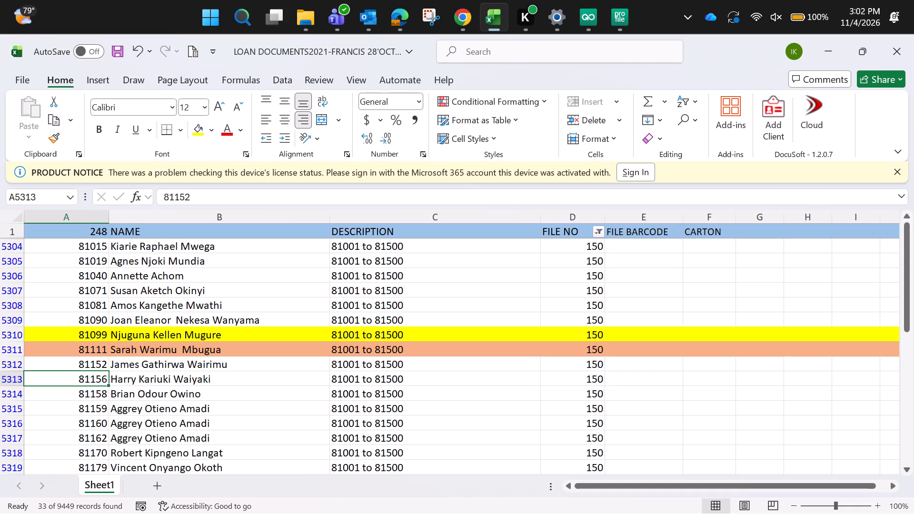
pyautogui.press('Down')
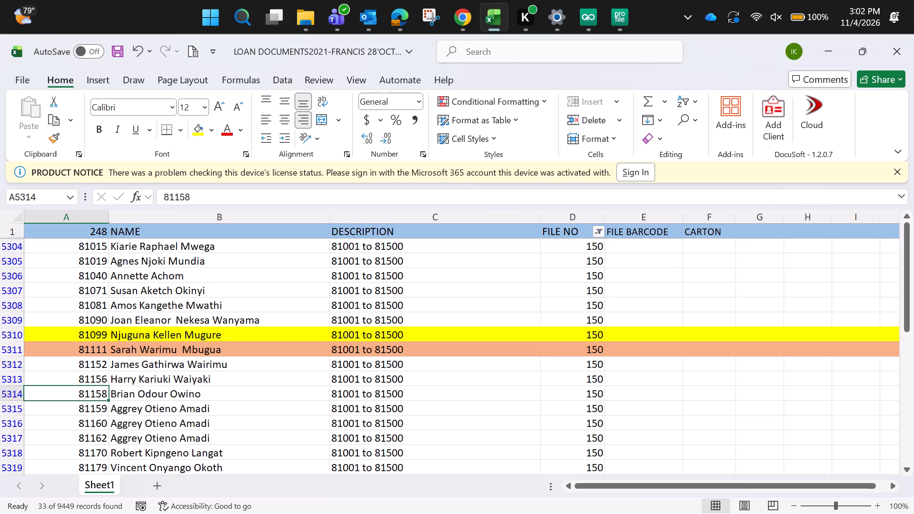
pyautogui.press('Down')
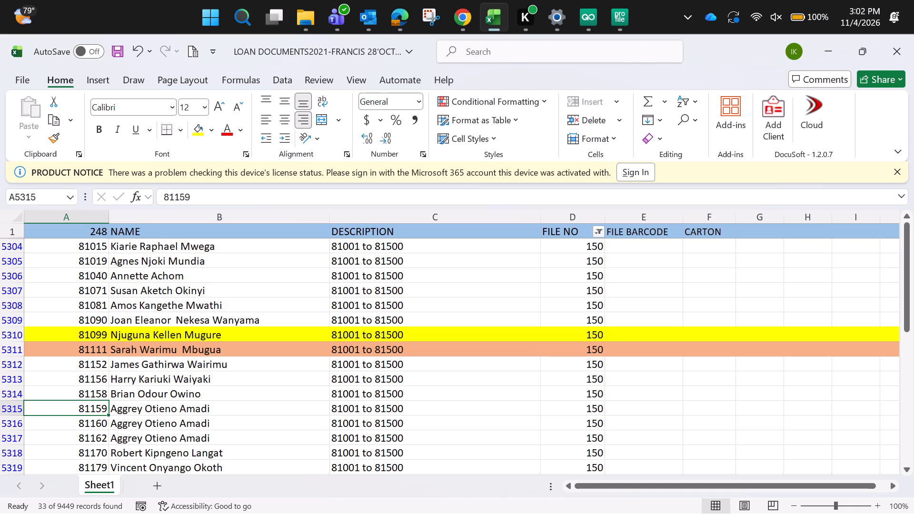
pyautogui.press('Down')
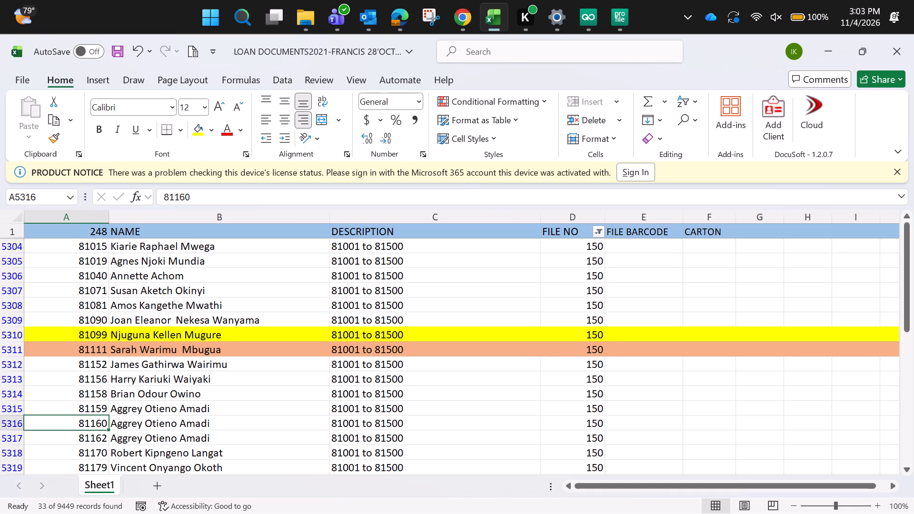
pyautogui.press('Down')
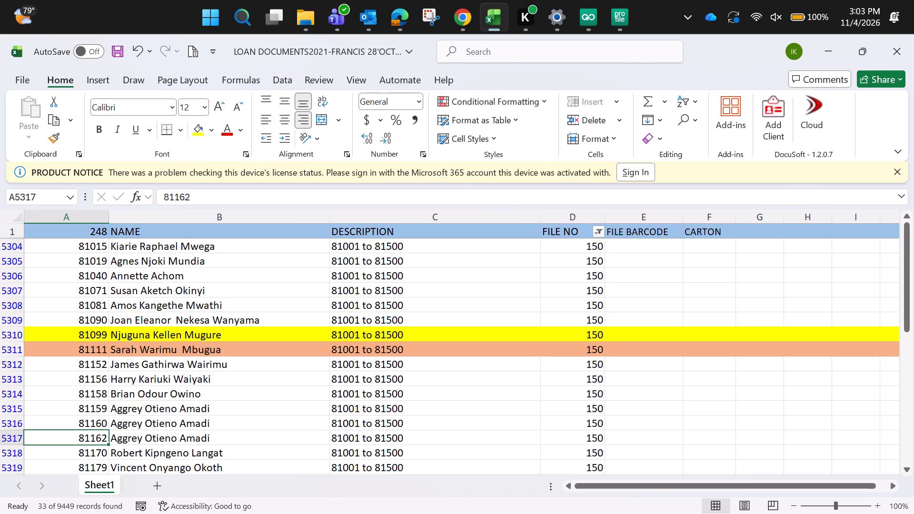
pyautogui.press('Down')
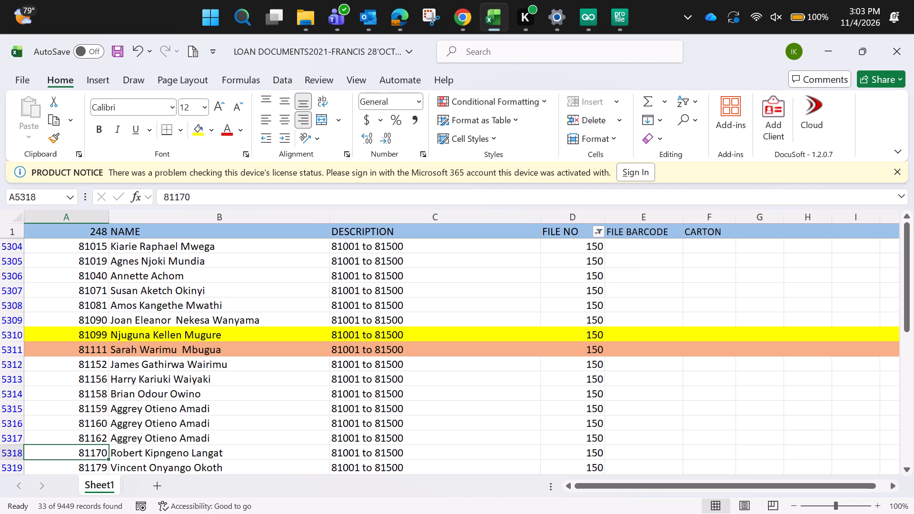
pyautogui.press('Down')
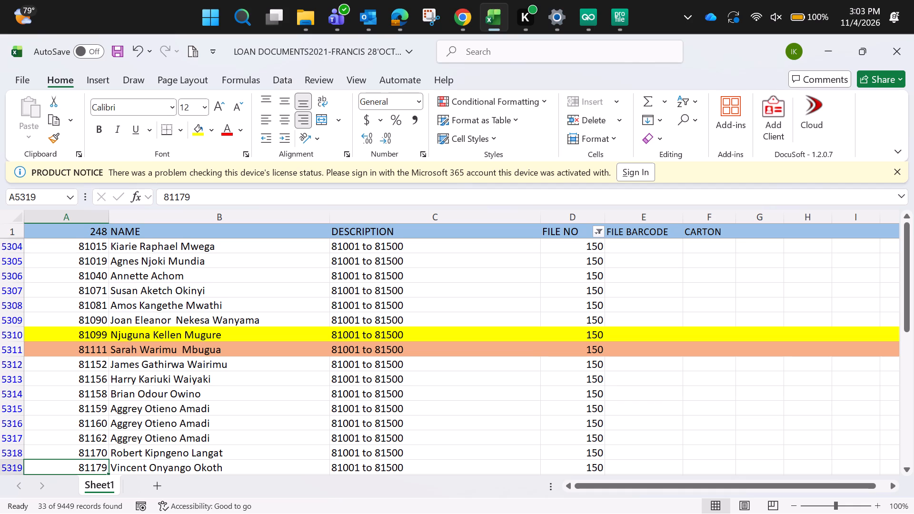
pyautogui.press('Down')
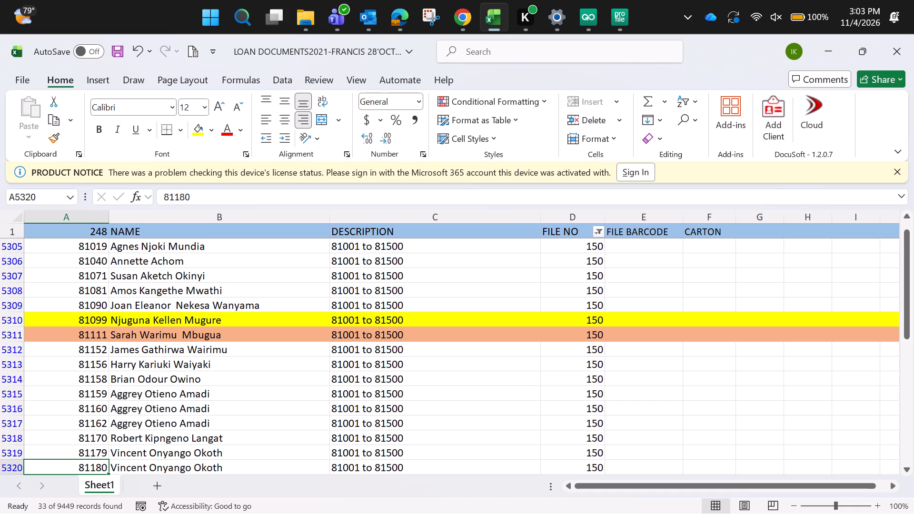
pyautogui.press('Down')
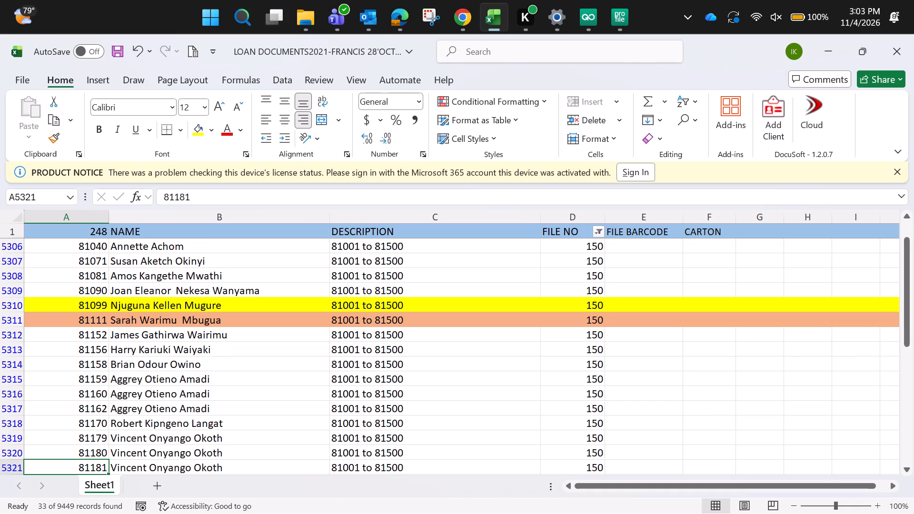
pyautogui.press('Down')
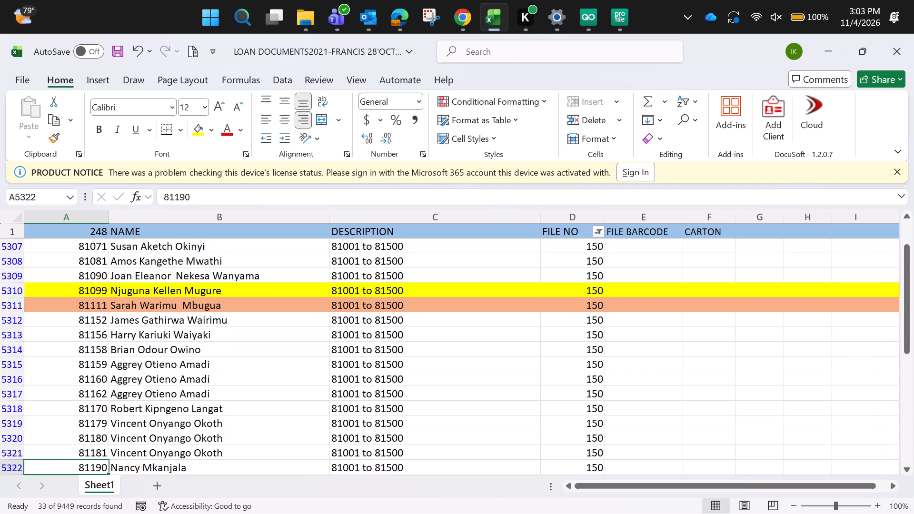
pyautogui.press('Down')
pyautogui.press('Up')
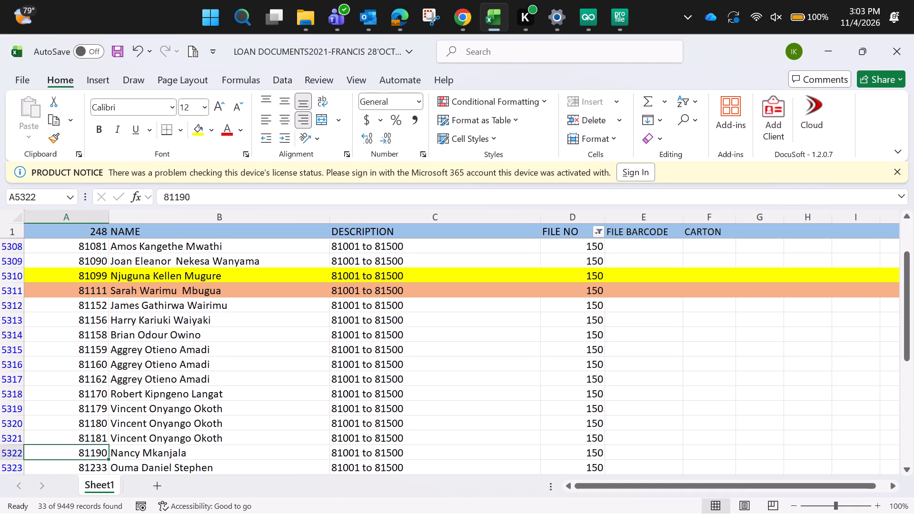
# Check the file 150 records from number 81233 through 81283, going back over the ones from 81233 onward.
pyautogui.press('Down')
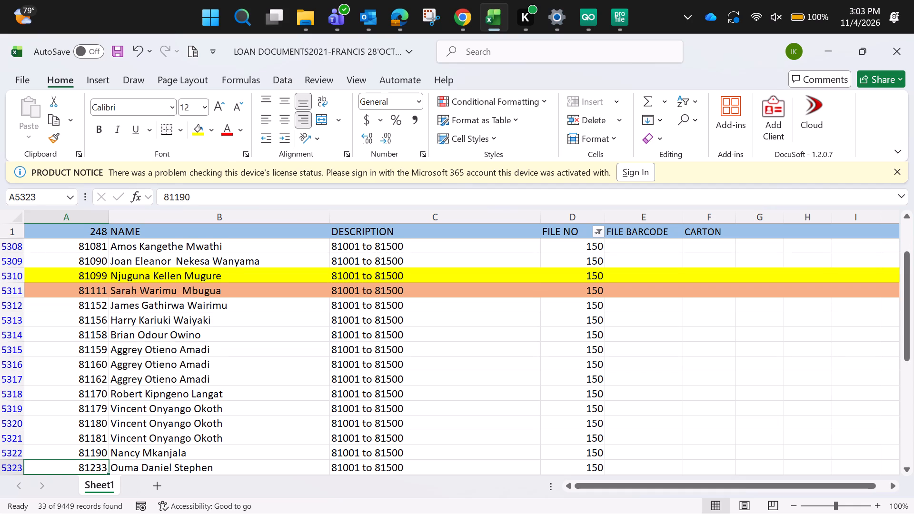
pyautogui.press('Down')
pyautogui.press('Down')
pyautogui.press('Down')
pyautogui.press('Down')
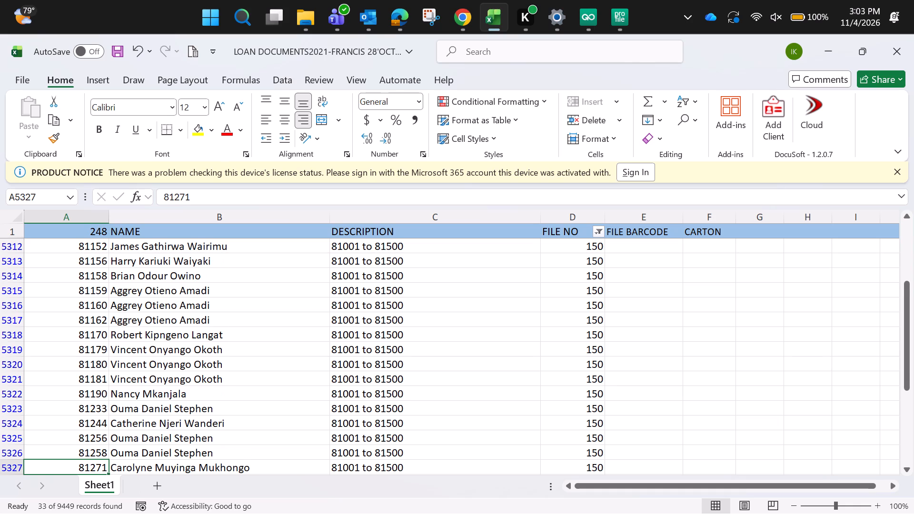
pyautogui.press('Down')
pyautogui.press('Up')
pyautogui.press('Up')
pyautogui.press('Up')
pyautogui.press('Up')
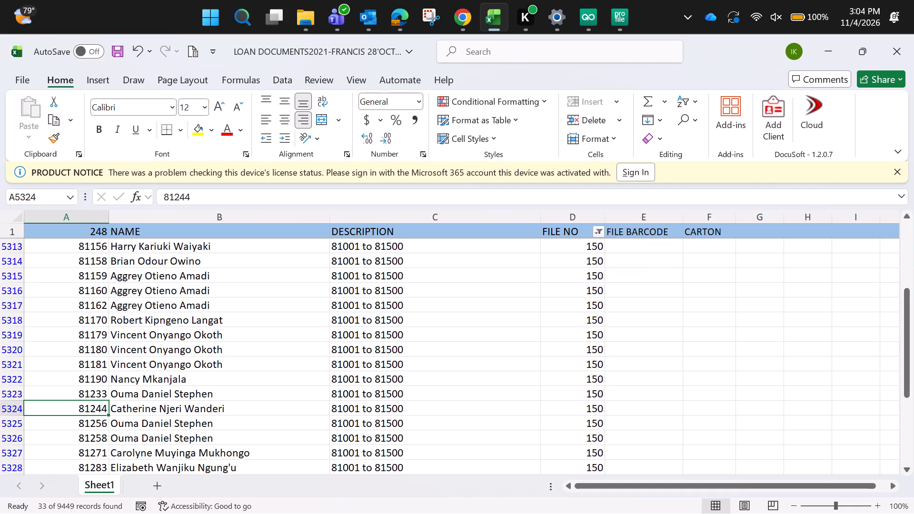
pyautogui.press('Up')
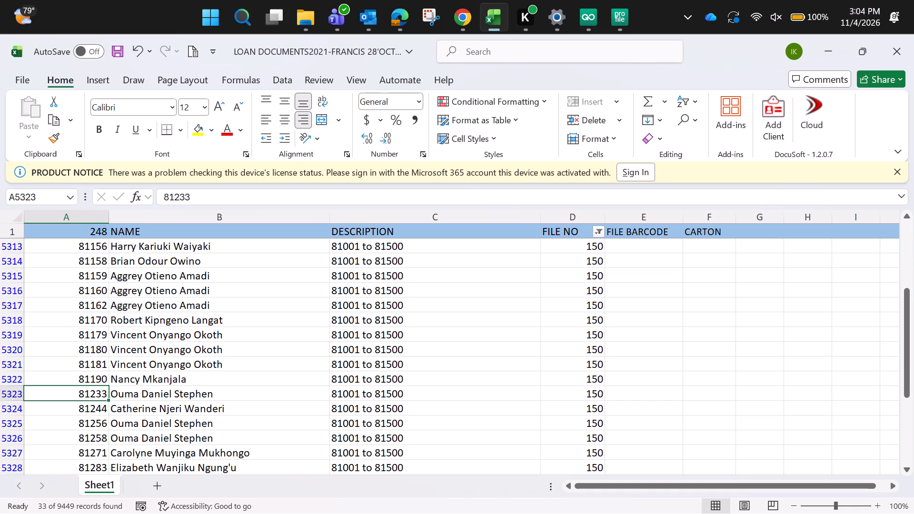
pyautogui.press('Down')
pyautogui.press('Down')
pyautogui.press('Down')
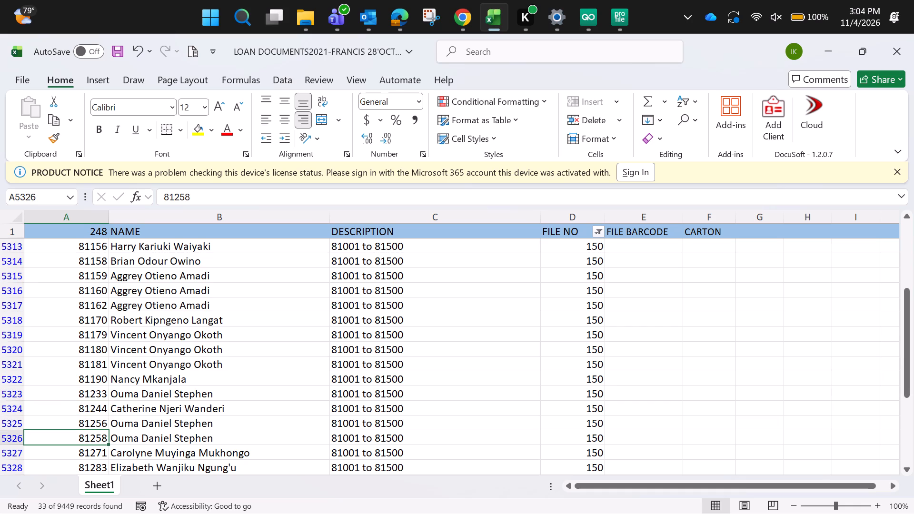
pyautogui.press('Down')
pyautogui.press('Down')
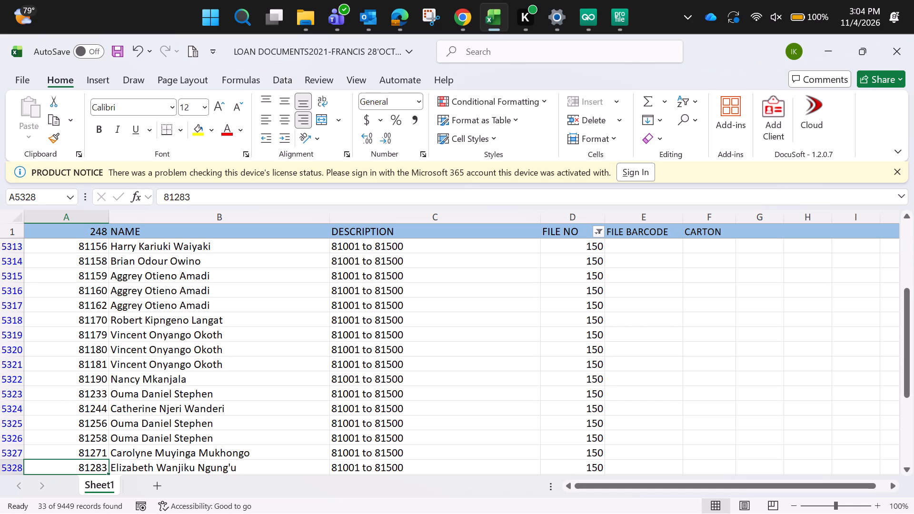
# Check the remaining file 150 records one by one from number 81313 through the highlighted 81472 row.
pyautogui.press('Down')
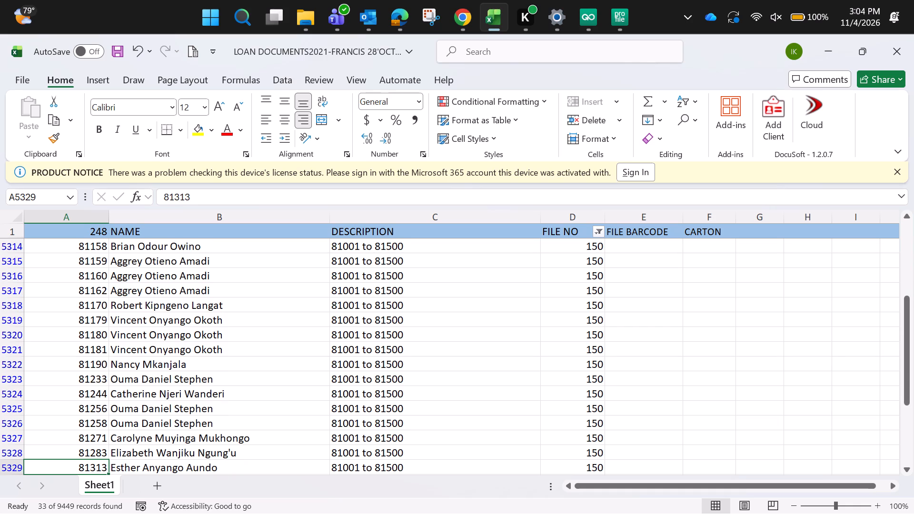
pyautogui.press('Down')
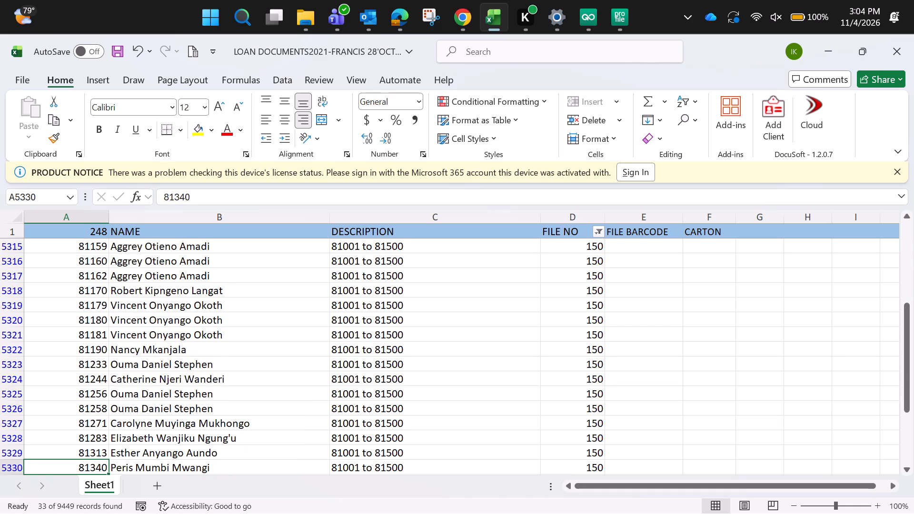
pyautogui.press('Down')
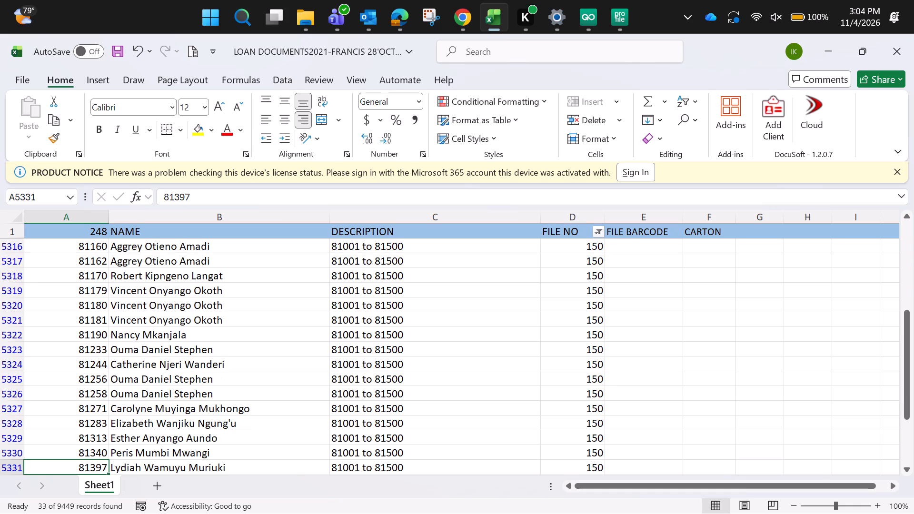
pyautogui.press('Down')
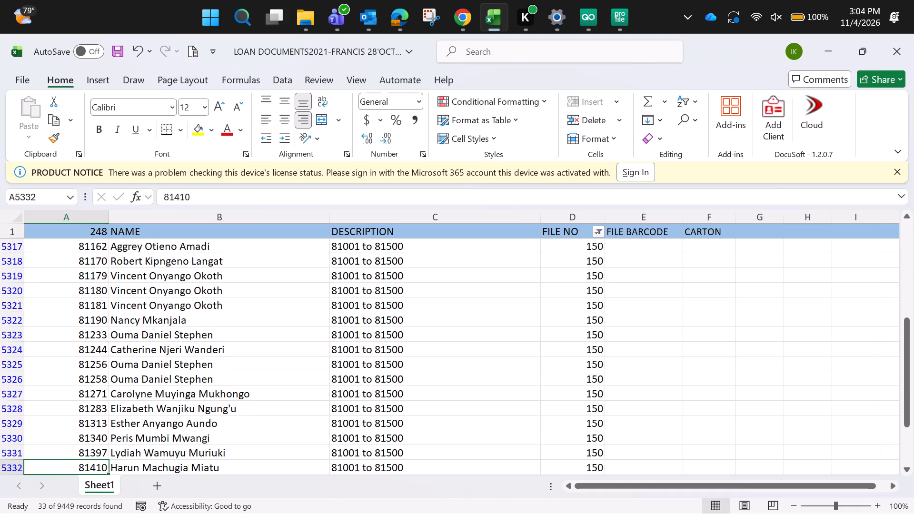
pyautogui.press('Down')
pyautogui.press('Up')
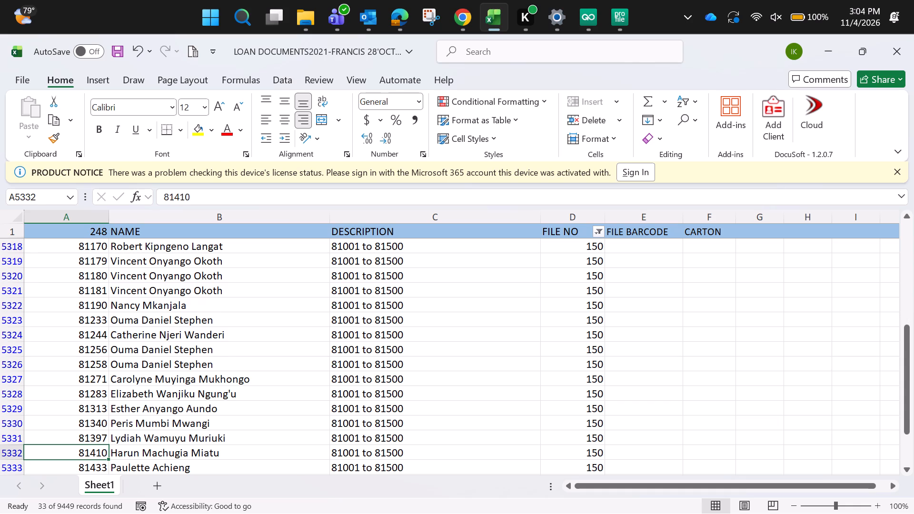
pyautogui.press('Down')
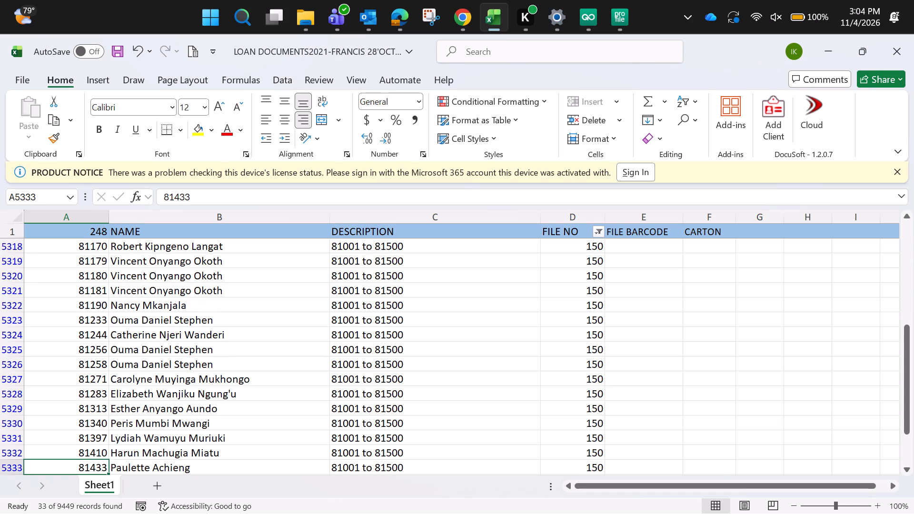
pyautogui.press('Down')
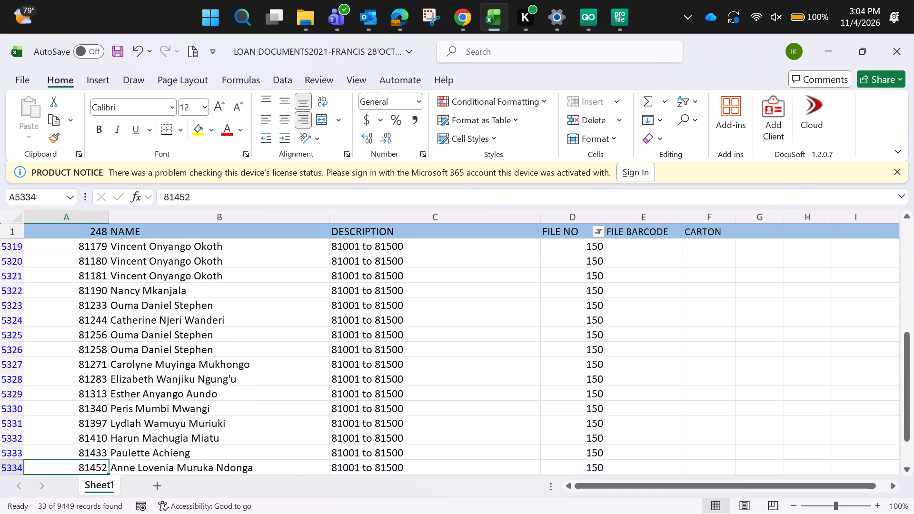
pyautogui.press('Down')
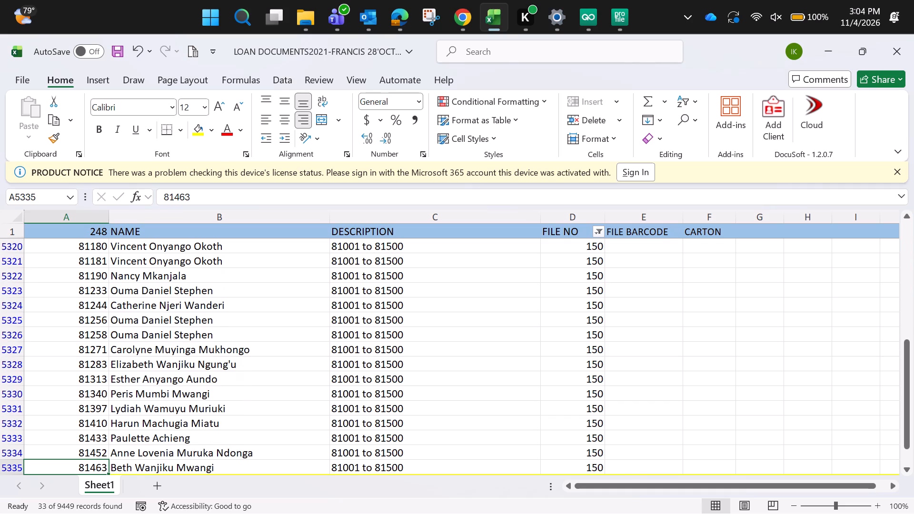
pyautogui.press('Down')
pyautogui.press('Down')
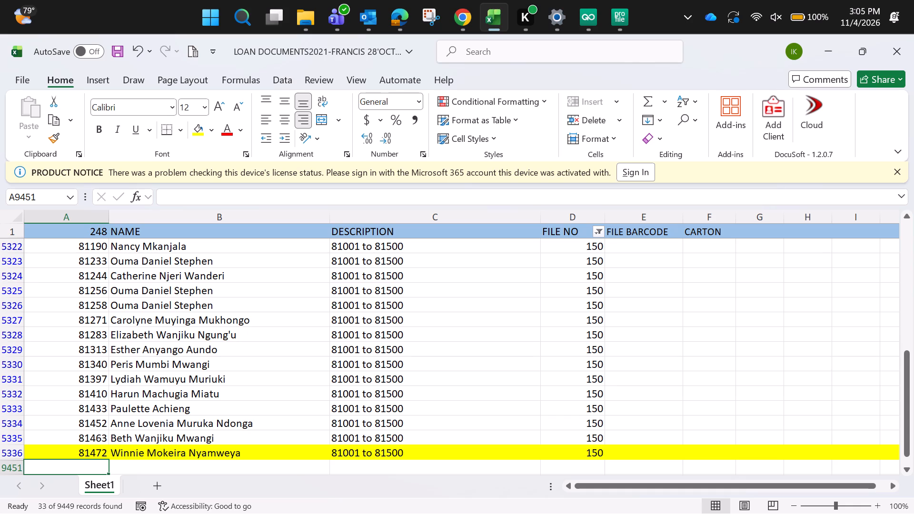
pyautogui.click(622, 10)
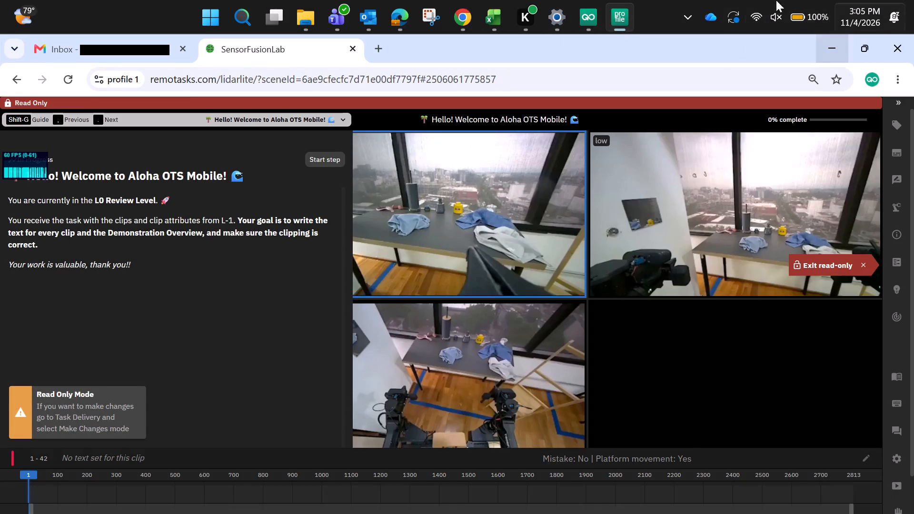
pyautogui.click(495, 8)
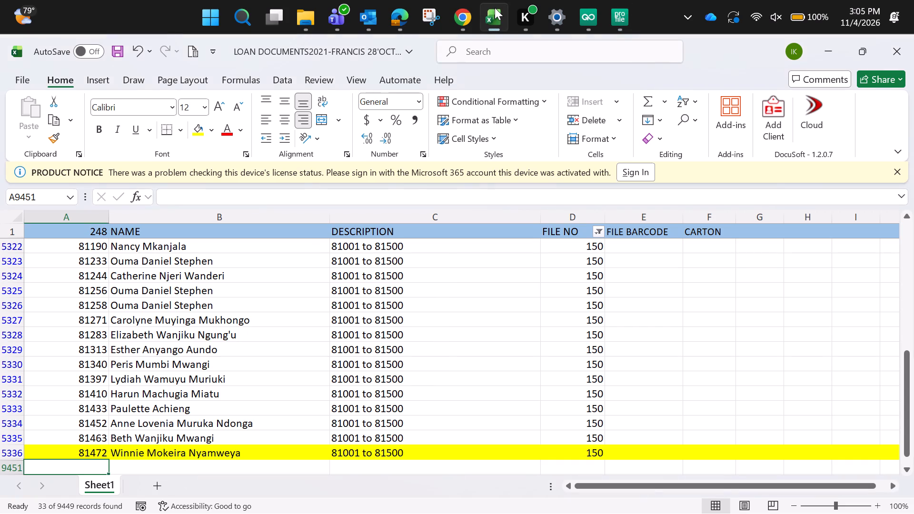
# Prefix the DESCRIPTION of record 81190 with POLICY LOAN DOCUMENTS so it reads "POLICY LOAN DOCUMENTS 81001 to 81500".
pyautogui.doubleClick(332, 240)
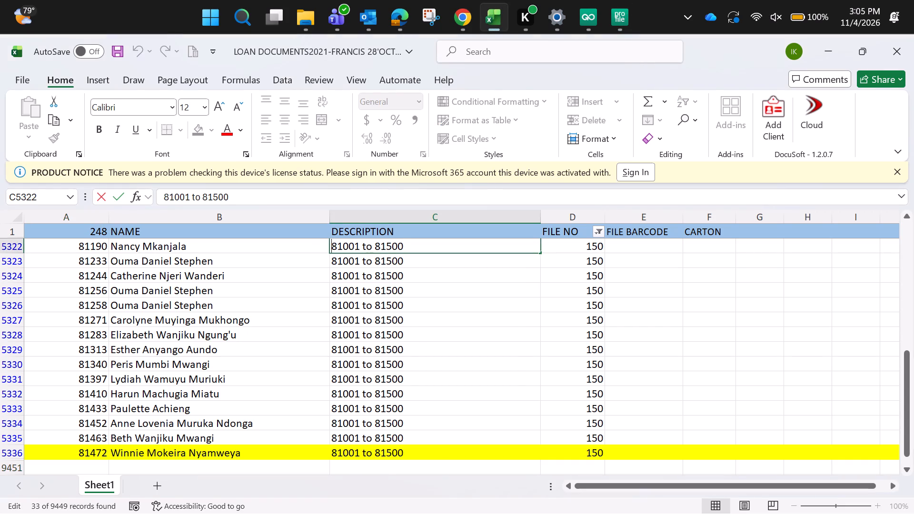
pyautogui.write('POLICY')
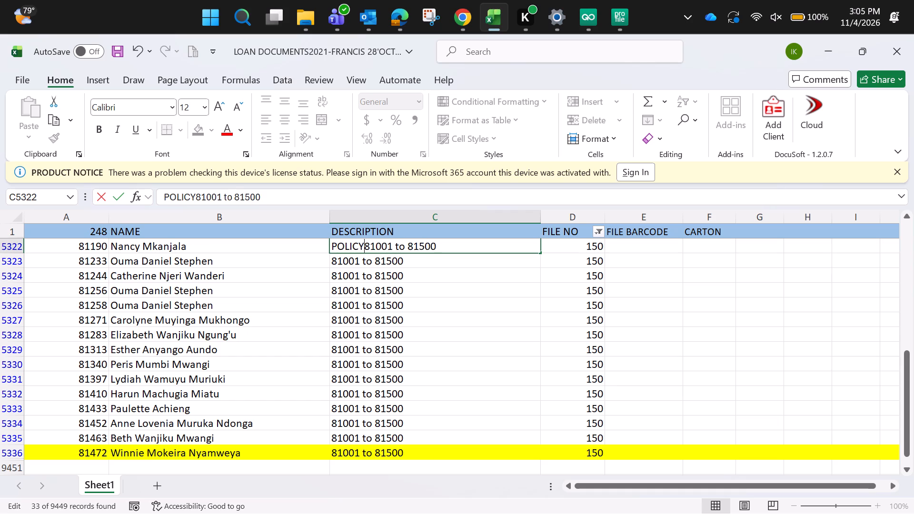
pyautogui.press('space')
pyautogui.write('LOAN')
pyautogui.press('space')
pyautogui.write('DOCUMENTS')
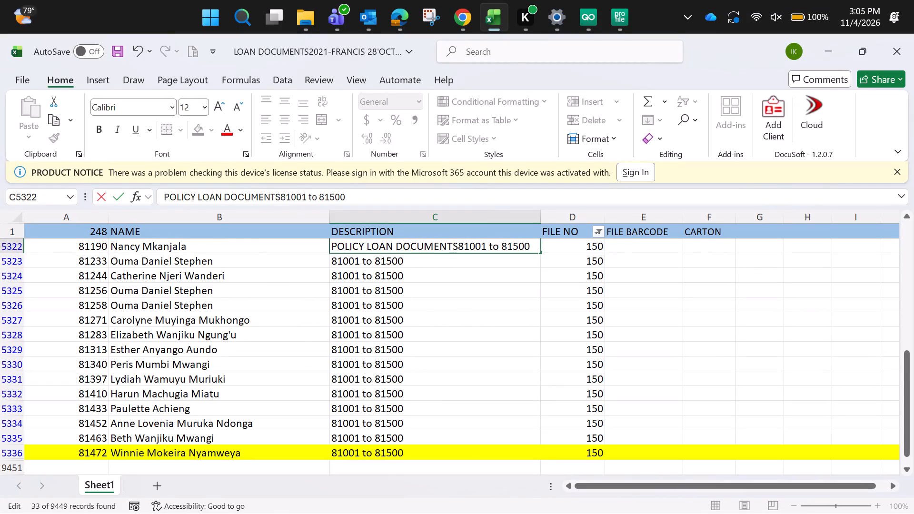
pyautogui.press('space')
pyautogui.press('Return')
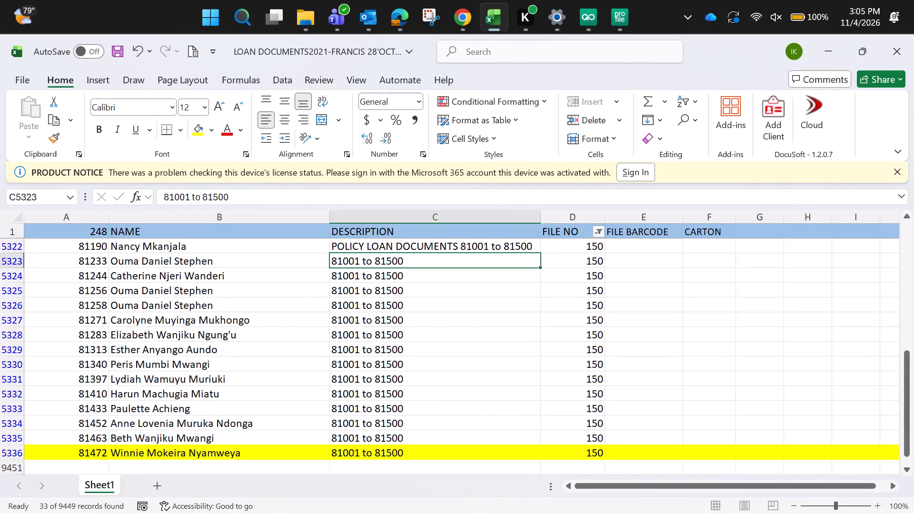
# Fill the "POLICY LOAN DOCUMENTS 81001 to 81500" description down from record 81190 through record 81472.
pyautogui.press('Up')
pyautogui.hotkey('shift', 'Down')
pyautogui.hotkey('shift', 'Down')
pyautogui.hotkey('shift', 'Down')
pyautogui.hotkey('shift', 'Down')
pyautogui.hotkey('shift', 'Down')
pyautogui.hotkey('shift', 'Down')
pyautogui.hotkey('shift', 'Down')
pyautogui.hotkey('shift', 'Down')
pyautogui.hotkey('shift', 'Down')
pyautogui.hotkey('shift', 'Down')
pyautogui.hotkey('shift', 'Down')
pyautogui.hotkey('shift', 'Down')
pyautogui.hotkey('shift', 'Down')
pyautogui.hotkey('shift', 'Down')
pyautogui.hotkey('shift', 'Down')
pyautogui.hotkey('shift', 'Down')
pyautogui.hotkey('shift', 'Down')
pyautogui.hotkey('shift', 'Down')
pyautogui.hotkey('shift', 'Down')
pyautogui.hotkey('shift', 'Down')
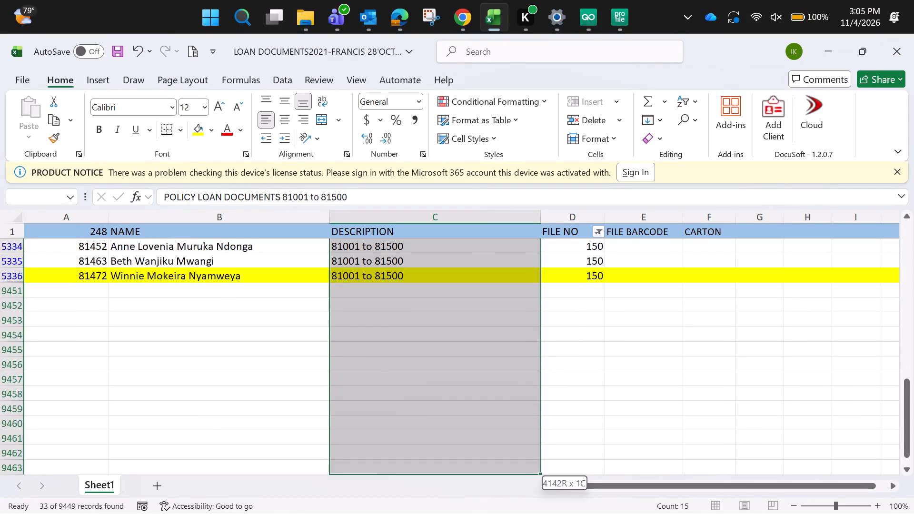
pyautogui.hotkey('shift', 'Up')
pyautogui.hotkey('shift', 'Up')
pyautogui.hotkey('shift', 'Up')
pyautogui.hotkey('shift', 'Up')
pyautogui.hotkey('shift', 'Up')
pyautogui.hotkey('shift', 'Up')
pyautogui.hotkey('shift', 'Up')
pyautogui.hotkey('shift', 'Up')
pyautogui.hotkey('shift', 'Up')
pyautogui.hotkey('shift', 'Up')
pyautogui.hotkey('shift', 'Up')
pyautogui.hotkey('shift', 'Up')
pyautogui.hotkey('shift', 'Up')
pyautogui.hotkey('shift', 'Up')
pyautogui.hotkey('shift', 'Up')
pyautogui.hotkey('shift', 'Up')
pyautogui.hotkey('shift', 'Up')
pyautogui.hotkey('shift', 'Up')
pyautogui.hotkey('shift', 'Up')
pyautogui.hotkey('shift', 'Up')
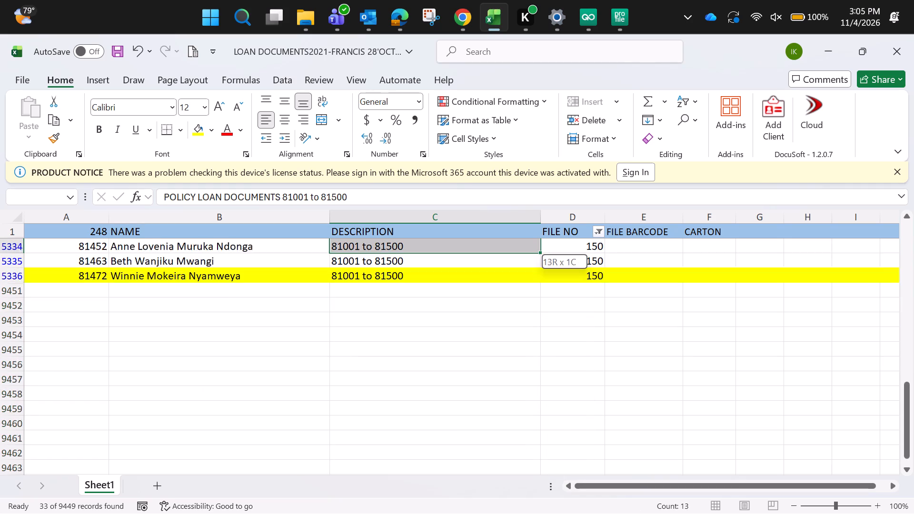
pyautogui.hotkey('shift', 'Down')
pyautogui.hotkey('shift', 'Down')
pyautogui.hotkey('shift', 'Down')
pyautogui.hotkey('shift', 'Down')
pyautogui.hotkey('shift', 'Down')
pyautogui.hotkey('shift', 'Down')
pyautogui.hotkey('shift', 'Down')
pyautogui.hotkey('shift', 'Down')
pyautogui.hotkey('shift', 'Down')
pyautogui.hotkey('shift', 'Down')
pyautogui.hotkey('shift', 'Down')
pyautogui.hotkey('shift', 'Down')
pyautogui.hotkey('shift', 'Down')
pyautogui.hotkey('shift', 'Down')
pyautogui.hotkey('shift', 'Down')
pyautogui.hotkey('shift', 'Down')
pyautogui.hotkey('shift', 'Down')
pyautogui.hotkey('shift', 'Down')
pyautogui.hotkey('shift', 'Down')
pyautogui.hotkey('shift', 'Down')
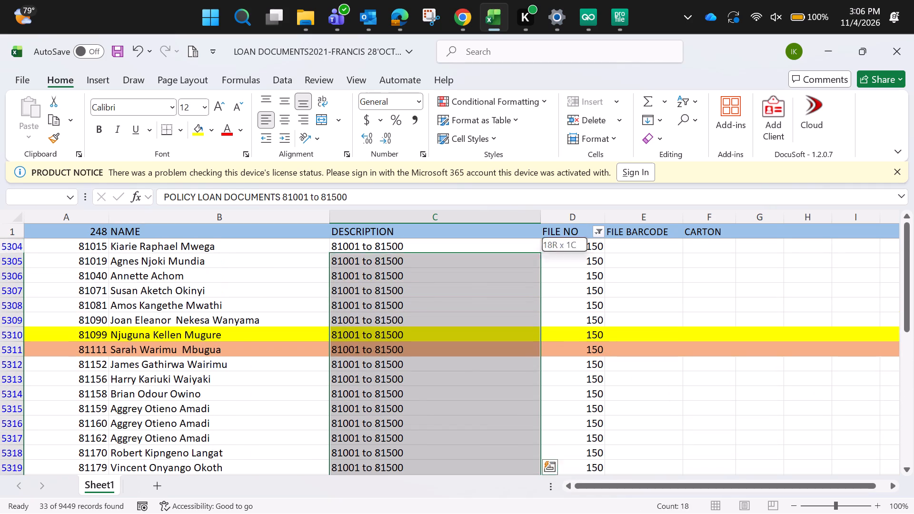
pyautogui.hotkey('shift', 'Down')
pyautogui.hotkey('shift', 'Down')
pyautogui.hotkey('shift', 'Down')
pyautogui.hotkey('shift', 'Down')
pyautogui.hotkey('shift', 'Down')
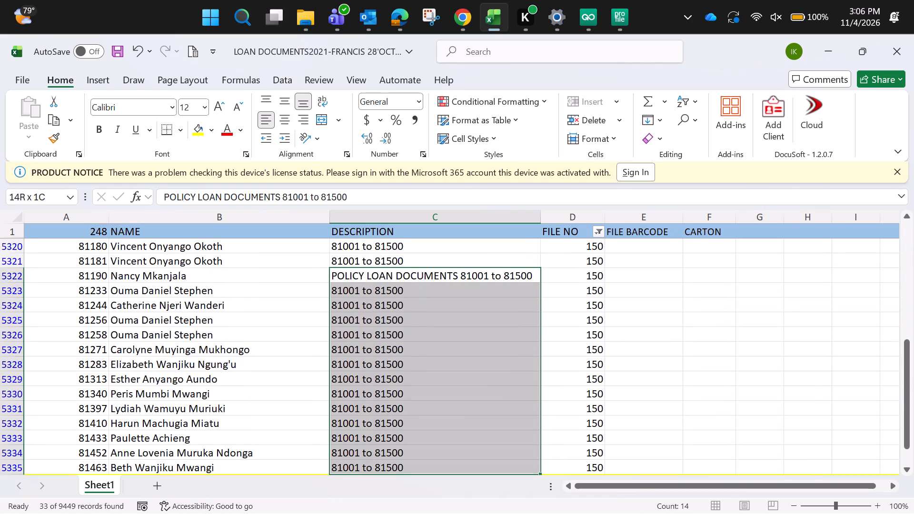
pyautogui.hotkey('shift', 'Down')
pyautogui.hotkey('shift', 'Down')
pyautogui.hotkey('shift', 'Up')
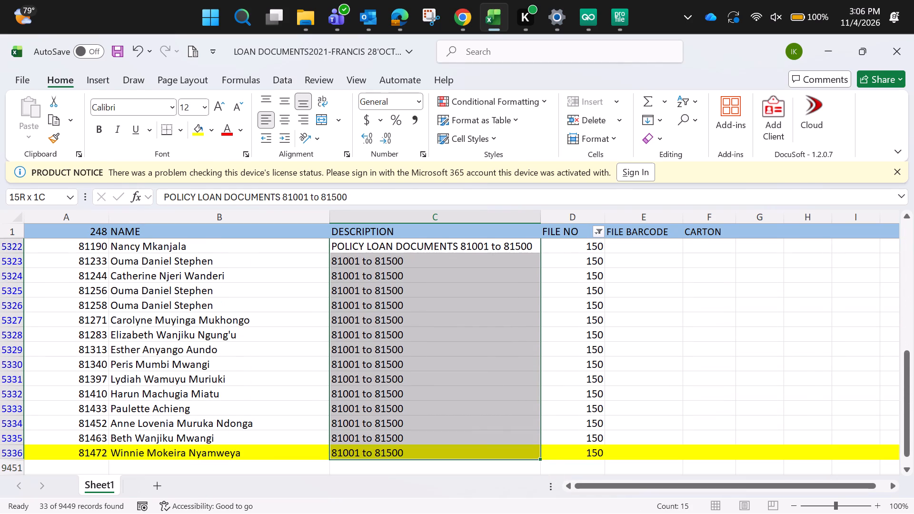
pyautogui.hotkey('ctrl', 'd')
# Copy the "POLICY LOAN DOCUMENTS 81001 to 81500" description into the first file 150 record, number 81015.
pyautogui.press('Down')
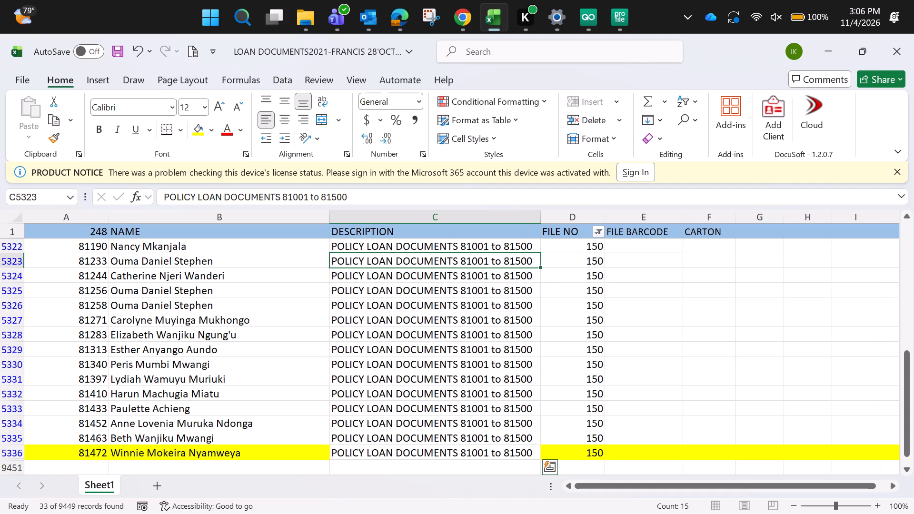
pyautogui.hotkey('ctrl', 'c')
pyautogui.press('Up')
pyautogui.press('Up')
pyautogui.press('Up')
pyautogui.press('Up')
pyautogui.press('Up')
pyautogui.press('Up')
pyautogui.press('Up')
pyautogui.press('Up')
pyautogui.press('Up')
pyautogui.press('Up')
pyautogui.press('Up')
pyautogui.press('Up')
pyautogui.press('Up')
pyautogui.press('Up')
pyautogui.press('Up')
pyautogui.press('Up')
pyautogui.press('Up')
pyautogui.press('Up')
pyautogui.press('Up')
pyautogui.press('Up')
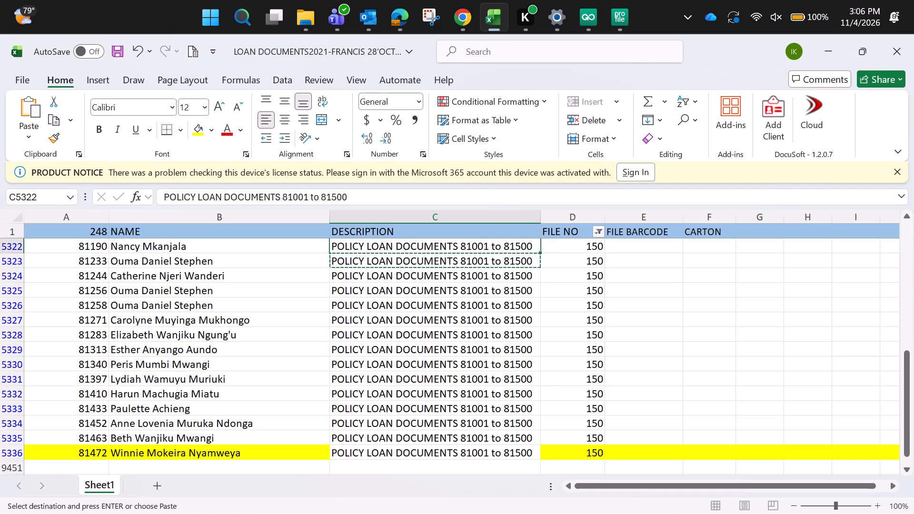
pyautogui.press('Down')
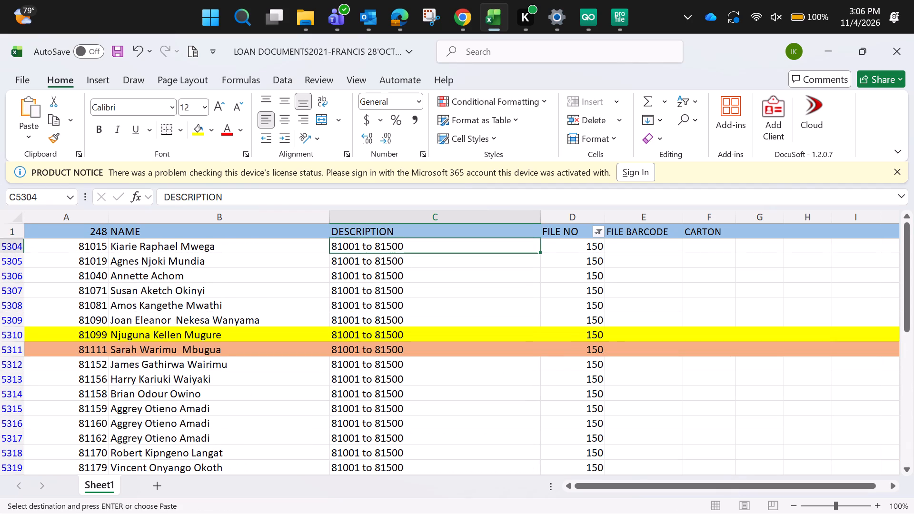
pyautogui.hotkey('ctrl', 'v')
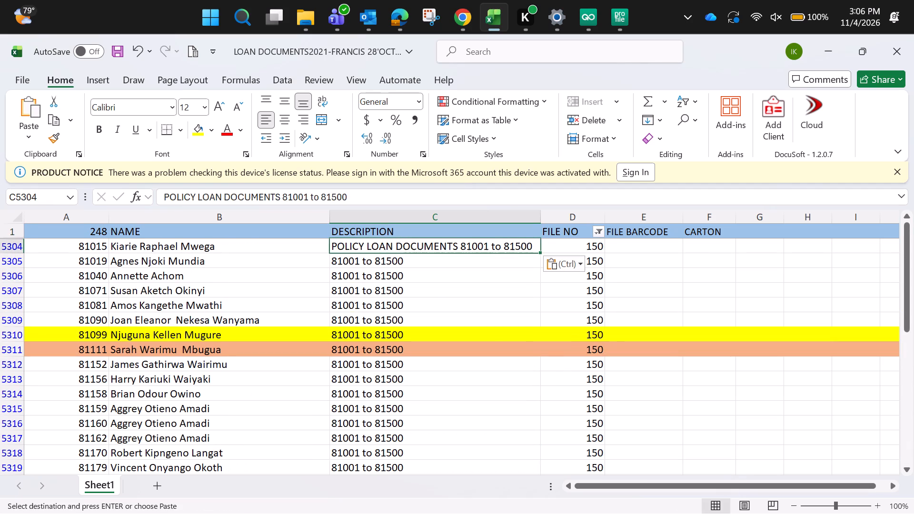
# Fill the "POLICY LOAN DOCUMENTS 81001 to 81500" description down from record 81015 through record 81181.
pyautogui.hotkey('shift', 'Down')
pyautogui.hotkey('shift', 'Down')
pyautogui.hotkey('shift', 'Down')
pyautogui.hotkey('shift', 'Down')
pyautogui.hotkey('shift', 'Down')
pyautogui.hotkey('shift', 'Down')
pyautogui.hotkey('shift', 'Down')
pyautogui.hotkey('shift', 'Down')
pyautogui.hotkey('shift', 'Down')
pyautogui.hotkey('shift', 'Down')
pyautogui.hotkey('shift', 'Down')
pyautogui.hotkey('shift', 'Down')
pyautogui.hotkey('shift', 'Down')
pyautogui.hotkey('shift', 'Down')
pyautogui.hotkey('shift', 'Down')
pyautogui.hotkey('shift', 'Down')
pyautogui.hotkey('shift', 'Down')
pyautogui.hotkey('shift', 'Down')
pyautogui.hotkey('shift', 'Down')
pyautogui.hotkey('shift', 'Down')
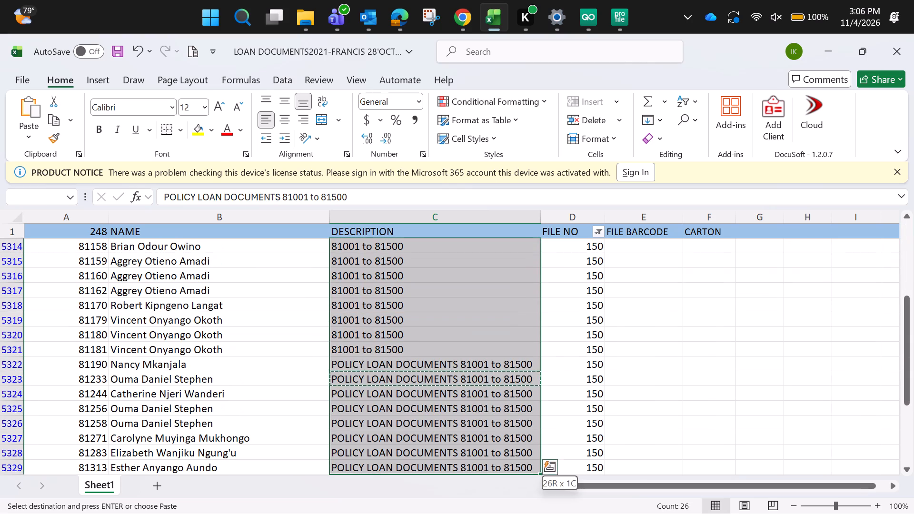
pyautogui.hotkey('shift', 'Up')
pyautogui.hotkey('shift', 'Up')
pyautogui.hotkey('shift', 'Up')
pyautogui.hotkey('shift', 'Up')
pyautogui.hotkey('shift', 'Up')
pyautogui.hotkey('shift', 'Up')
pyautogui.hotkey('shift', 'Up')
pyautogui.hotkey('shift', 'Up')
pyautogui.hotkey('shift', 'Up')
pyautogui.hotkey('shift', 'Down')
pyautogui.hotkey('ctrl', 'd')
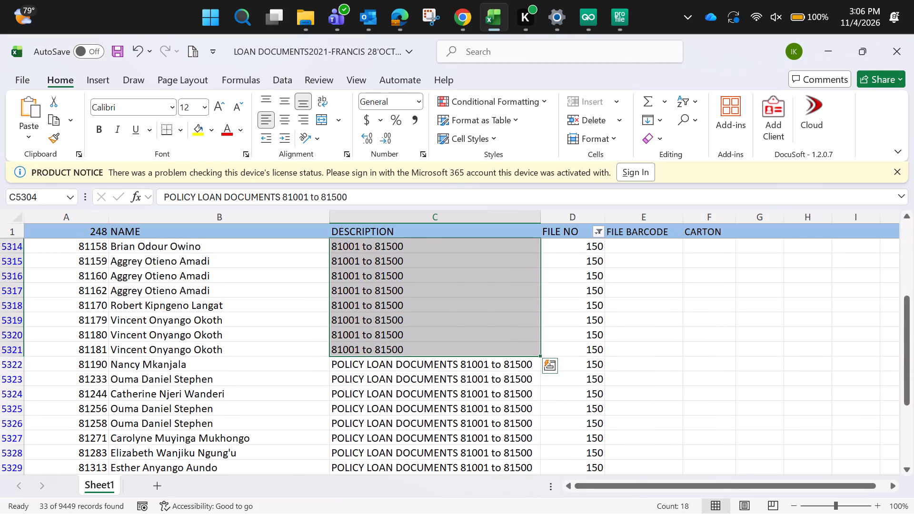
# Prefix the FILE NO of record 81015 with BOX FILE so it reads "BOX FILE 150".
pyautogui.press('Right')
pyautogui.press('Down')
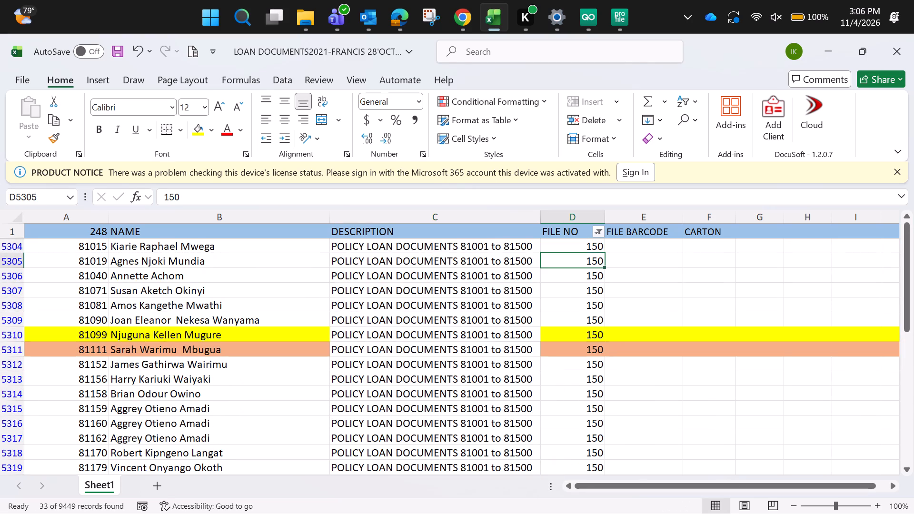
pyautogui.doubleClick(562, 243)
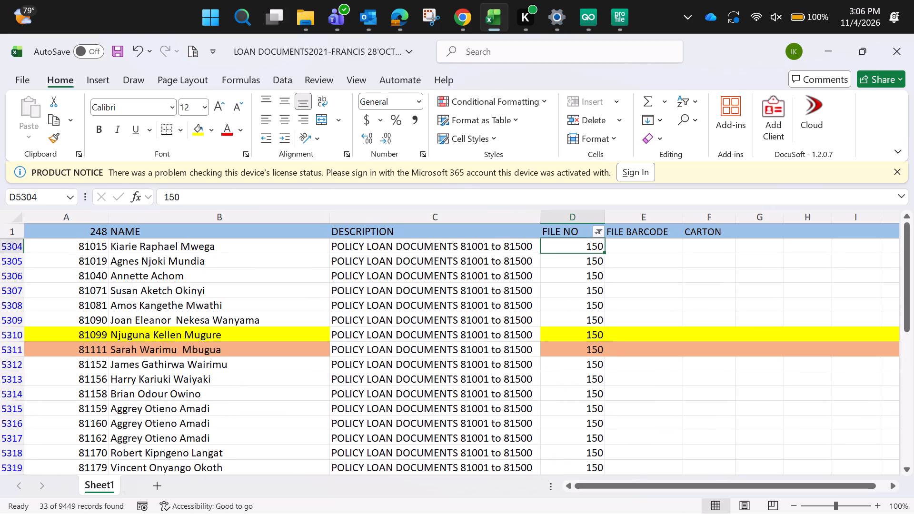
pyautogui.write('BOX FILE')
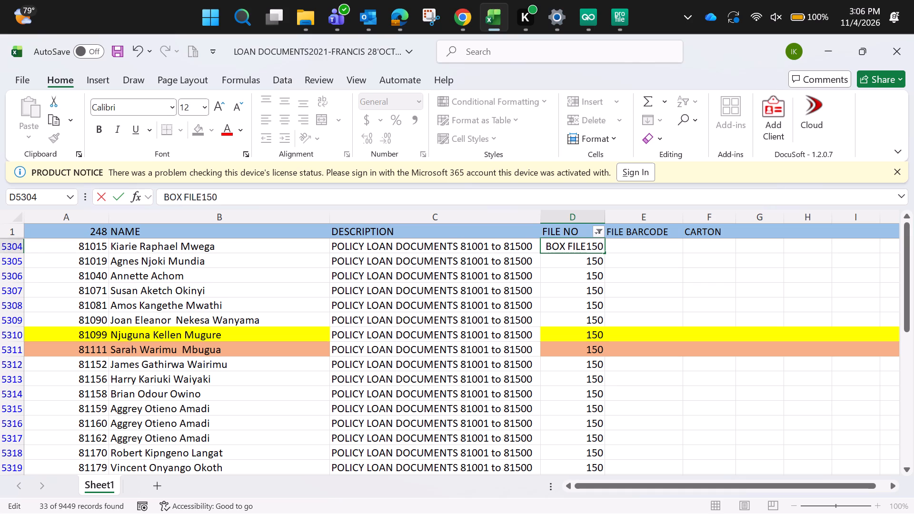
pyautogui.press('space')
pyautogui.press('Return')
pyautogui.press('Up')
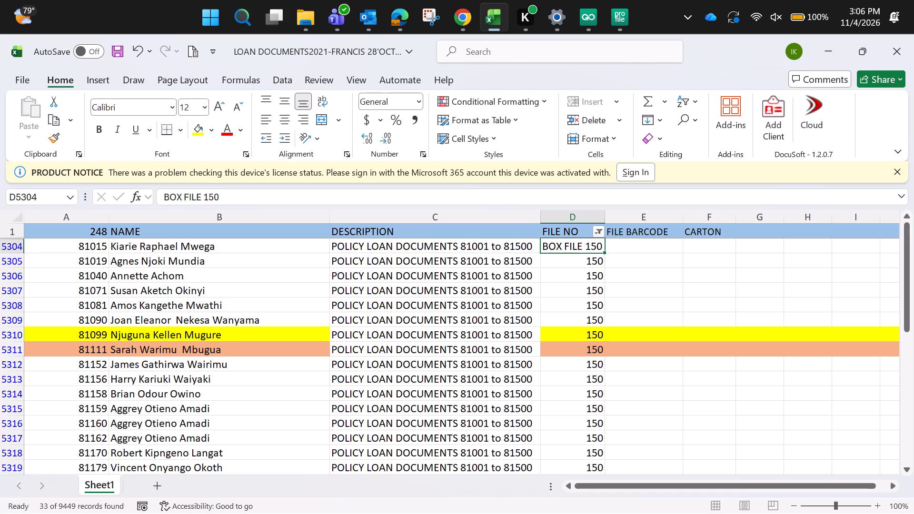
# Fill "BOX FILE 150" down the FILE NO column from record 81015 through record 81472.
pyautogui.hotkey('shift', 'Down')
pyautogui.hotkey('shift', 'Down')
pyautogui.hotkey('shift', 'Down')
pyautogui.hotkey('shift', 'Down')
pyautogui.hotkey('shift', 'Down')
pyautogui.hotkey('shift', 'Down')
pyautogui.hotkey('shift', 'Down')
pyautogui.hotkey('shift', 'Down')
pyautogui.hotkey('shift', 'Down')
pyautogui.hotkey('shift', 'Down')
pyautogui.hotkey('shift', 'Down')
pyautogui.hotkey('shift', 'Down')
pyautogui.hotkey('shift', 'Down')
pyautogui.hotkey('shift', 'Down')
pyautogui.hotkey('shift', 'Down')
pyautogui.hotkey('shift', 'Down')
pyautogui.hotkey('shift', 'Down')
pyautogui.hotkey('shift', 'Down')
pyautogui.hotkey('shift', 'Down')
pyautogui.hotkey('shift', 'Down')
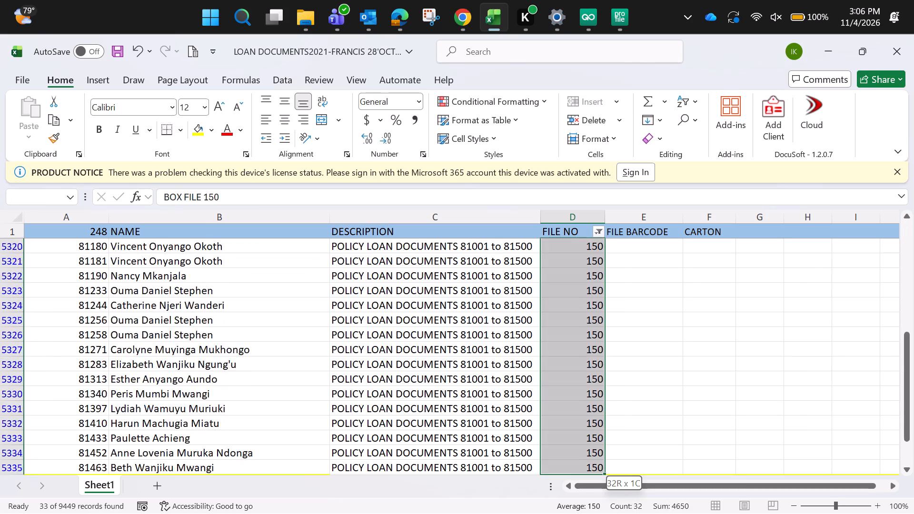
pyautogui.hotkey('shift', 'Up')
pyautogui.hotkey('shift', 'Up')
pyautogui.hotkey('shift', 'Up')
pyautogui.hotkey('shift', 'Up')
pyautogui.hotkey('shift', 'Up')
pyautogui.hotkey('shift', 'Up')
pyautogui.hotkey('shift', 'Up')
pyautogui.hotkey('shift', 'Up')
pyautogui.hotkey('shift', 'Up')
pyautogui.hotkey('shift', 'Down')
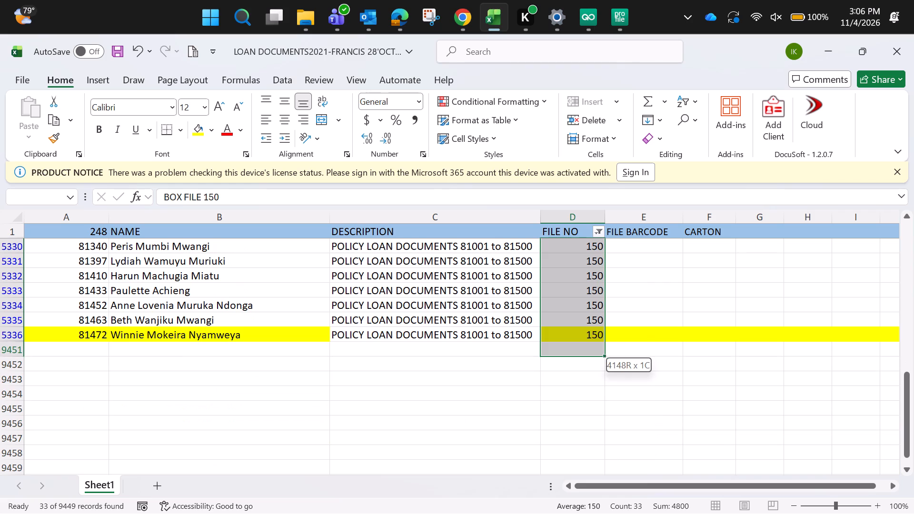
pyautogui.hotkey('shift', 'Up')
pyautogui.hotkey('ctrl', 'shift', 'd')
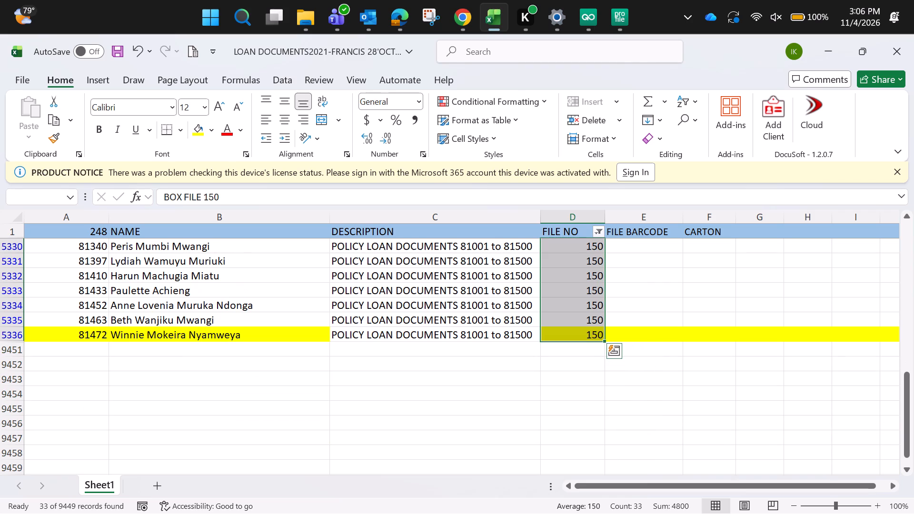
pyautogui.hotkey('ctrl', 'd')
# Enter A0695704 as the FILE BARCODE of record 81015, the first file 150 record.
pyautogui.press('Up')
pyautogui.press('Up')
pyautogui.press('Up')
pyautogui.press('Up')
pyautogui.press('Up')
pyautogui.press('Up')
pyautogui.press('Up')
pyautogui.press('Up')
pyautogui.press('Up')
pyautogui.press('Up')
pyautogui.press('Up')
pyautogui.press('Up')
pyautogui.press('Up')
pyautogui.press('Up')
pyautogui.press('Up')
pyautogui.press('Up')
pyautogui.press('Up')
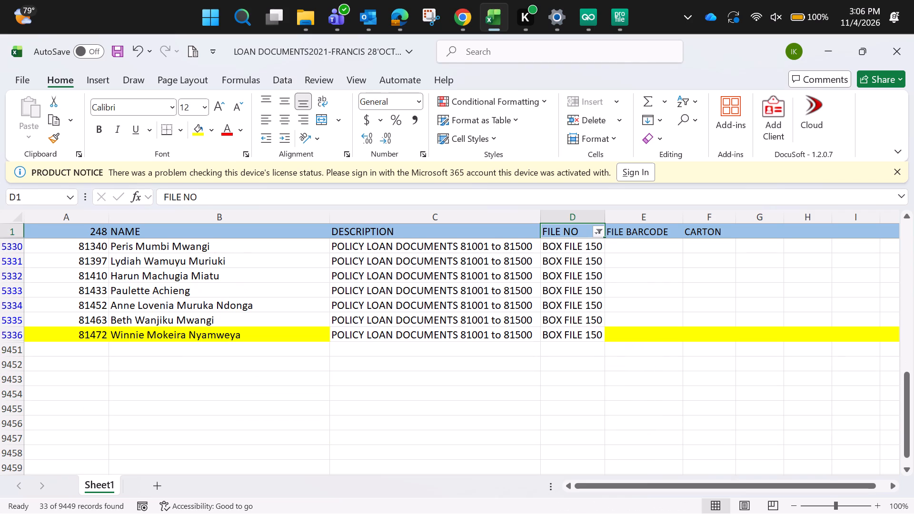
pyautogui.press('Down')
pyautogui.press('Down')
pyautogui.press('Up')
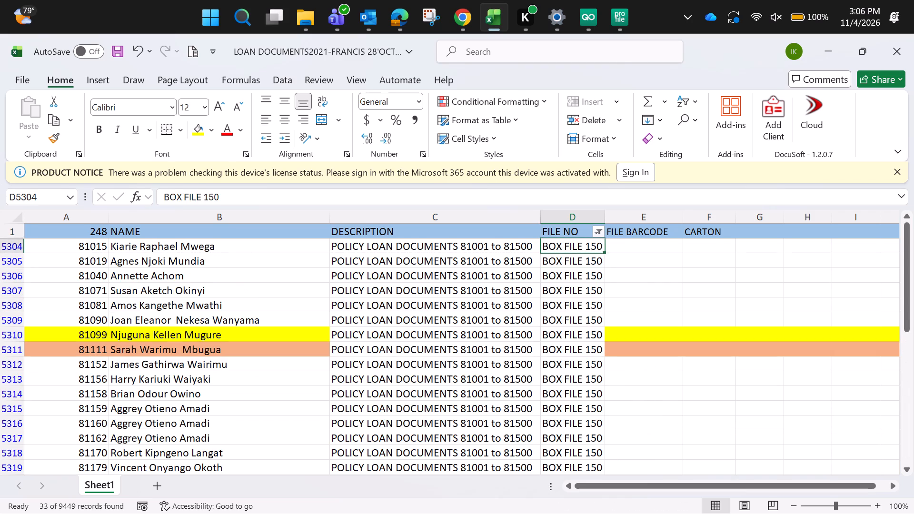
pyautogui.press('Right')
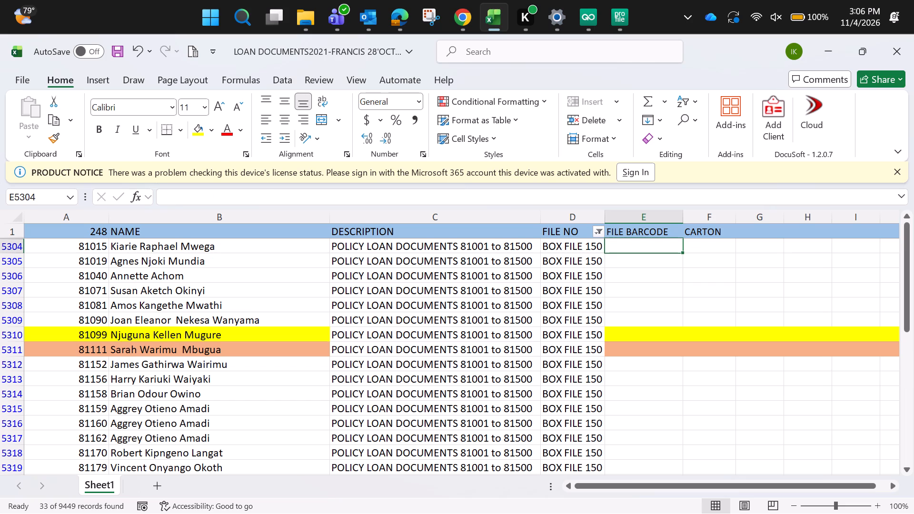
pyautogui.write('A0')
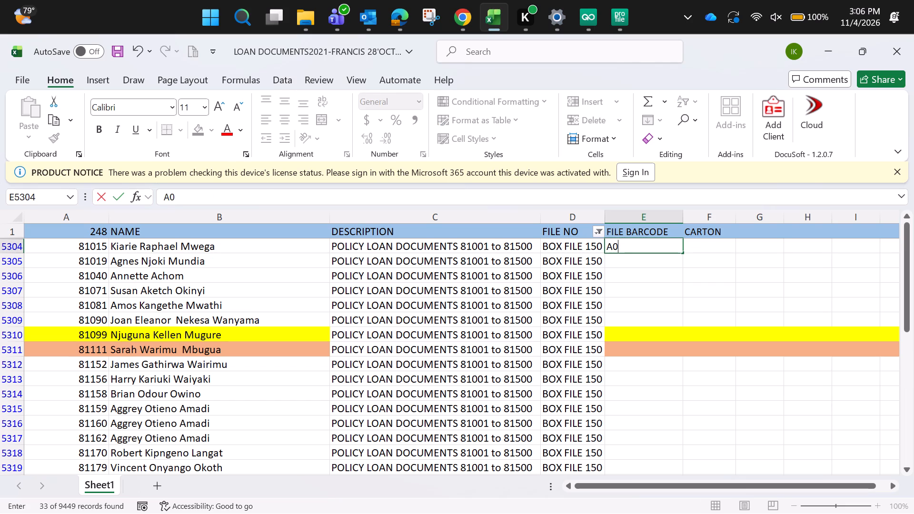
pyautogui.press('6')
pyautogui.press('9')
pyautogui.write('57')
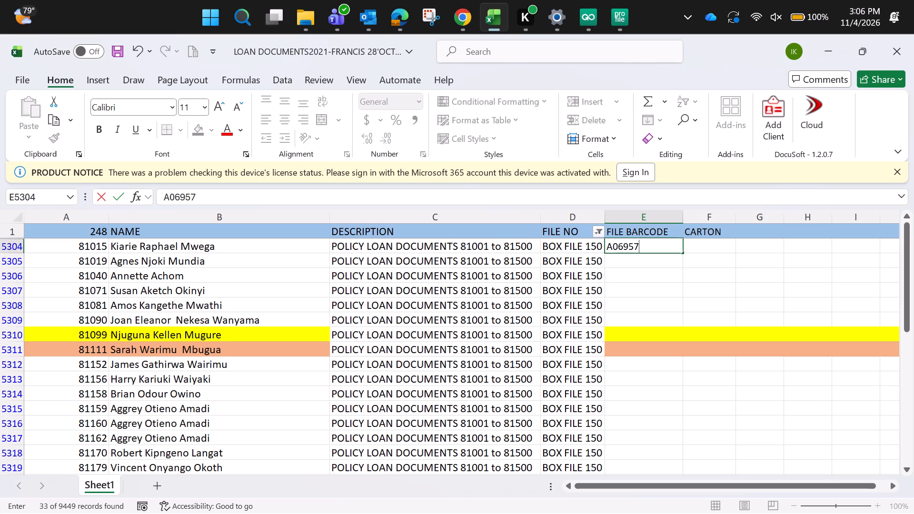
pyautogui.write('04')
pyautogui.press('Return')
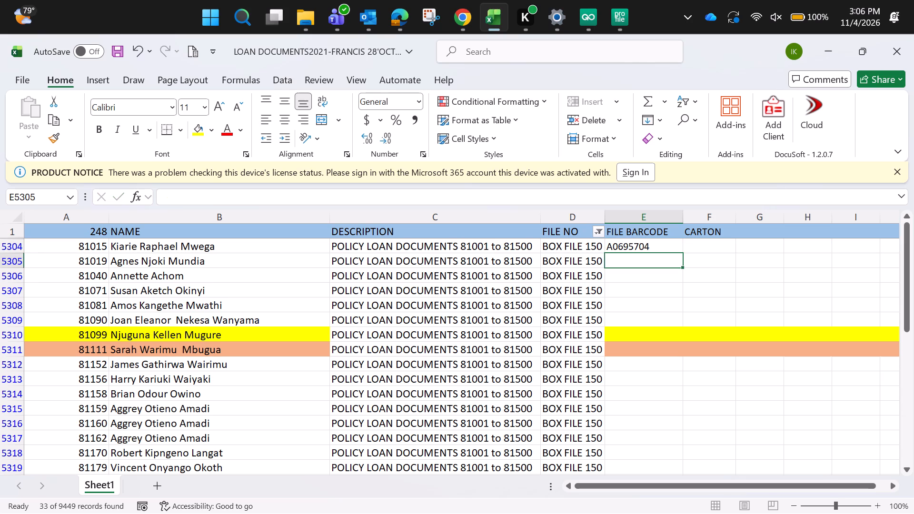
# Fill the file barcode A0695704 down from record 81015 through record 81472.
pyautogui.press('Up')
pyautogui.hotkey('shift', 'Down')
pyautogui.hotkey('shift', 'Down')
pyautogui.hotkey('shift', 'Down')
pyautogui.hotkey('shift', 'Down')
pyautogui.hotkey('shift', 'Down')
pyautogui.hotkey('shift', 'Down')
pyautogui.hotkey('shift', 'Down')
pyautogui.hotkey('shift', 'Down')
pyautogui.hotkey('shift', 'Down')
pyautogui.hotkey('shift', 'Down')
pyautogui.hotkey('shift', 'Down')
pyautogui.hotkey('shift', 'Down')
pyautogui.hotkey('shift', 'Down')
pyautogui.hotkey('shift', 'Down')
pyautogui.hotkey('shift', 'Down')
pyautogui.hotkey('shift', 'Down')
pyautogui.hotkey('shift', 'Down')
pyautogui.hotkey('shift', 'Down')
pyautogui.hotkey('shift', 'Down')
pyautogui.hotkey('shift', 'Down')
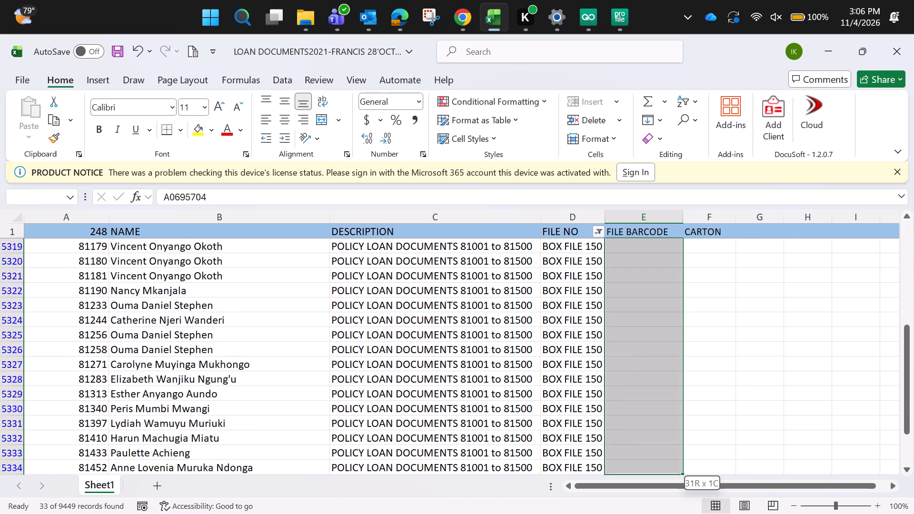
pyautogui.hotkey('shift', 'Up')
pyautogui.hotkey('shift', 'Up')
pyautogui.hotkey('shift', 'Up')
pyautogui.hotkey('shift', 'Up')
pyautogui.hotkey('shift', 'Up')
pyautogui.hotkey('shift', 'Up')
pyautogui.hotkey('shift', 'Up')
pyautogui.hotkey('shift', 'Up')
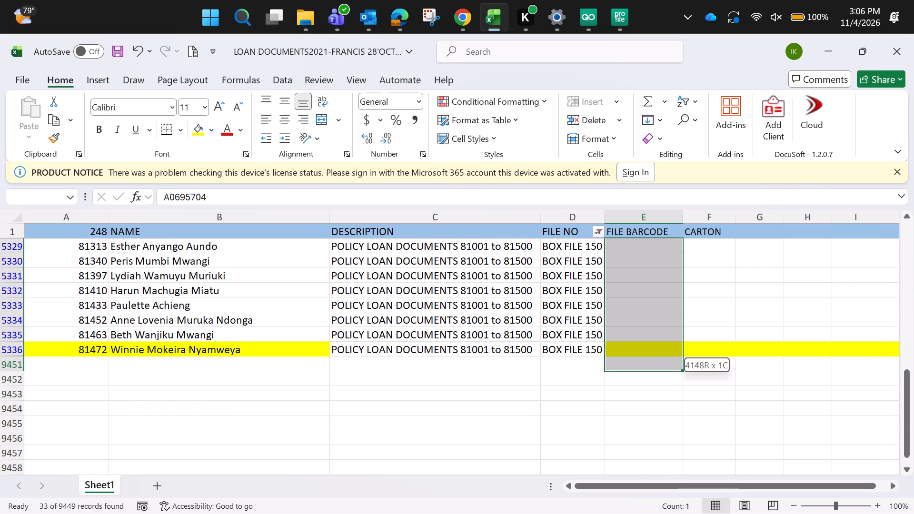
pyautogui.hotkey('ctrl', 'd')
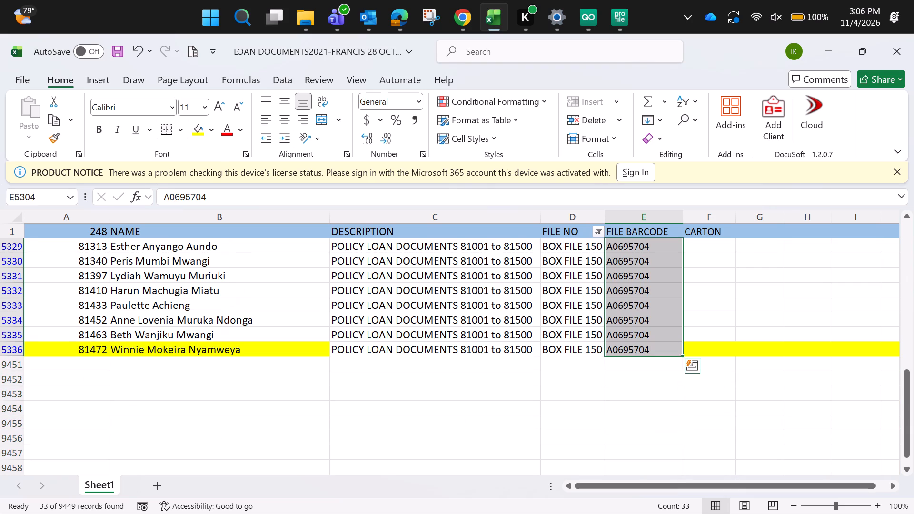
# Enter N025474 as the CARTON of record 81015.
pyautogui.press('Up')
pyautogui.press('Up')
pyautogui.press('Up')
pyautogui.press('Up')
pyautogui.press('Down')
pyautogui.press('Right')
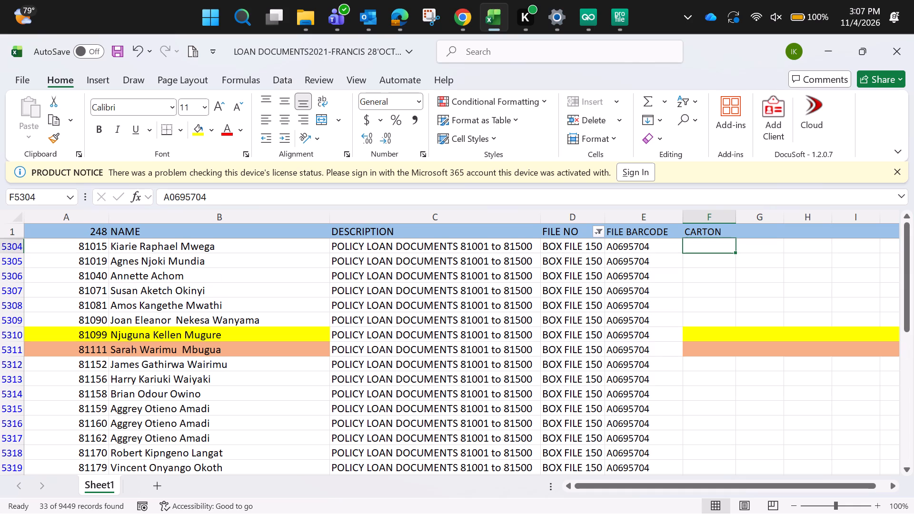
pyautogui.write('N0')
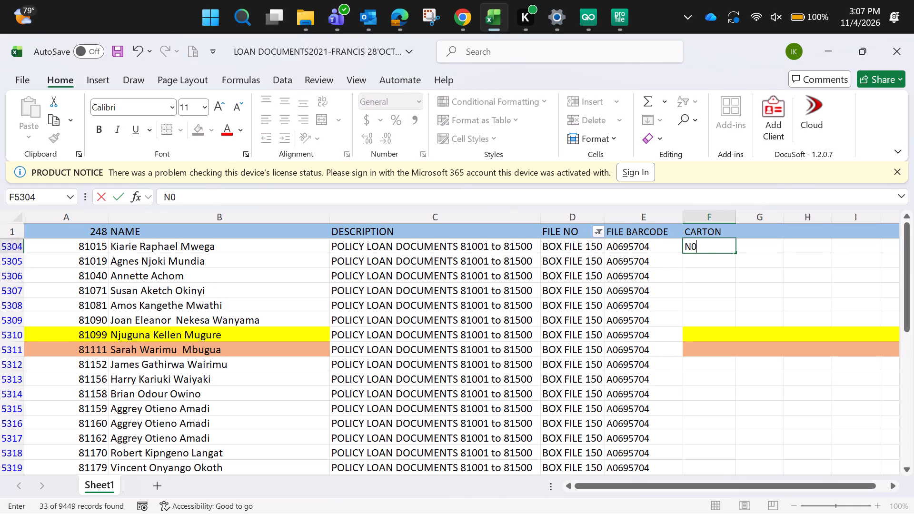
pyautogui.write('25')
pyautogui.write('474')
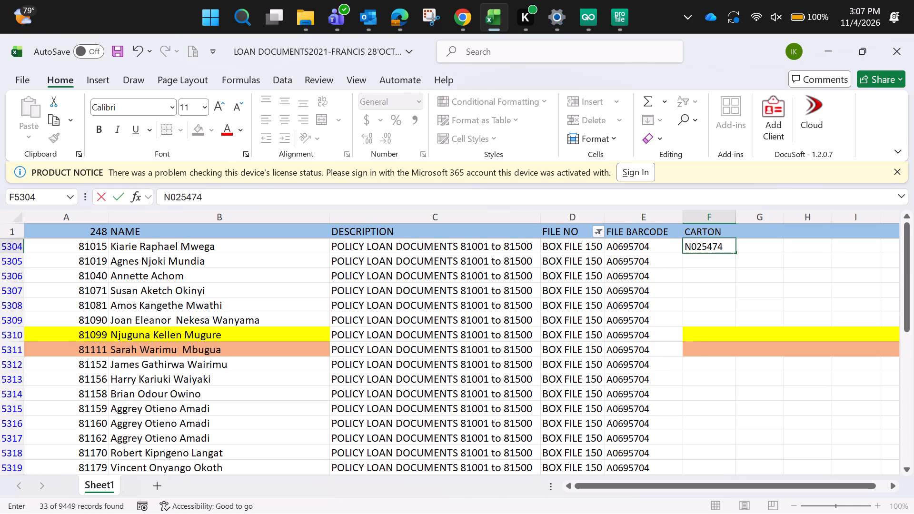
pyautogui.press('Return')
# Fill the carton number N025474 down from record 81015 through record 81472.
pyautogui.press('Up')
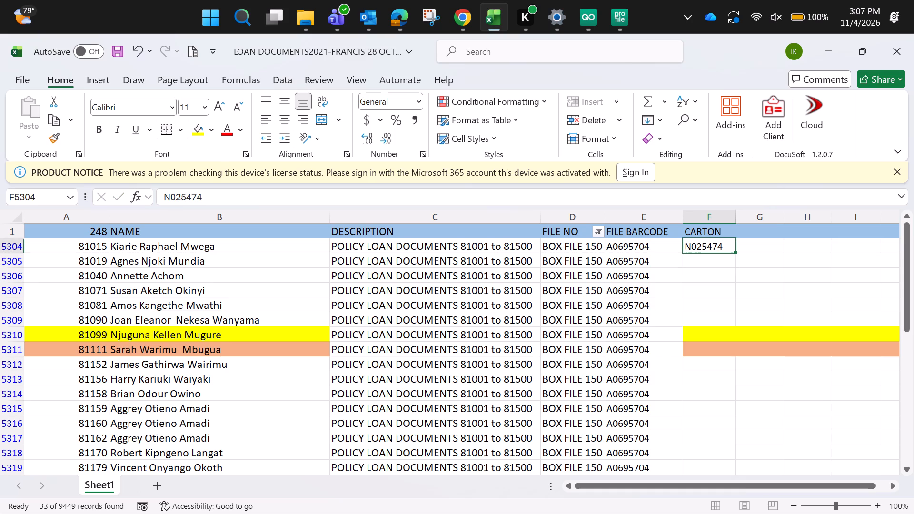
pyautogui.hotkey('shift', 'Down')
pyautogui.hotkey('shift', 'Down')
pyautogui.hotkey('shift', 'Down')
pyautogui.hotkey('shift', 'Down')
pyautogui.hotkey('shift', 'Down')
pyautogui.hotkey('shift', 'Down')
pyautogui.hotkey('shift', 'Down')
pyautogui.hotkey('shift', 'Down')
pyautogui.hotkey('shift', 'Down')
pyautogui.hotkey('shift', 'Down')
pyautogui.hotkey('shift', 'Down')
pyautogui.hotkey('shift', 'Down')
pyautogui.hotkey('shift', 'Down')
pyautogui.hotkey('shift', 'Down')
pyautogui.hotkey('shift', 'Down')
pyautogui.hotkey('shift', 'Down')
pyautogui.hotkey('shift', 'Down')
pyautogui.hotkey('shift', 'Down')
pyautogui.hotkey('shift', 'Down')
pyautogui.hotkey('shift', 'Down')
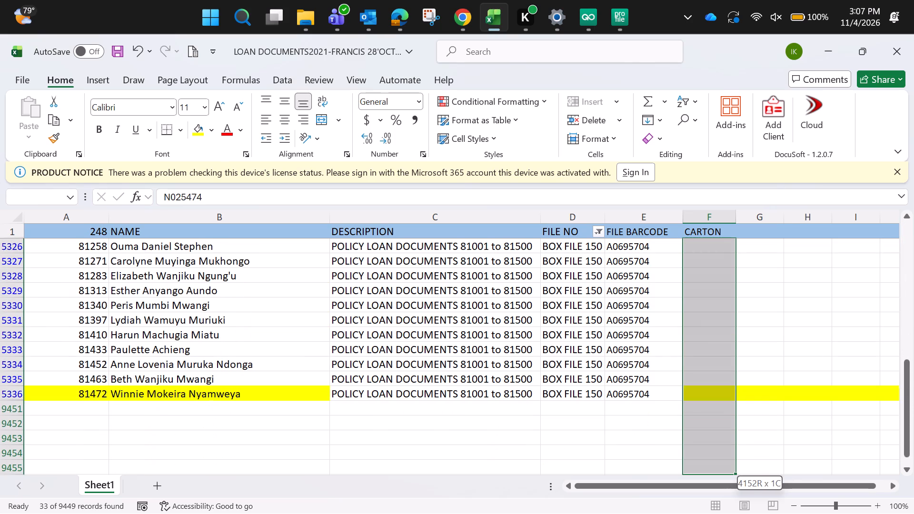
pyautogui.hotkey('shift', 'Up')
pyautogui.hotkey('shift', 'Up')
pyautogui.hotkey('shift', 'Up')
pyautogui.hotkey('shift', 'Up')
pyautogui.hotkey('shift', 'Up')
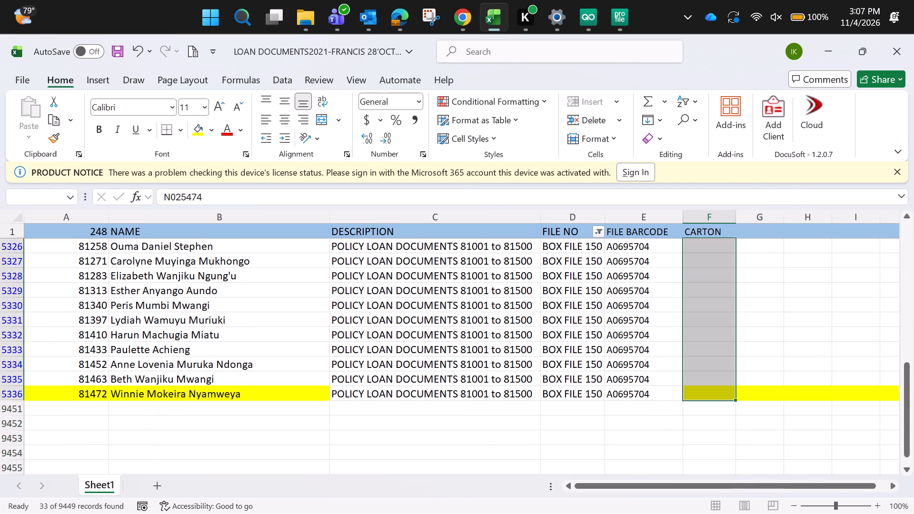
pyautogui.hotkey('ctrl', 'd')
# Clear the CARTON values of the two colour-highlighted records, 81099 and 81111.
pyautogui.press('Down')
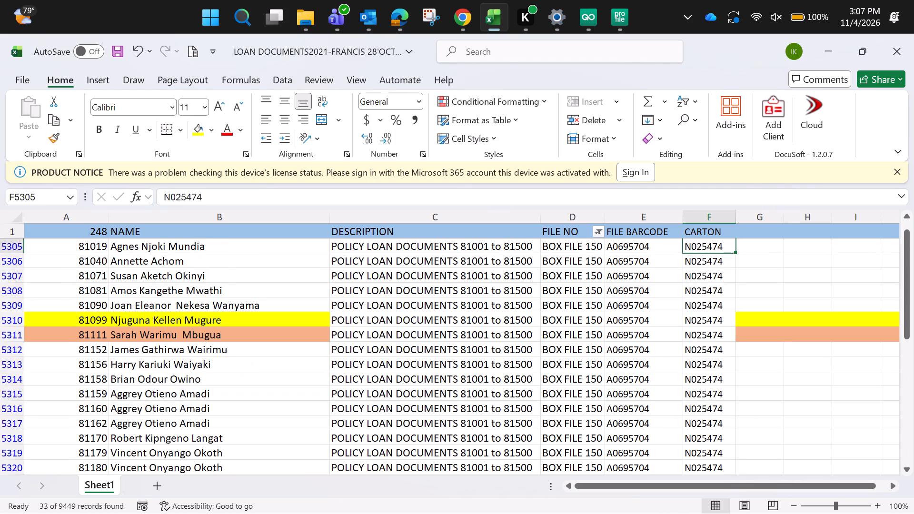
pyautogui.press('Down')
pyautogui.press('Down')
pyautogui.press('Down')
pyautogui.press('Down')
pyautogui.press('Down')
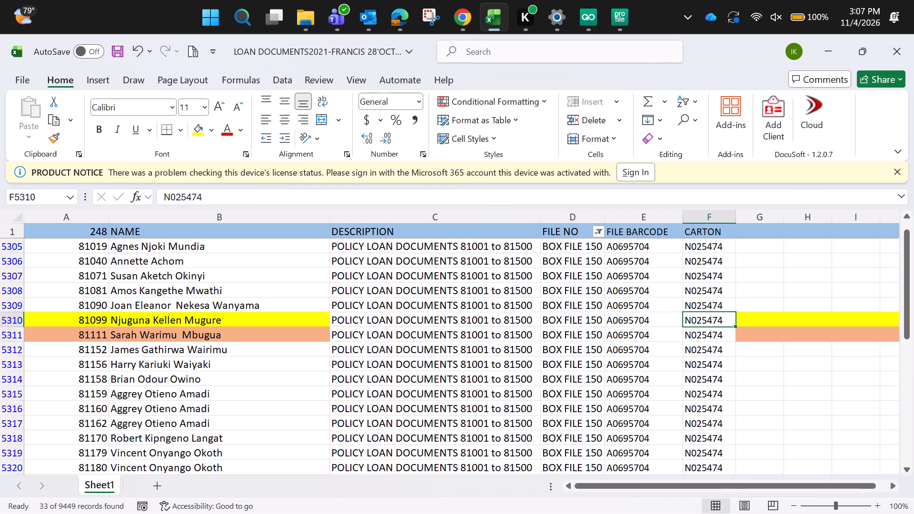
pyautogui.hotkey('shift', 'Down')
pyautogui.press('Delete')
# Clear the FILE BARCODE values of the highlighted records 81099 and 81111.
pyautogui.press('Left')
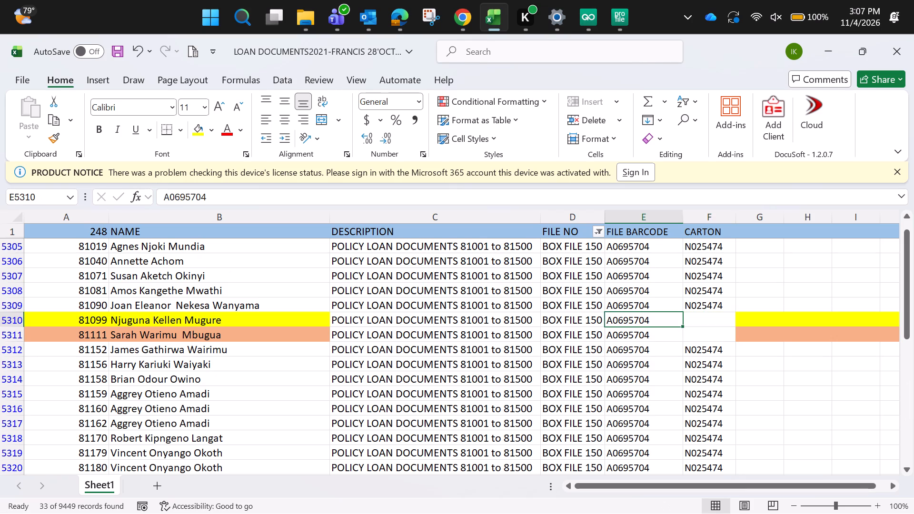
pyautogui.hotkey('shift', 'Down')
pyautogui.press('Delete')
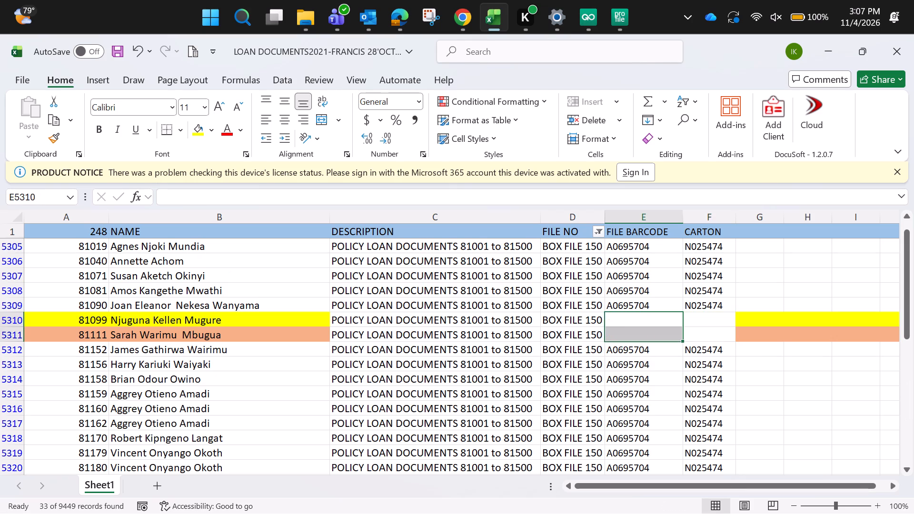
# Clear the FILE BARCODE and CARTON values of the yellow-highlighted record 81472, the last one in file 150.
pyautogui.press('Down')
pyautogui.press('Down')
pyautogui.press('Down')
pyautogui.press('Down')
pyautogui.press('Down')
pyautogui.press('Down')
pyautogui.press('Down')
pyautogui.press('Down')
pyautogui.press('Down')
pyautogui.press('Down')
pyautogui.press('Down')
pyautogui.press('Down')
pyautogui.press('Down')
pyautogui.press('Down')
pyautogui.press('Down')
pyautogui.press('Down')
pyautogui.press('Down')
pyautogui.press('Down')
pyautogui.press('Down')
pyautogui.press('Down')
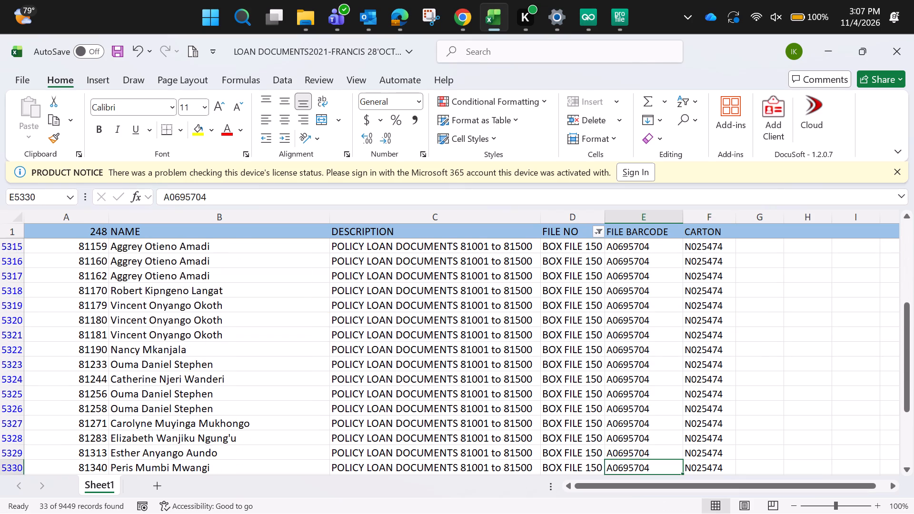
pyautogui.press('Down')
pyautogui.press('Down')
pyautogui.press('Down')
pyautogui.press('Down')
pyautogui.press('Down')
pyautogui.press('Down')
pyautogui.press('Down')
pyautogui.press('Down')
pyautogui.press('Up')
pyautogui.press('Up')
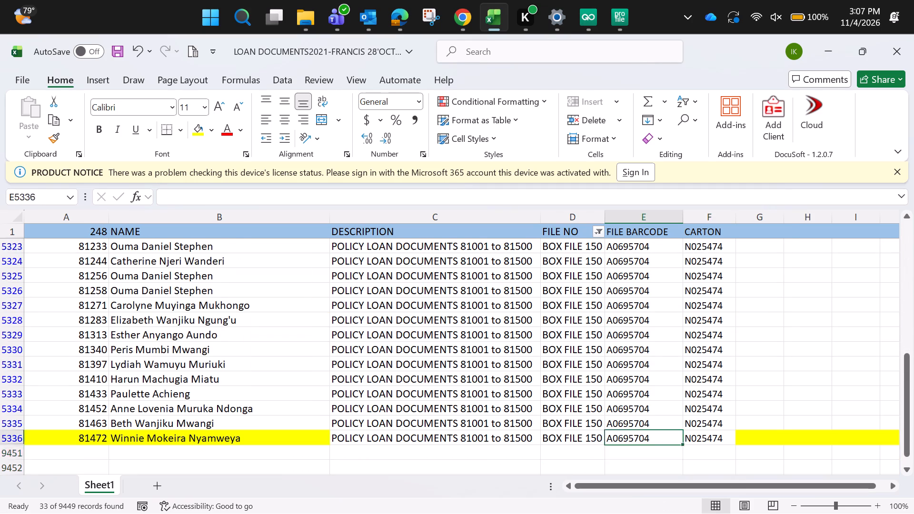
pyautogui.press('Delete')
pyautogui.press('Right')
pyautogui.press('Delete')
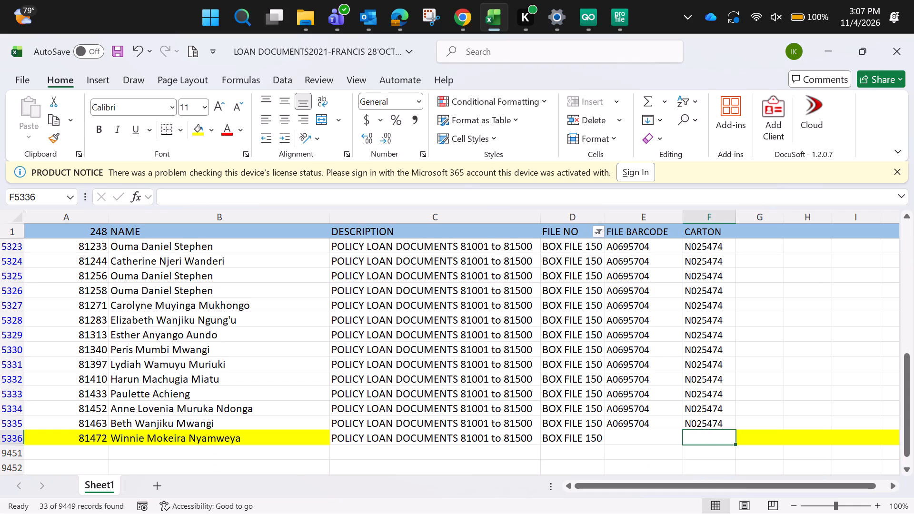
# Return to the top of the file 150 records and save the workbook.
pyautogui.press('Up')
pyautogui.press('Up')
pyautogui.press('Up')
pyautogui.press('Up')
pyautogui.press('Up')
pyautogui.press('Up')
pyautogui.press('Up')
pyautogui.press('Up')
pyautogui.press('Up')
pyautogui.press('Up')
pyautogui.press('Up')
pyautogui.press('Up')
pyautogui.press('Up')
pyautogui.press('Up')
pyautogui.press('Up')
pyautogui.press('Up')
pyautogui.press('Up')
pyautogui.press('Up')
pyautogui.press('Up')
pyautogui.press('Up')
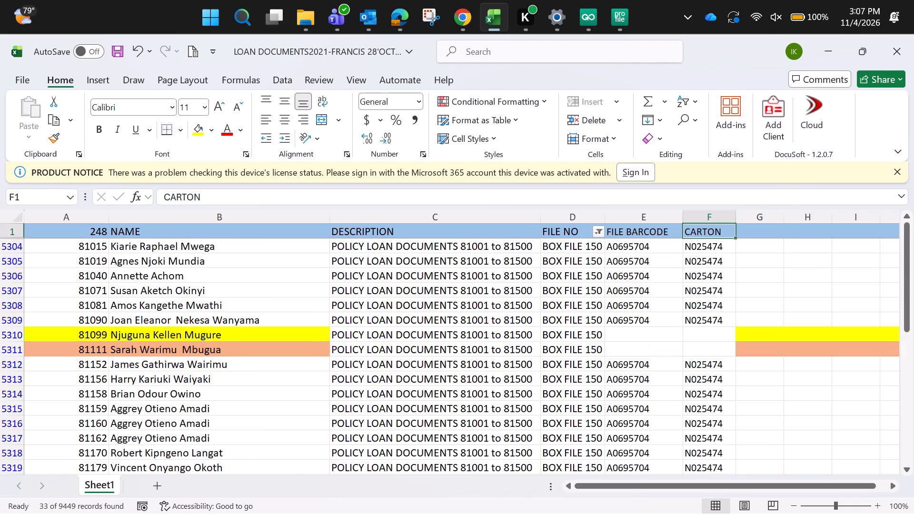
pyautogui.hotkey('ctrl', 's')
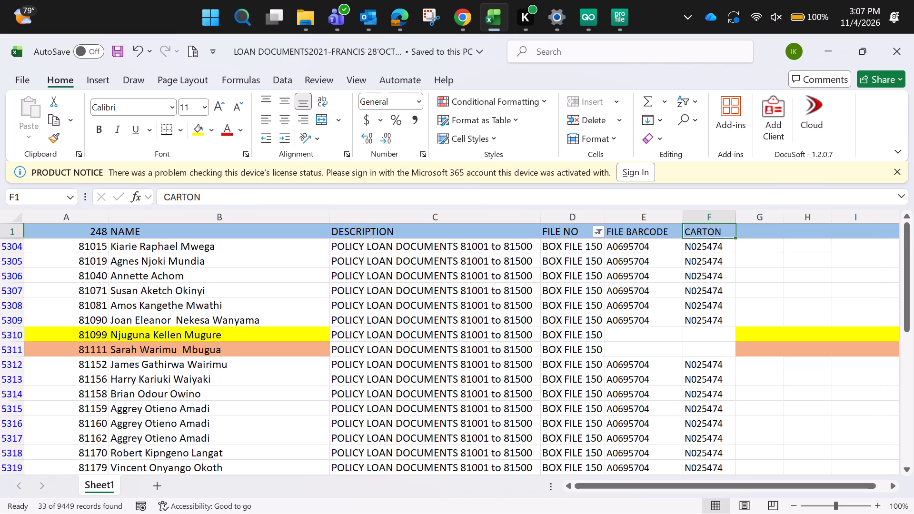
# Filter the FILE NO column to show only file 149 and bring its first records into view.
pyautogui.click(599, 234)
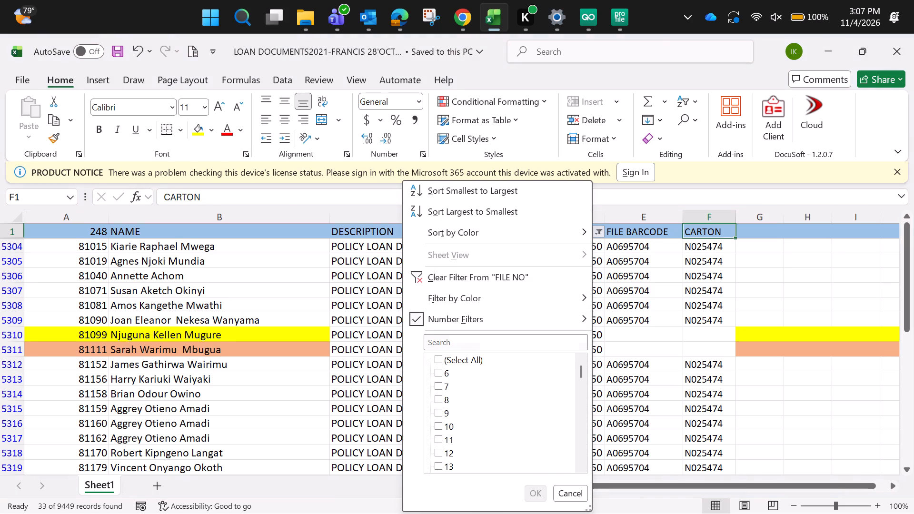
pyautogui.click(472, 335)
pyautogui.click(469, 346)
pyautogui.write('149')
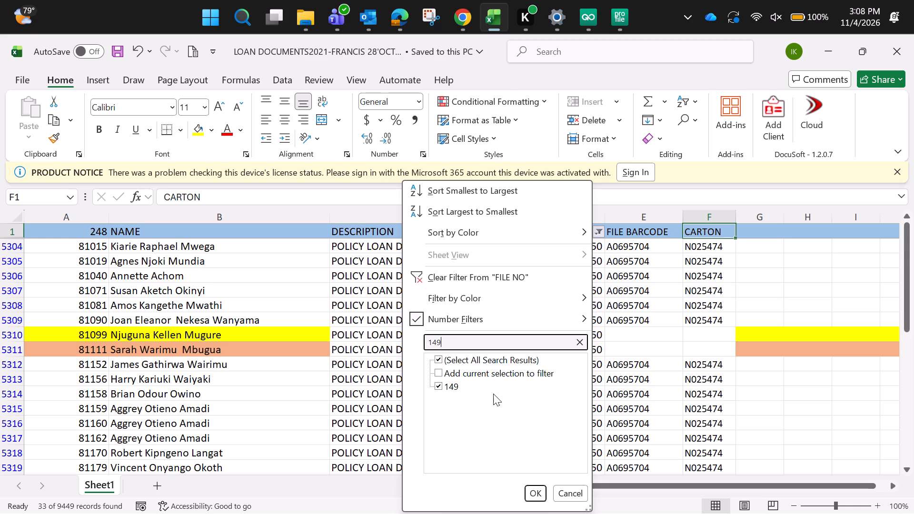
pyautogui.click(532, 499)
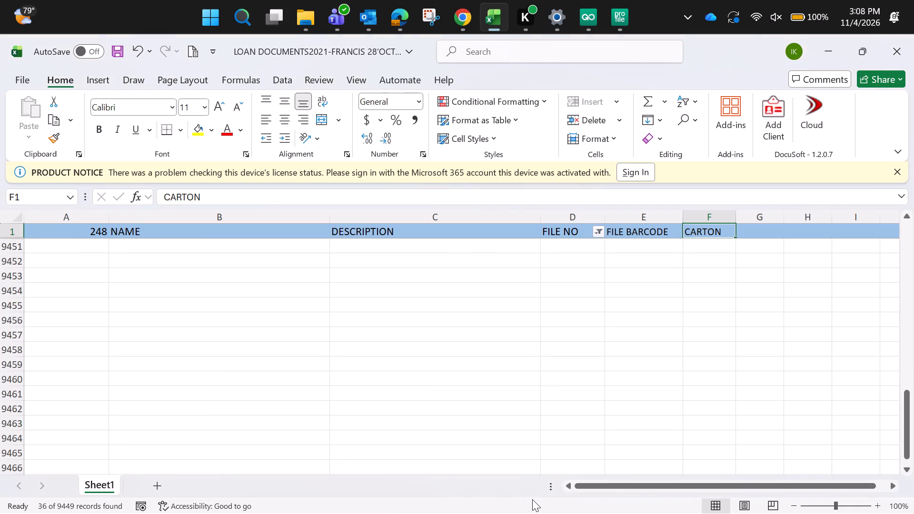
pyautogui.moveTo(910, 437); pyautogui.dragTo(913, 259)
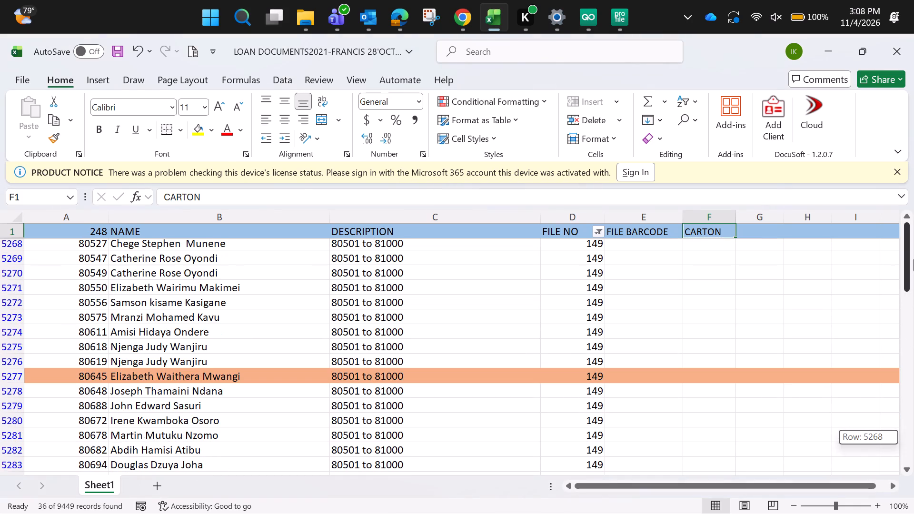
pyautogui.moveTo(913, 259); pyautogui.dragTo(913, 197)
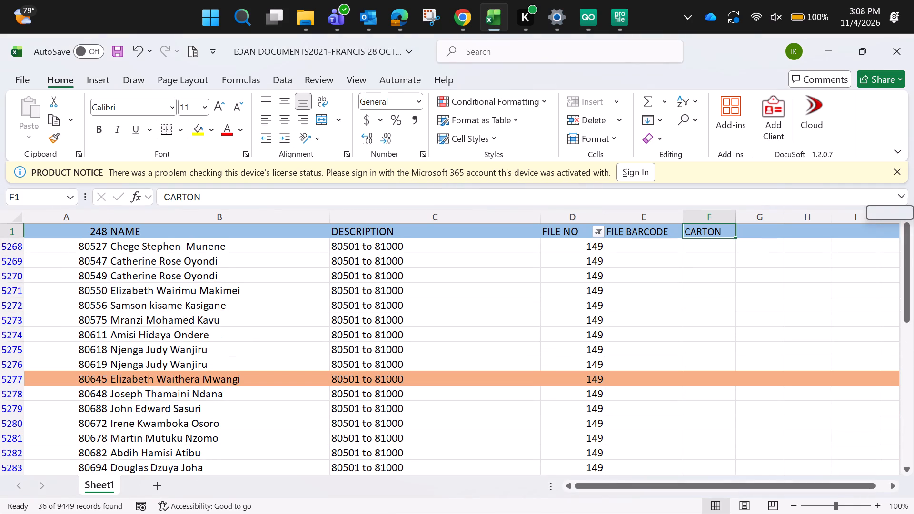
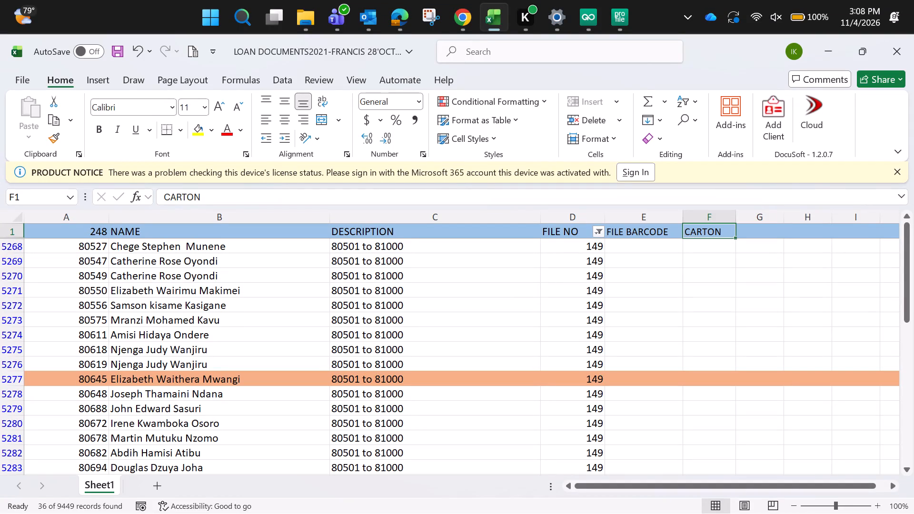
# Review the file 149 records from 80527 onward and correct the record number in row 5272 to 80566.
pyautogui.click(97, 249)
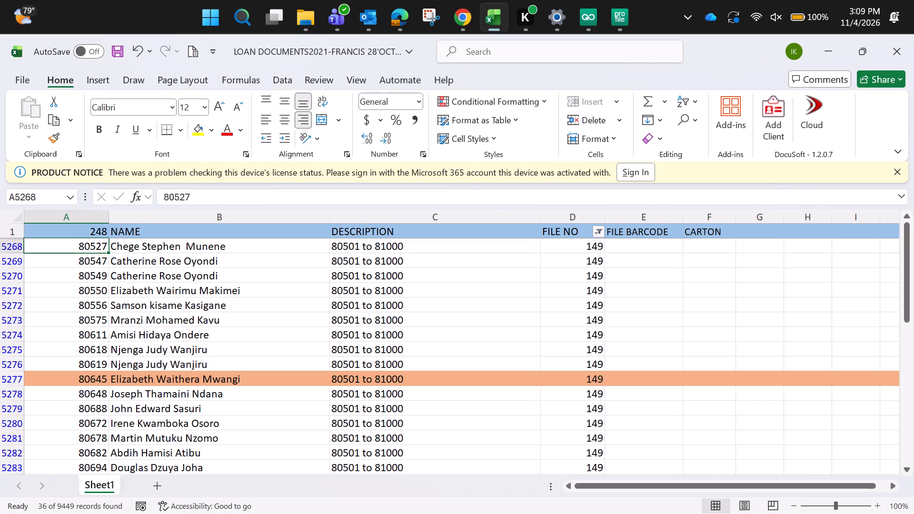
pyautogui.press('Down')
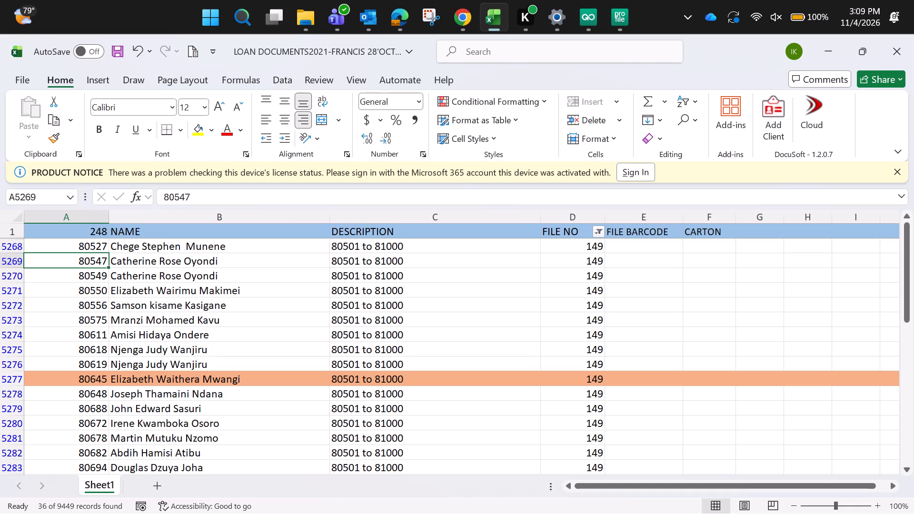
pyautogui.press('Down')
pyautogui.press('Down')
pyautogui.press('Up')
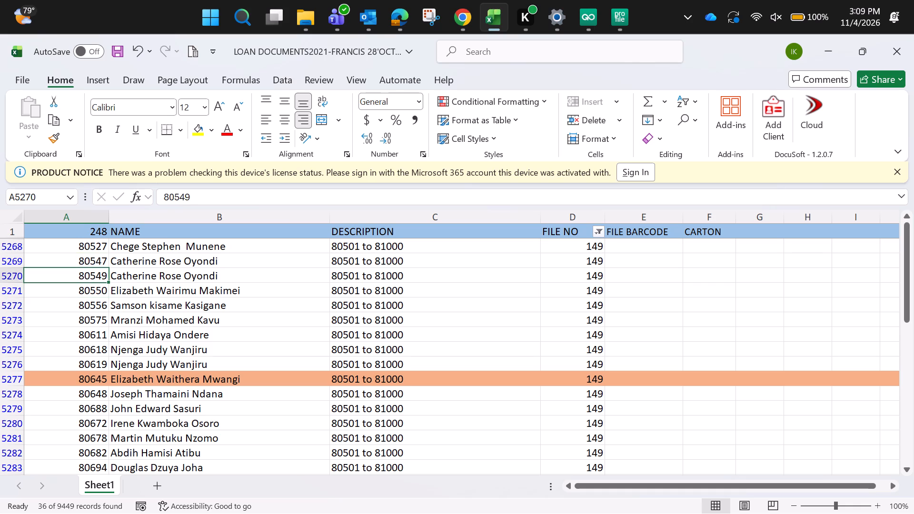
pyautogui.press('Down')
pyautogui.press('Down')
pyautogui.press('Down')
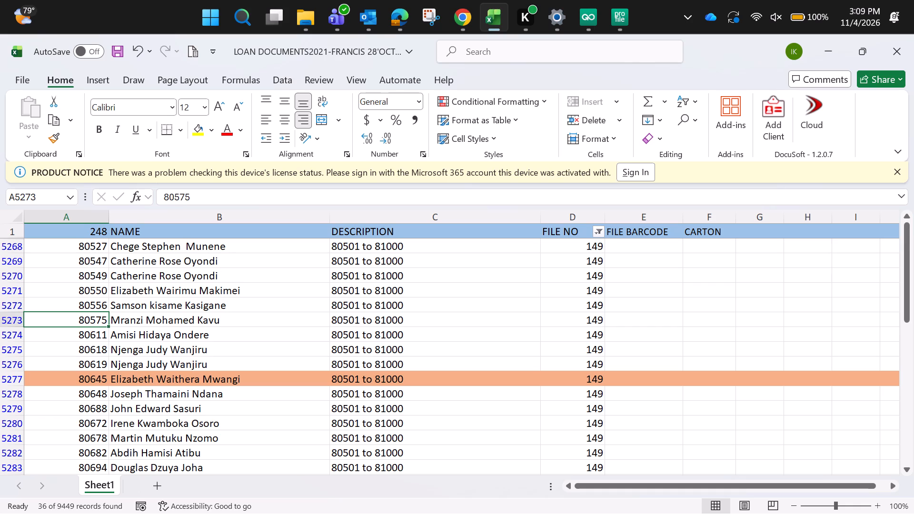
pyautogui.press('Up')
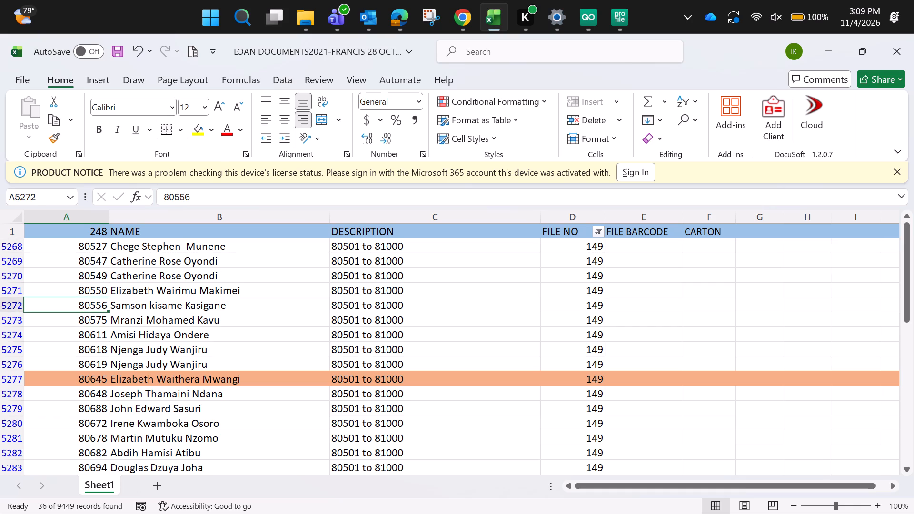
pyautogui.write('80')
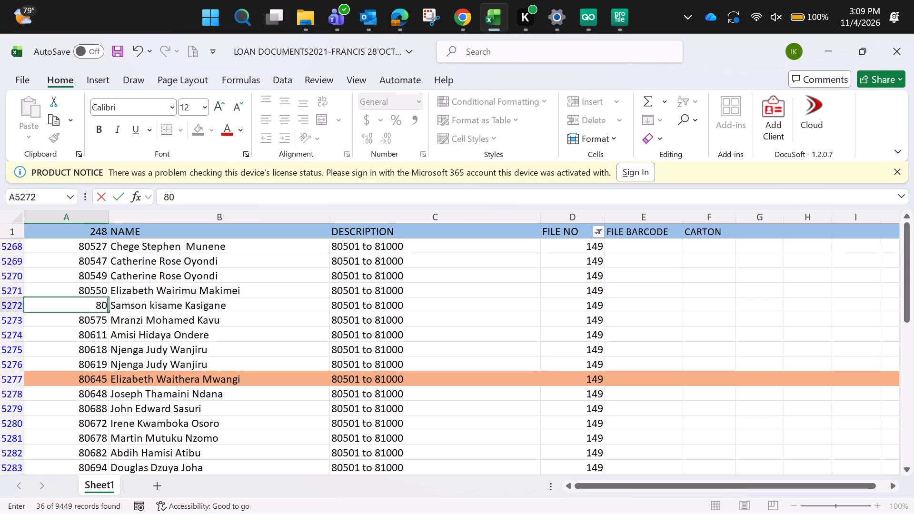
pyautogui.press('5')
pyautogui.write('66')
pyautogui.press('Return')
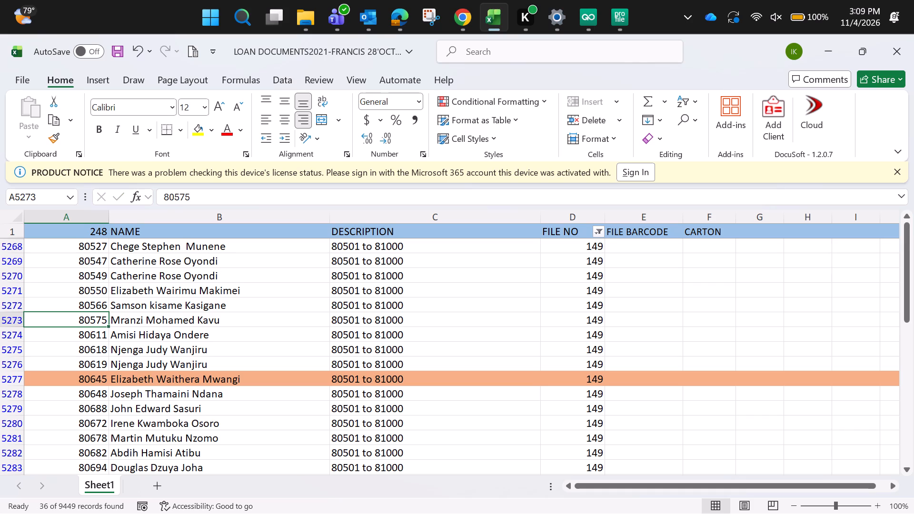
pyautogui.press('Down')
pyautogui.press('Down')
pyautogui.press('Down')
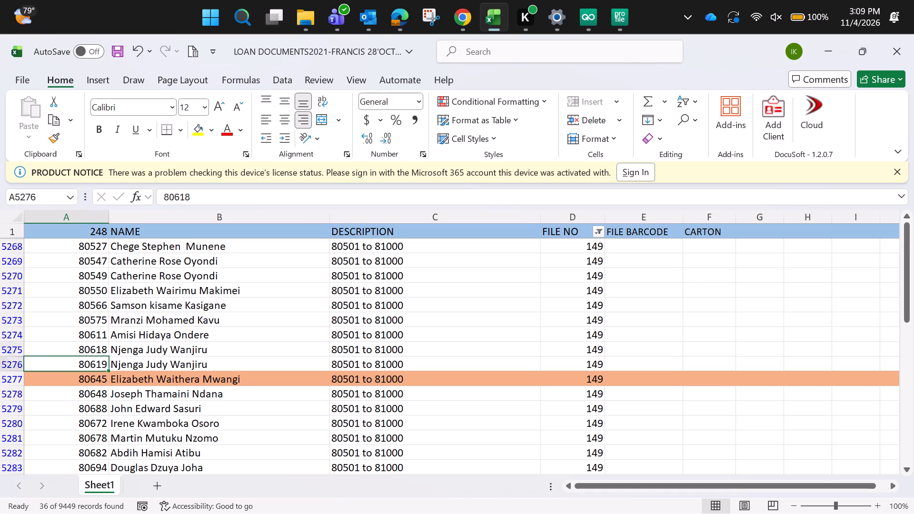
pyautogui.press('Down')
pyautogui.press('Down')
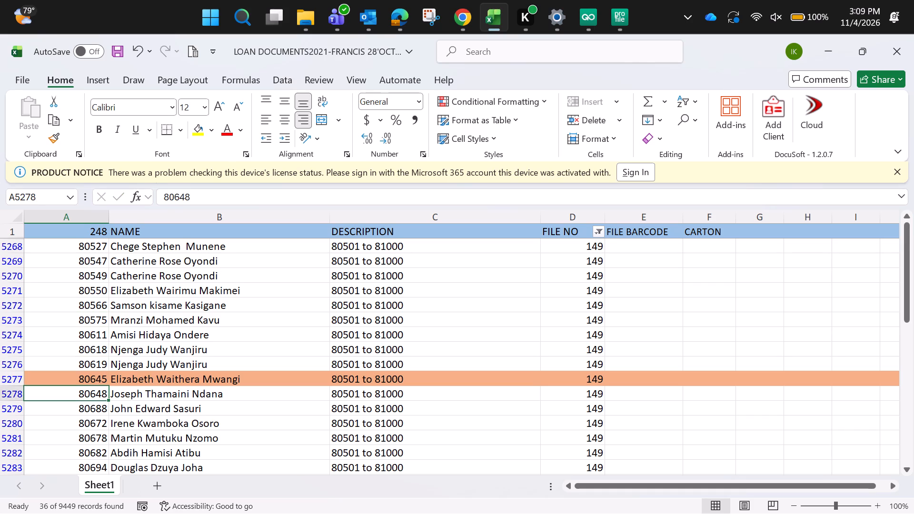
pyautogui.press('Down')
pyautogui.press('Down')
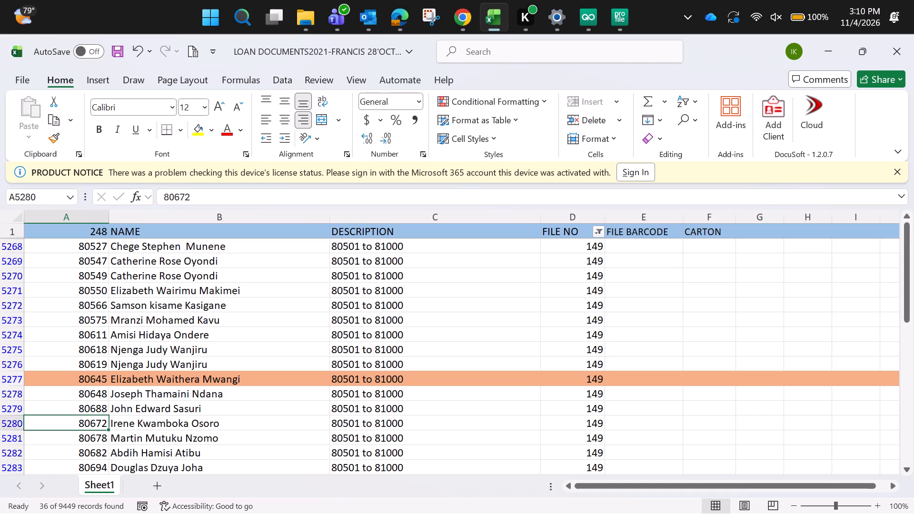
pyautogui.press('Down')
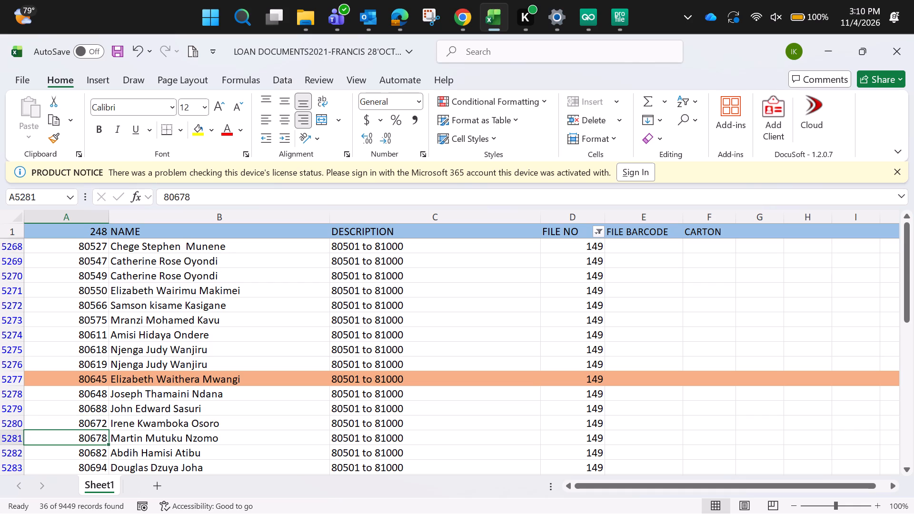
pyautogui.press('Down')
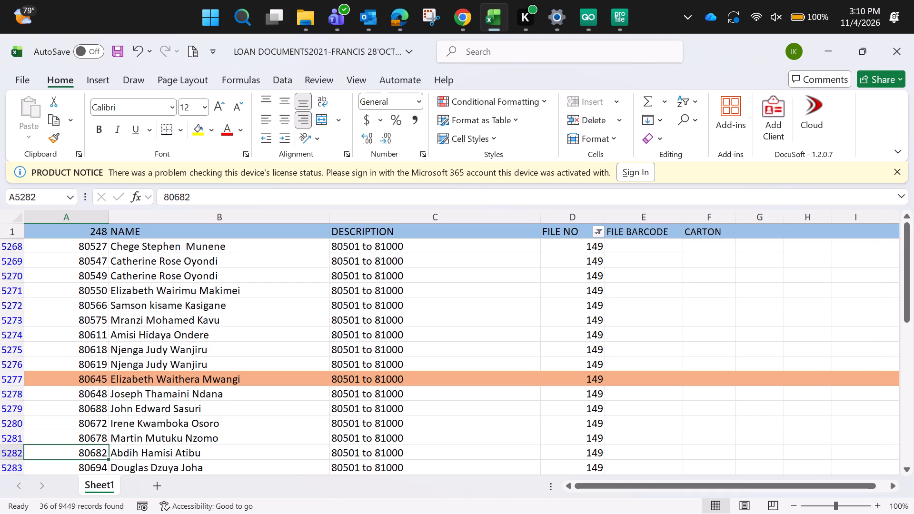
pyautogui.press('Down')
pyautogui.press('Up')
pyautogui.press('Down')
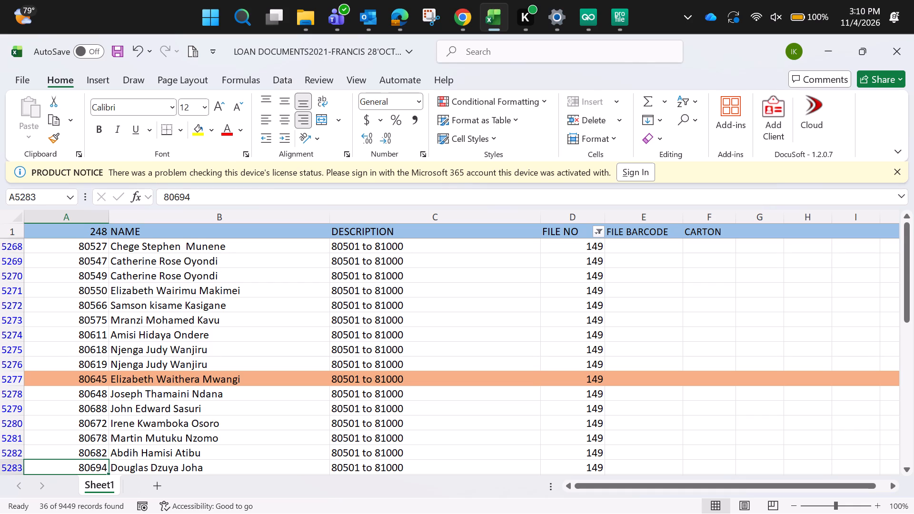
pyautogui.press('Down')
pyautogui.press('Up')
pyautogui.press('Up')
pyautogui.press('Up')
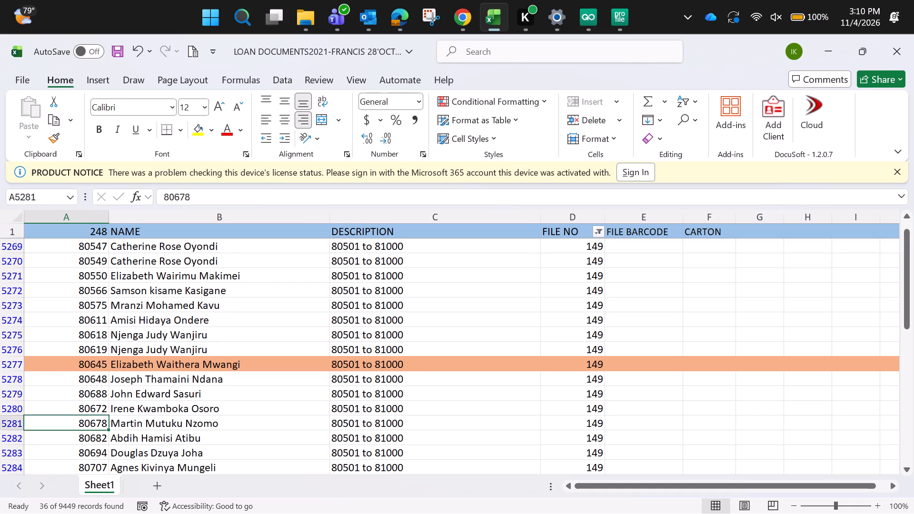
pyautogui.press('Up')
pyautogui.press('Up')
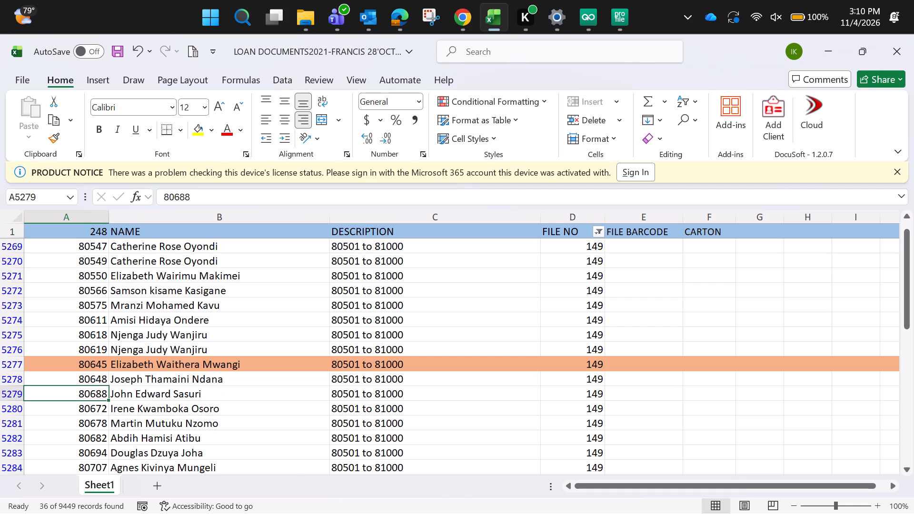
# Continue checking the file 149 records one by one from 80672 down to the yellow-highlighted record 80757.
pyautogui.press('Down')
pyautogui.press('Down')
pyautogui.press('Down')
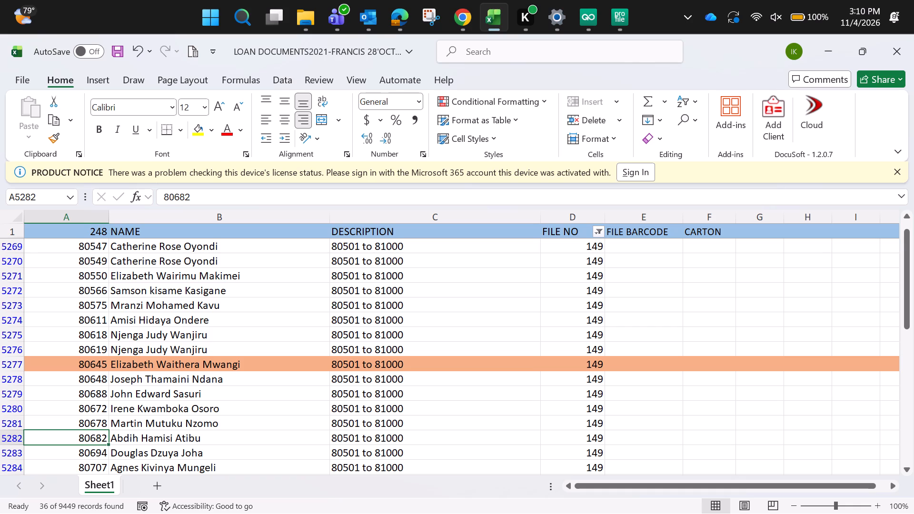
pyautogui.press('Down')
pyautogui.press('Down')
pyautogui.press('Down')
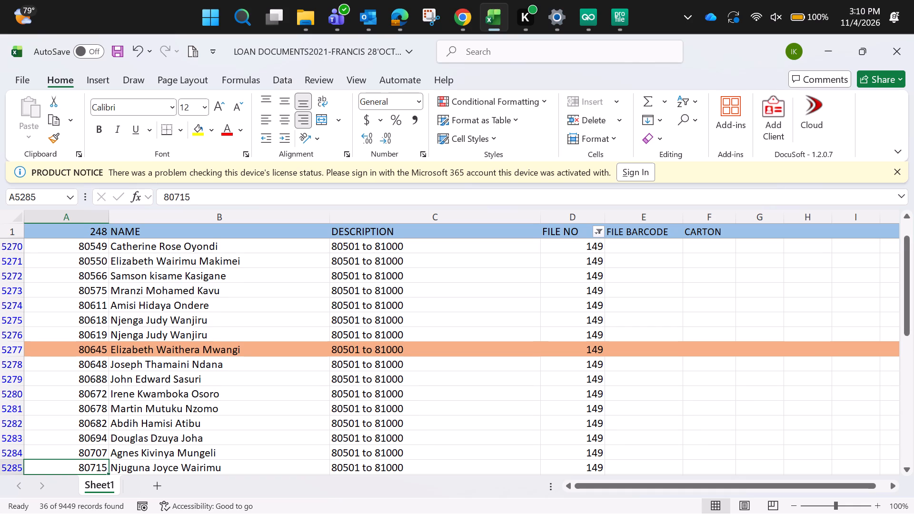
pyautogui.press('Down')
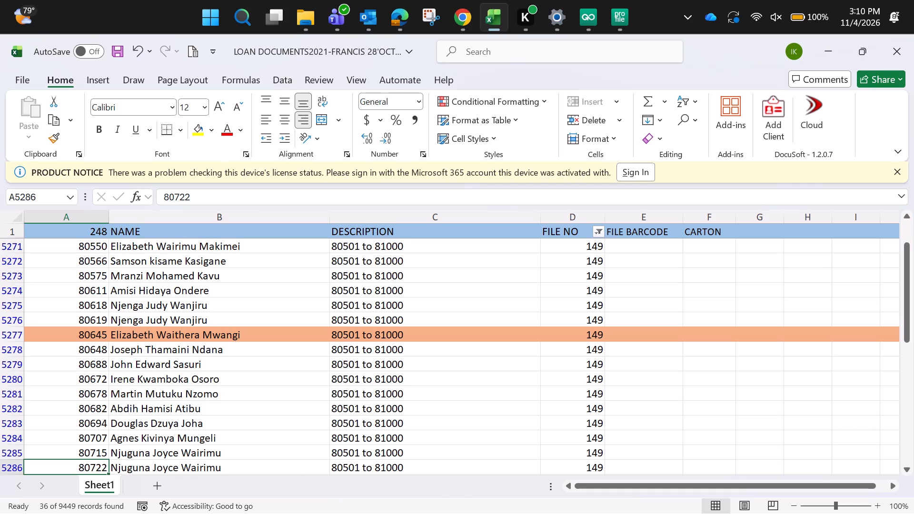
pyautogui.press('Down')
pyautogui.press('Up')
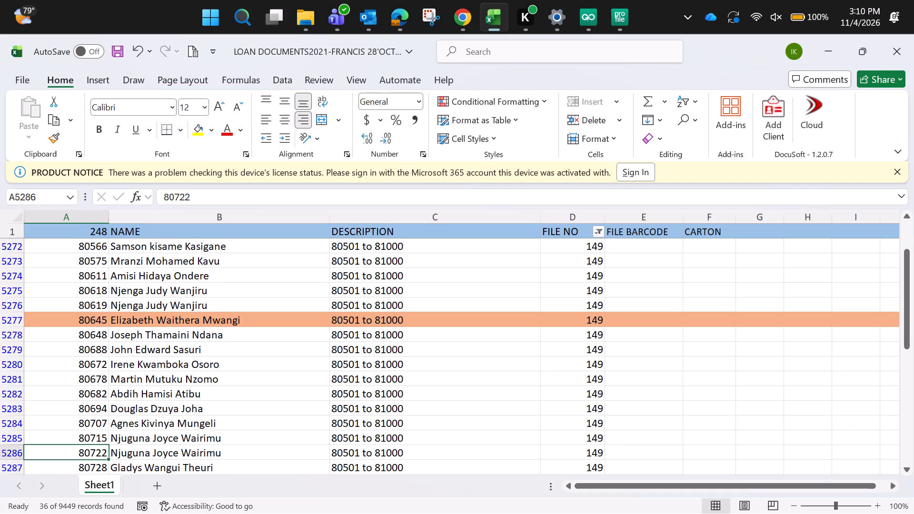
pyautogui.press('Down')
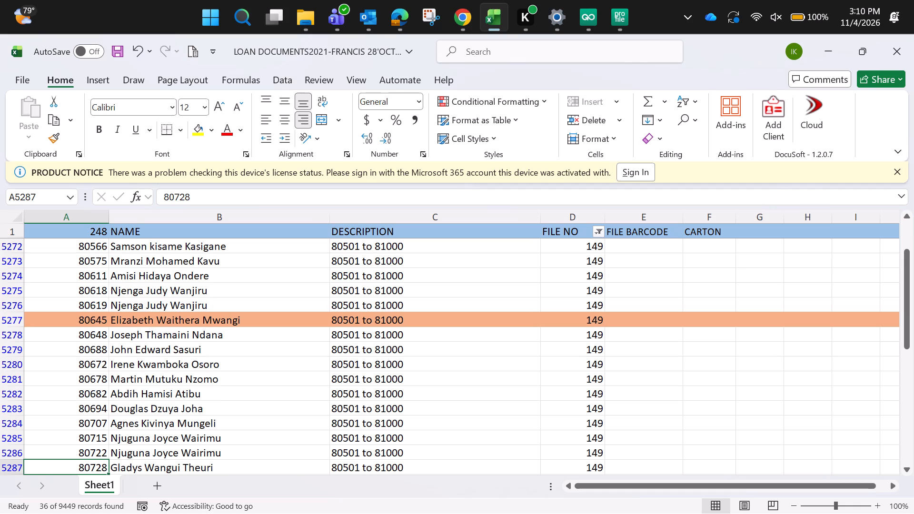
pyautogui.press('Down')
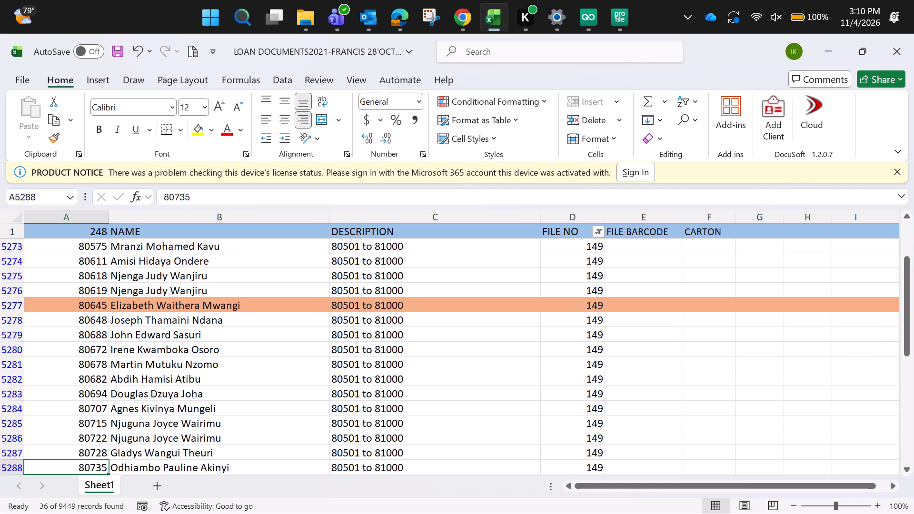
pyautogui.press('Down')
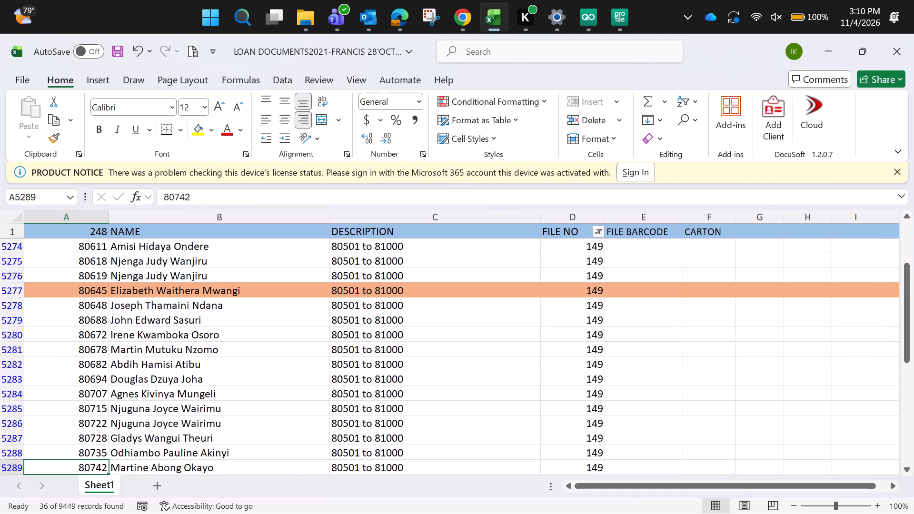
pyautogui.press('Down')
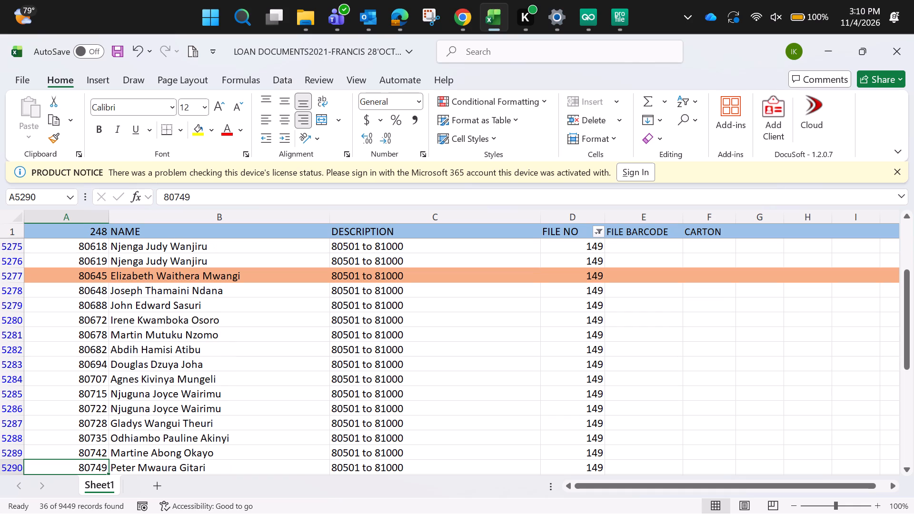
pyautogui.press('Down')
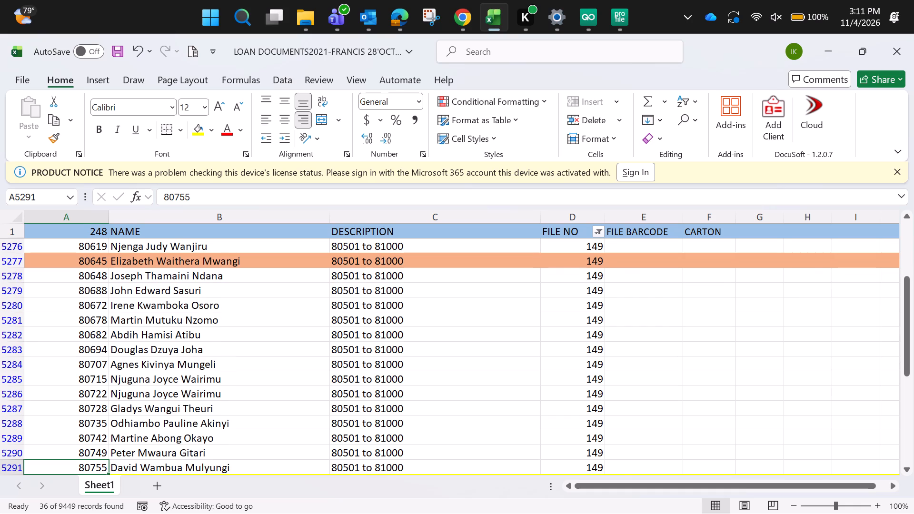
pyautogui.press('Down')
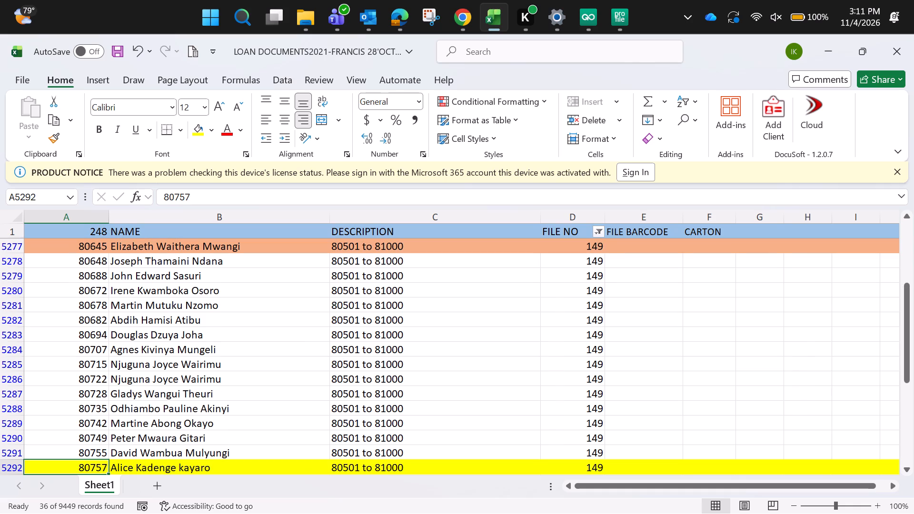
# Check the remaining file 149 records one by one from 80766 down to the last record, 80985.
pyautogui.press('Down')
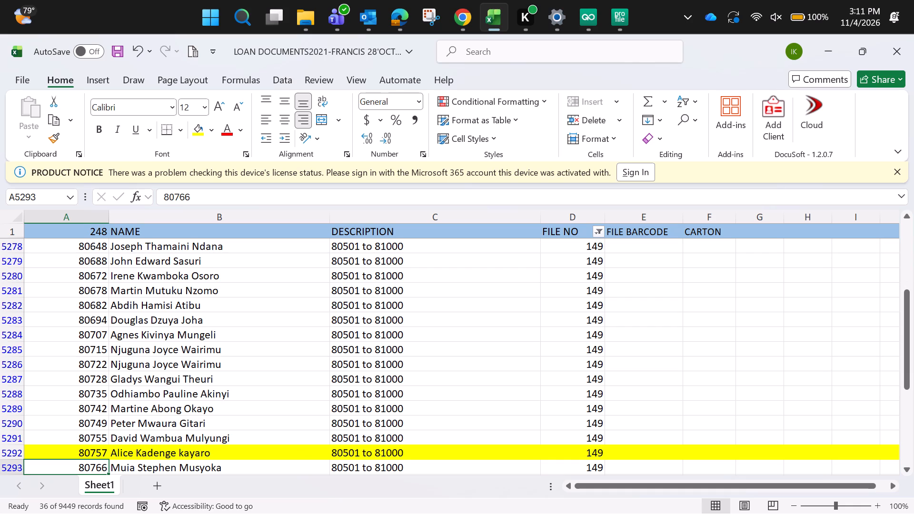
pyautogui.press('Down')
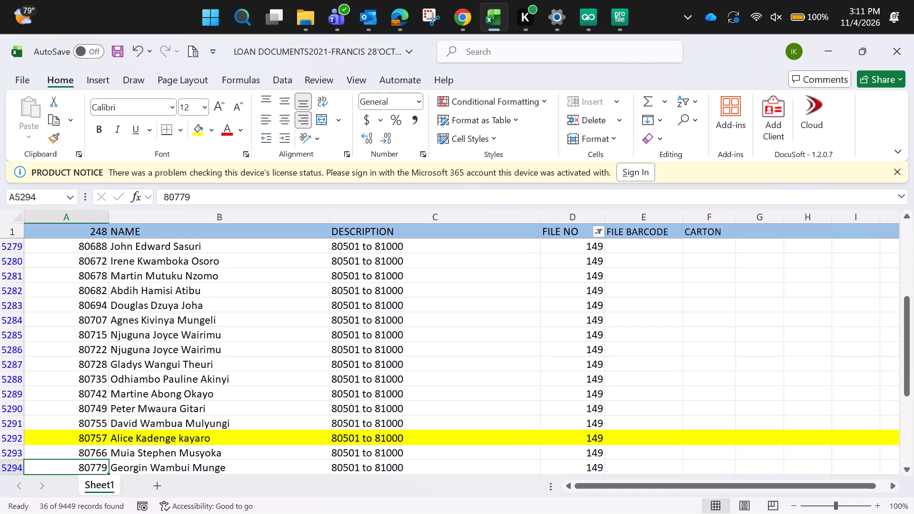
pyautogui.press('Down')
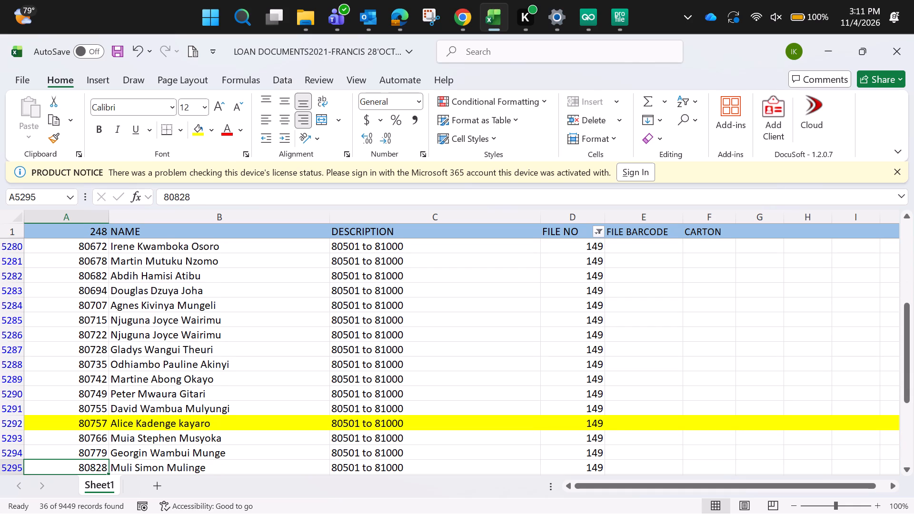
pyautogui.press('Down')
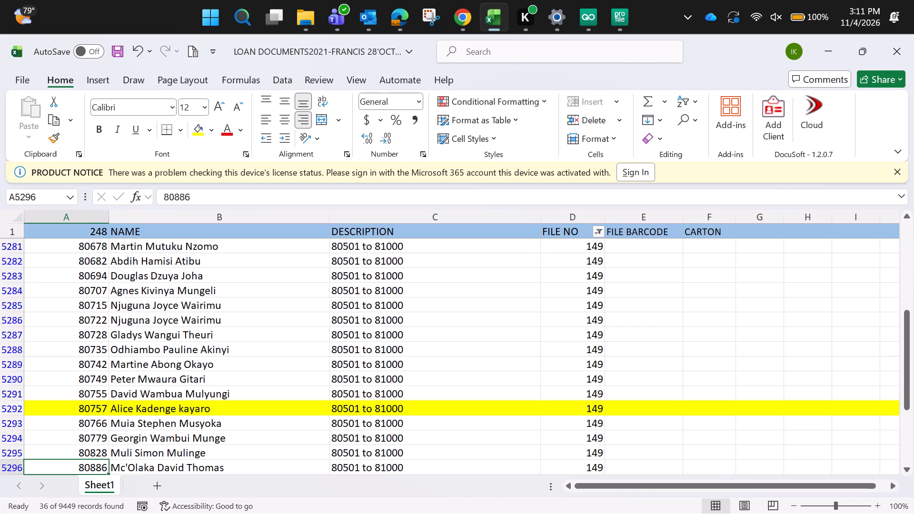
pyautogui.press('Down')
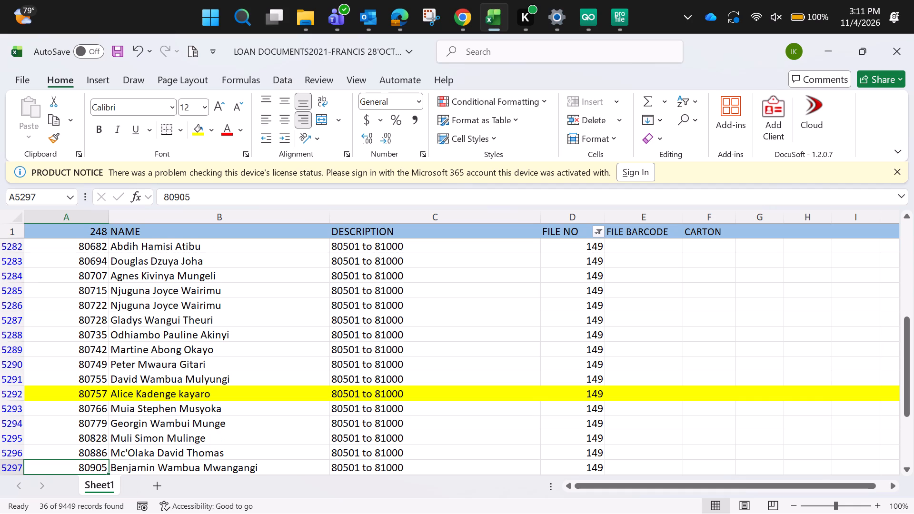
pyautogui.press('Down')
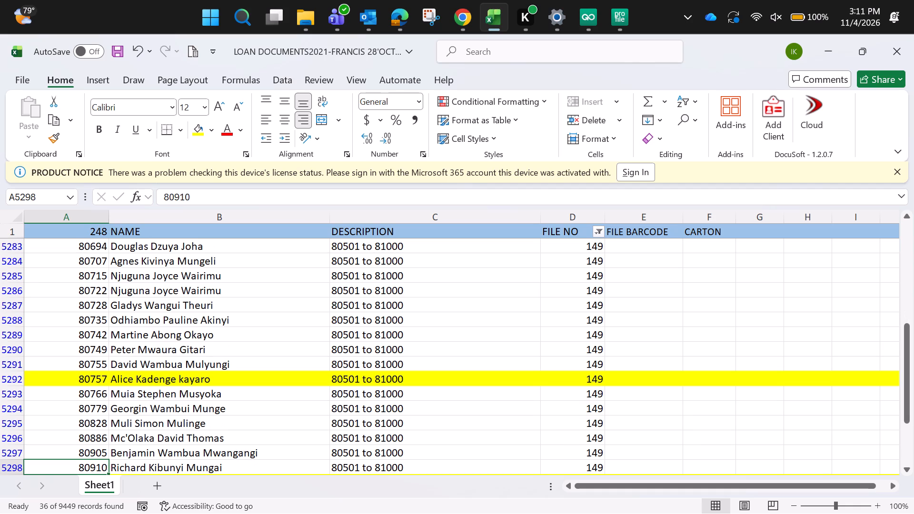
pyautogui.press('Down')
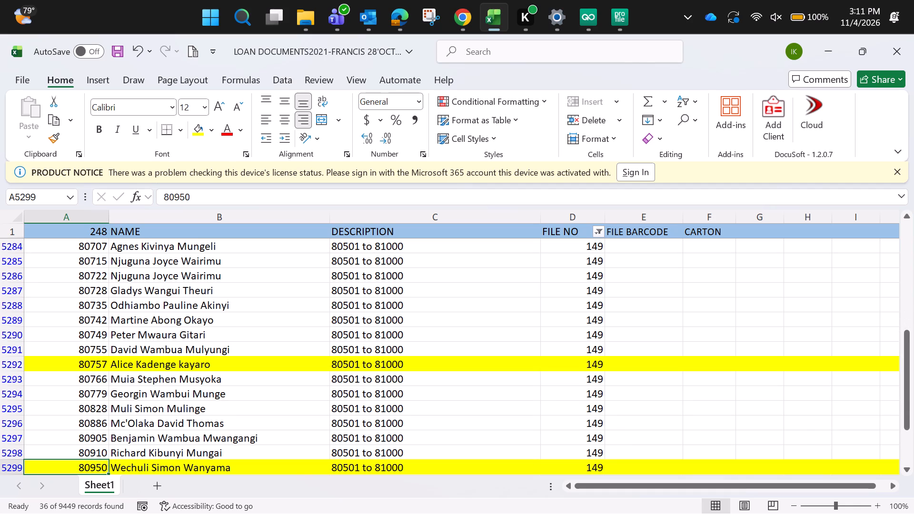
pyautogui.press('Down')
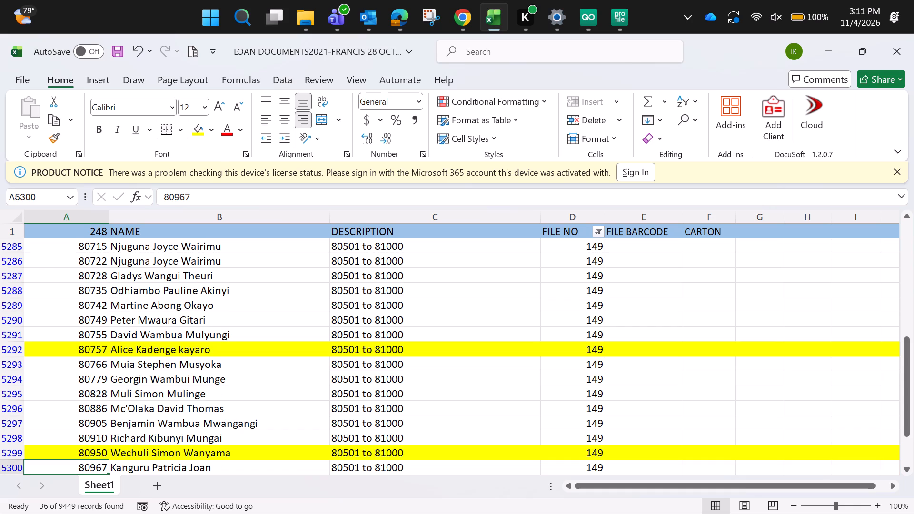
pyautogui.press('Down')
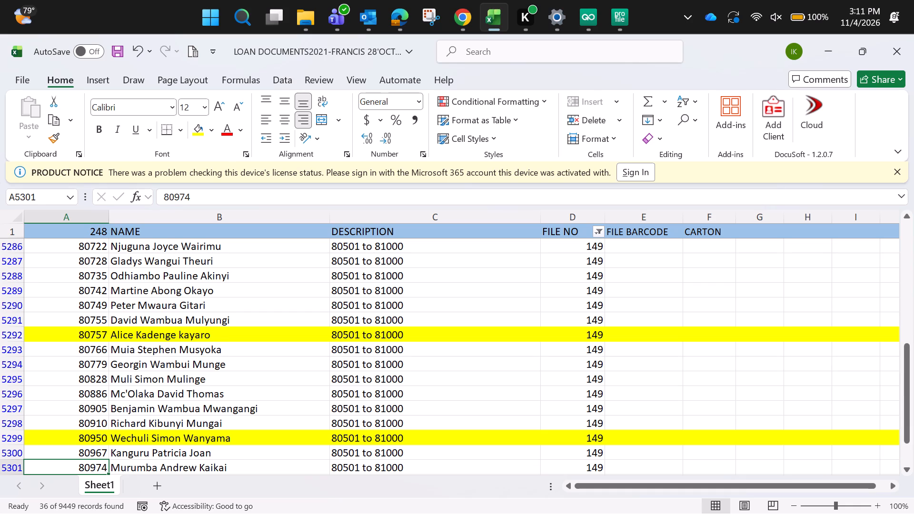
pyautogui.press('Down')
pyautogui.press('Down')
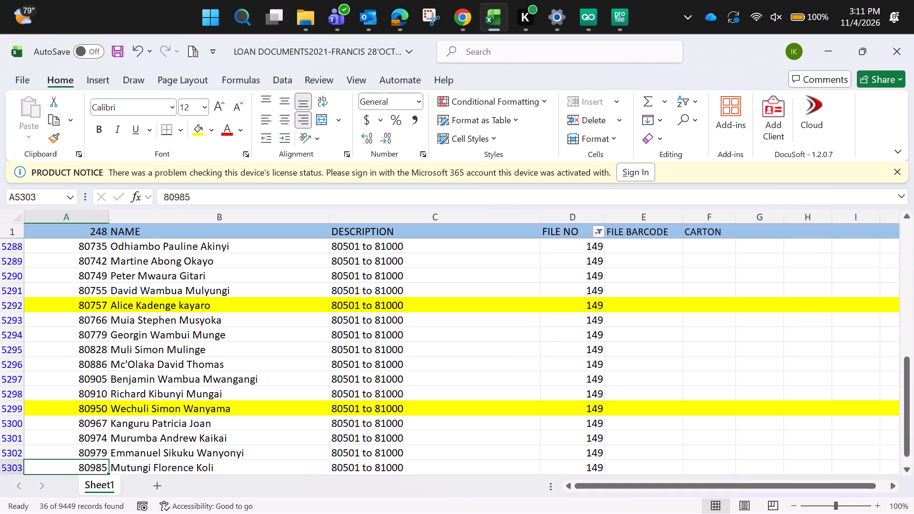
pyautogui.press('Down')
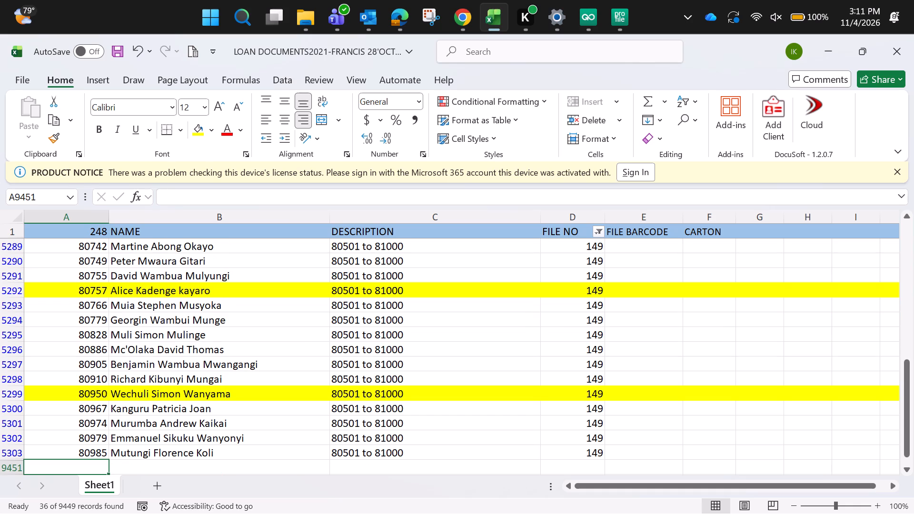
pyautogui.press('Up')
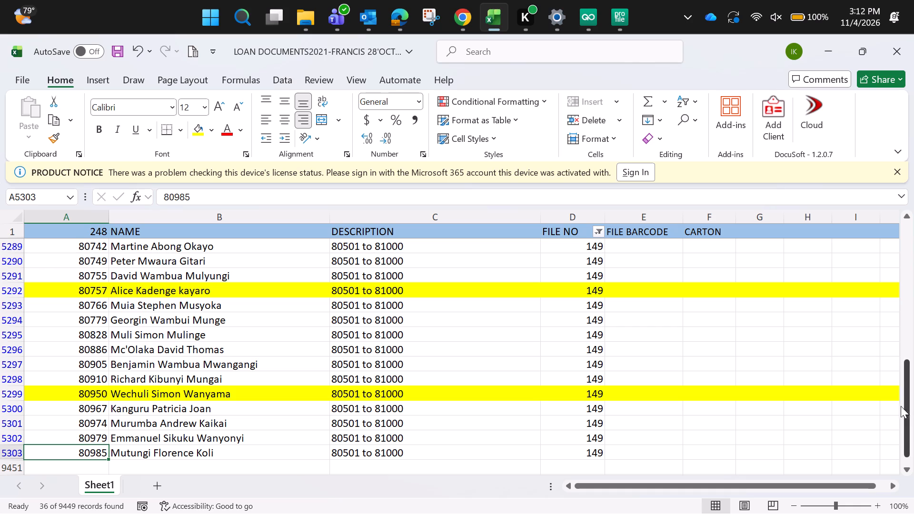
# Change the description of the first file 149 record, row 5268, to "POLICY LOAN DOCUMENTS 80501 to 81000".
pyautogui.moveTo(904, 408); pyautogui.dragTo(890, 166)
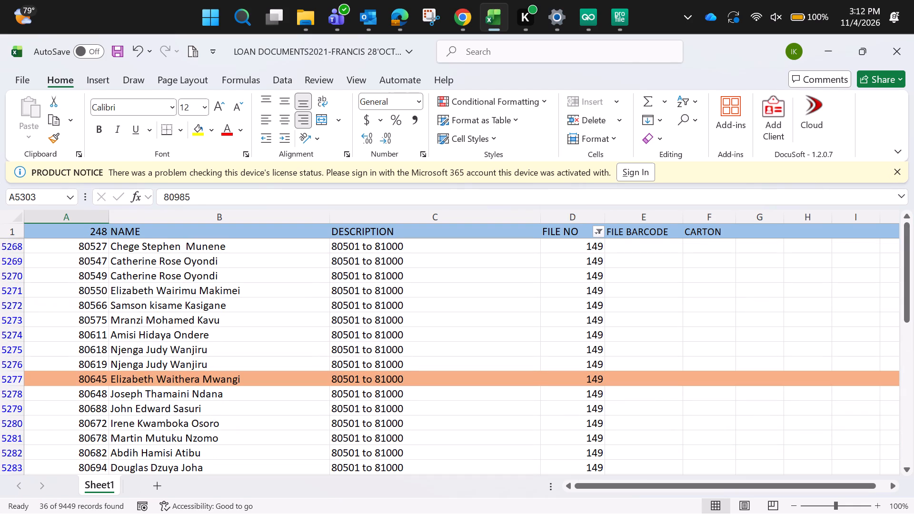
pyautogui.doubleClick(334, 248)
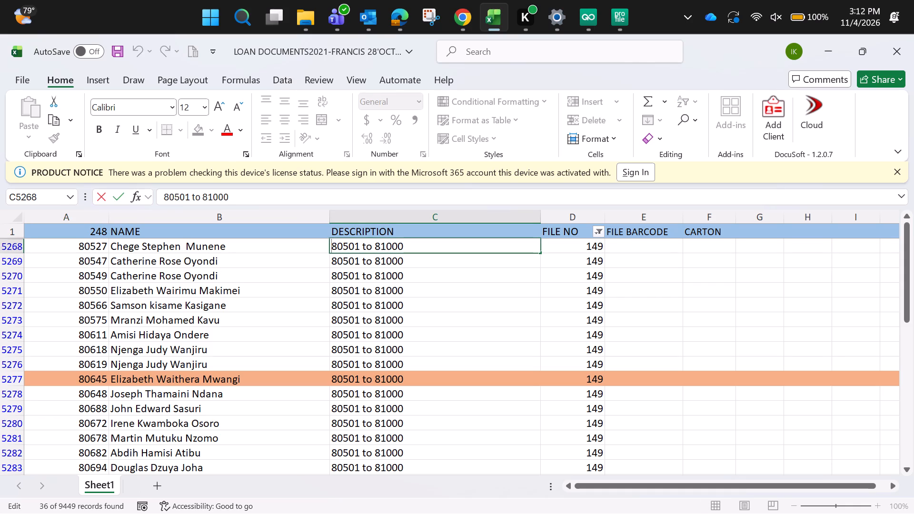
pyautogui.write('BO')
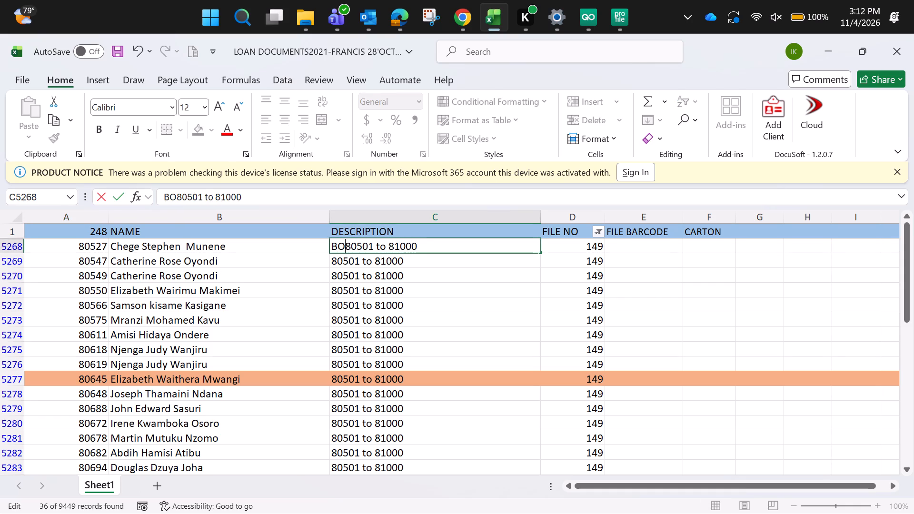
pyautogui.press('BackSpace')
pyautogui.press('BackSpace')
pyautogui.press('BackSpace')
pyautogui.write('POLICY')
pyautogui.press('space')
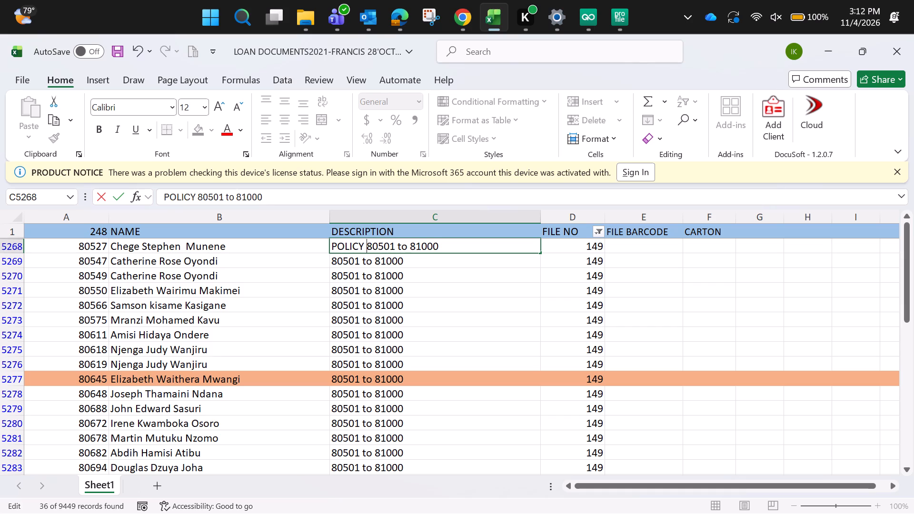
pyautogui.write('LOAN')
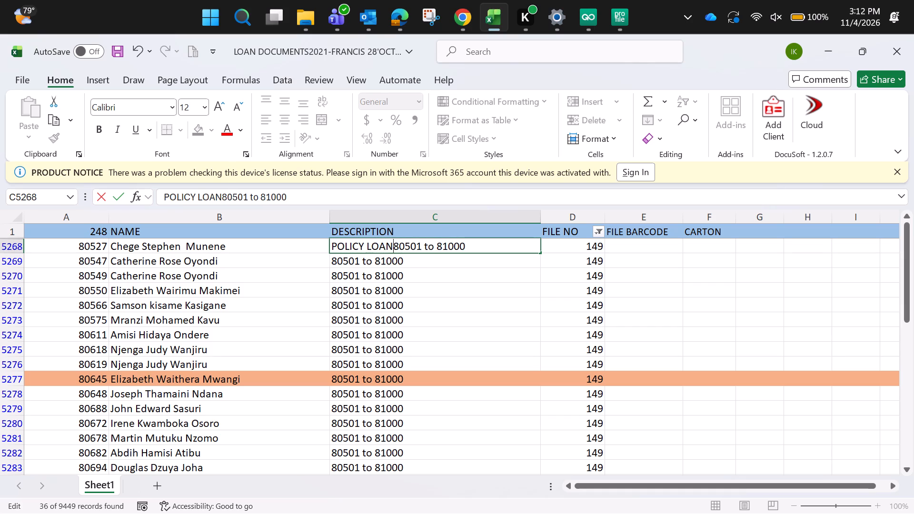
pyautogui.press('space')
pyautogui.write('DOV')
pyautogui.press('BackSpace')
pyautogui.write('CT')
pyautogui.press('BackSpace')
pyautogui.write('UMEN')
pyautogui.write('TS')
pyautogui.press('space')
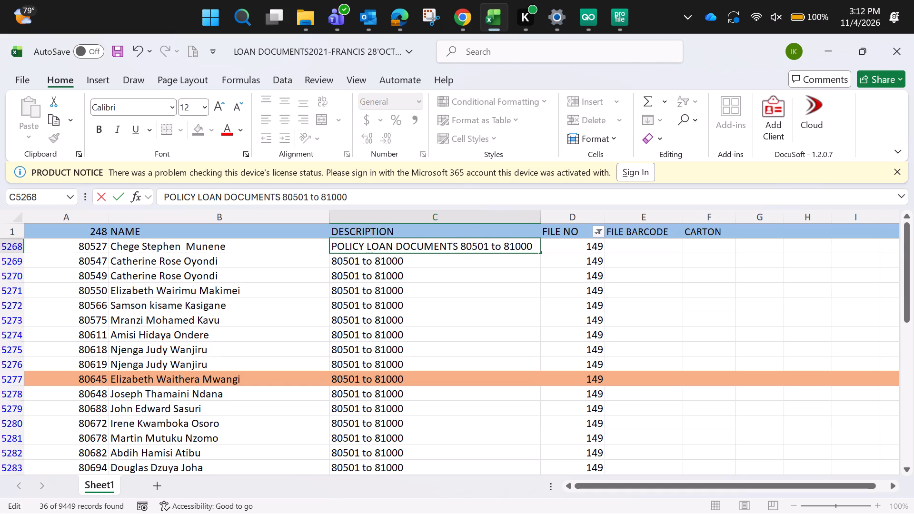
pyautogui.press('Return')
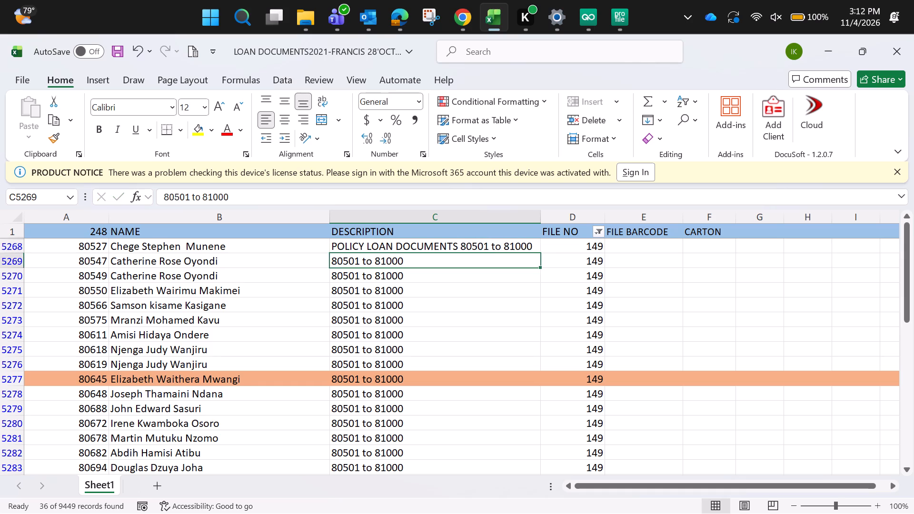
# Fill the description "POLICY LOAN DOCUMENTS 80501 to 81000" down from row 5268 to the last file 149 record in row 5303.
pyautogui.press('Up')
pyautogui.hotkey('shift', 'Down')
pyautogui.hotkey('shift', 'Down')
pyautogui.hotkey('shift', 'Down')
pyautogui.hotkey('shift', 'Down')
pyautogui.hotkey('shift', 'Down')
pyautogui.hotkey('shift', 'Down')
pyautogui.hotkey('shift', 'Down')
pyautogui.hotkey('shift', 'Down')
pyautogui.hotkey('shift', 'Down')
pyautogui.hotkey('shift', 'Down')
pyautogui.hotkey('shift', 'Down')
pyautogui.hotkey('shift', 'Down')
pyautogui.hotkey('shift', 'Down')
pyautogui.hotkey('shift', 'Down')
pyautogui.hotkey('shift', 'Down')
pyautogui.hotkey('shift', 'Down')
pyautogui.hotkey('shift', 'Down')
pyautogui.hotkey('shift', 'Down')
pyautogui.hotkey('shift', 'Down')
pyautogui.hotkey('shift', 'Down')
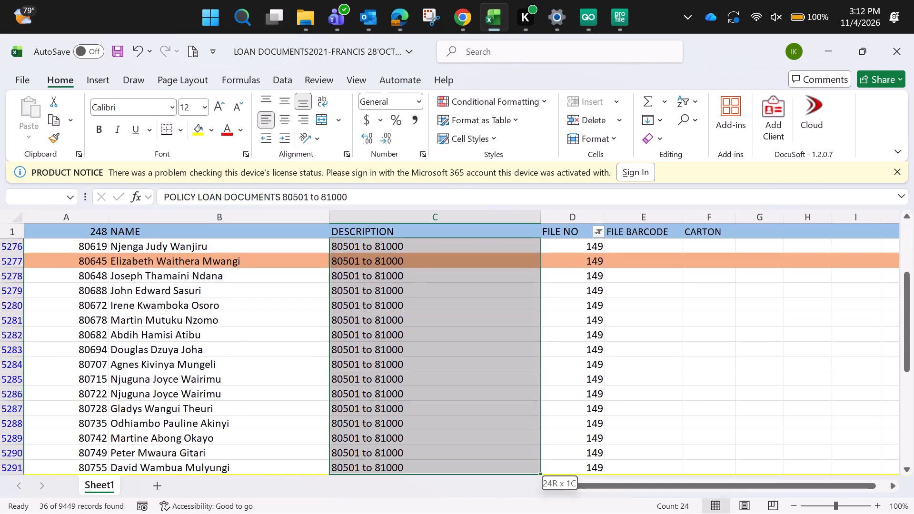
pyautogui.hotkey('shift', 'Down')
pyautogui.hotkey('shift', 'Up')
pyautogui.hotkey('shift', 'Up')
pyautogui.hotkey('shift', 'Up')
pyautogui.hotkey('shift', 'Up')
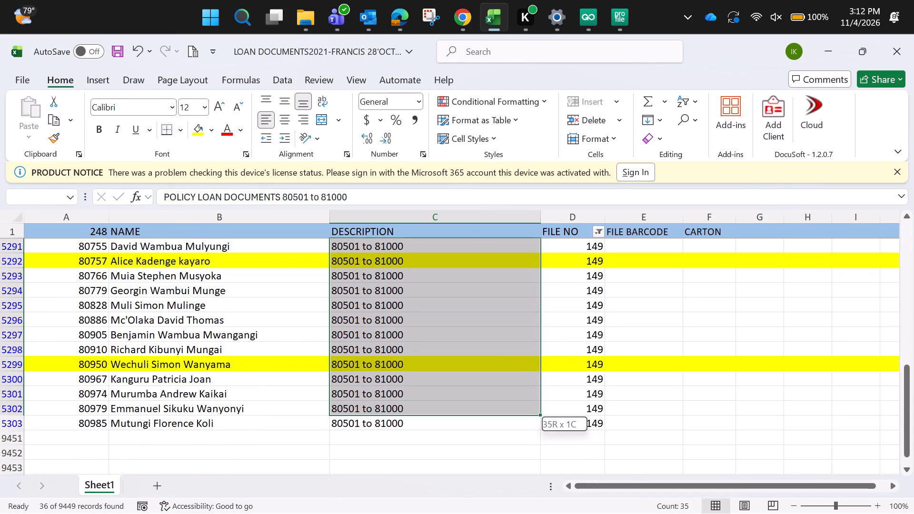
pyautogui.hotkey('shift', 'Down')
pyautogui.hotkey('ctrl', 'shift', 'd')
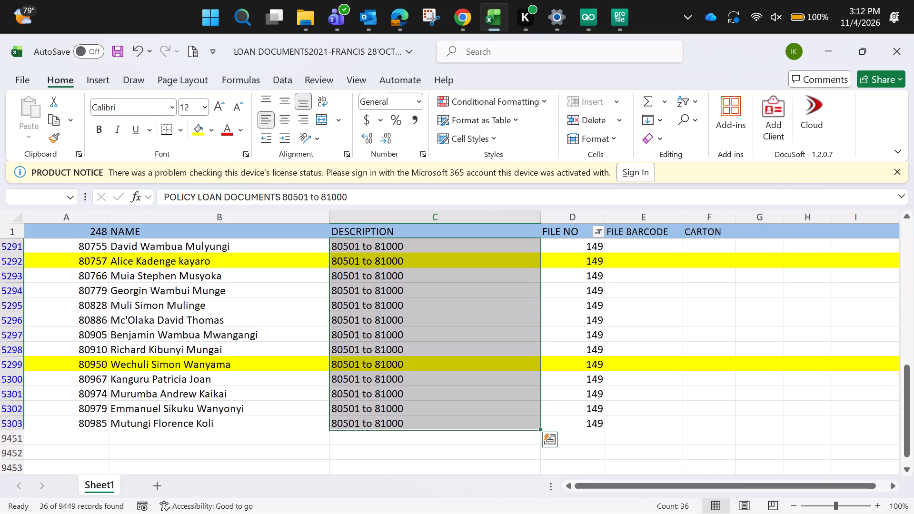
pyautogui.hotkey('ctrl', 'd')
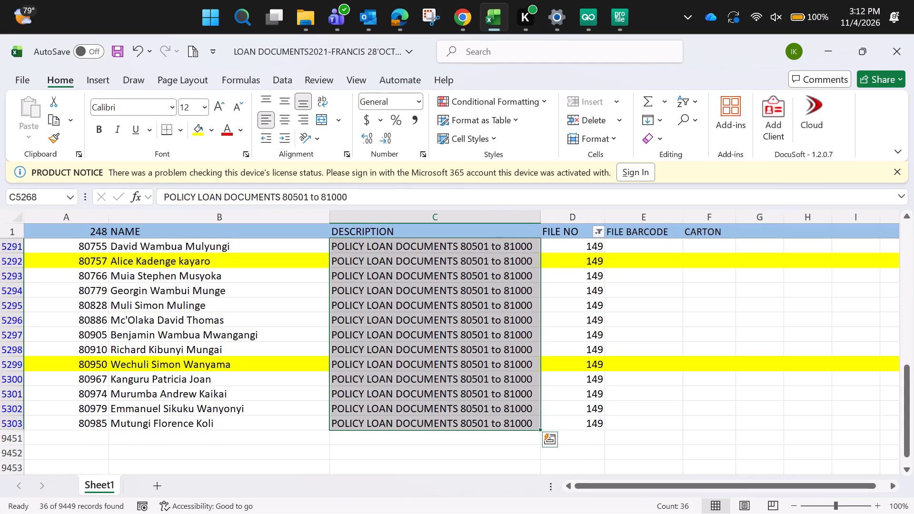
# Change the FILE NO entry of the first record, row 5268, to "BOX FILE 149".
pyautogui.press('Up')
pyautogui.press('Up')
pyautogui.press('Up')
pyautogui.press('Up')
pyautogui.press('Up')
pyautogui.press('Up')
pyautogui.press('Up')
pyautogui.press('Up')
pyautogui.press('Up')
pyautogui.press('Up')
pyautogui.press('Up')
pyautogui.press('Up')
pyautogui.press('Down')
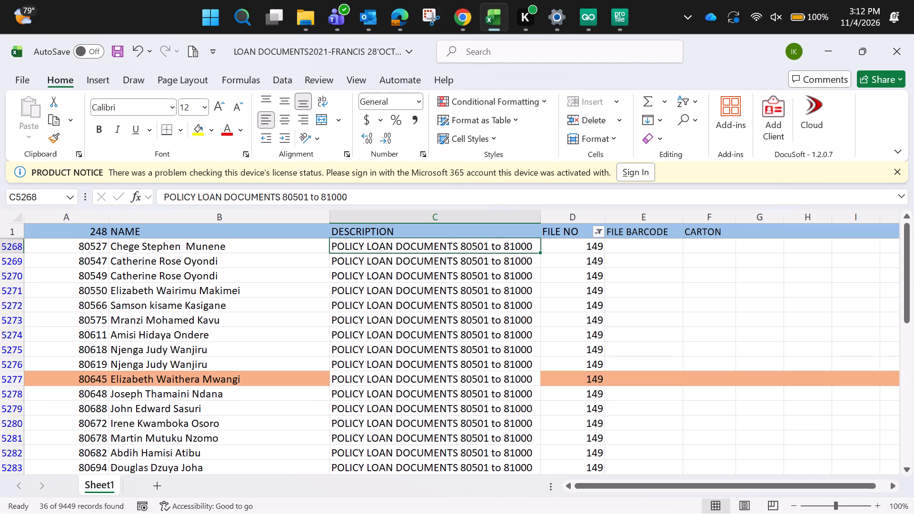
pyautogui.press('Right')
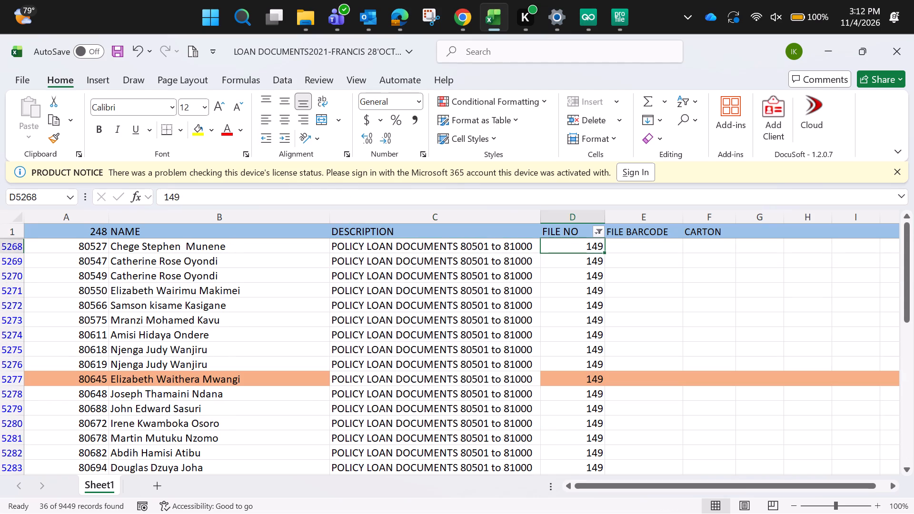
pyautogui.doubleClick(571, 247)
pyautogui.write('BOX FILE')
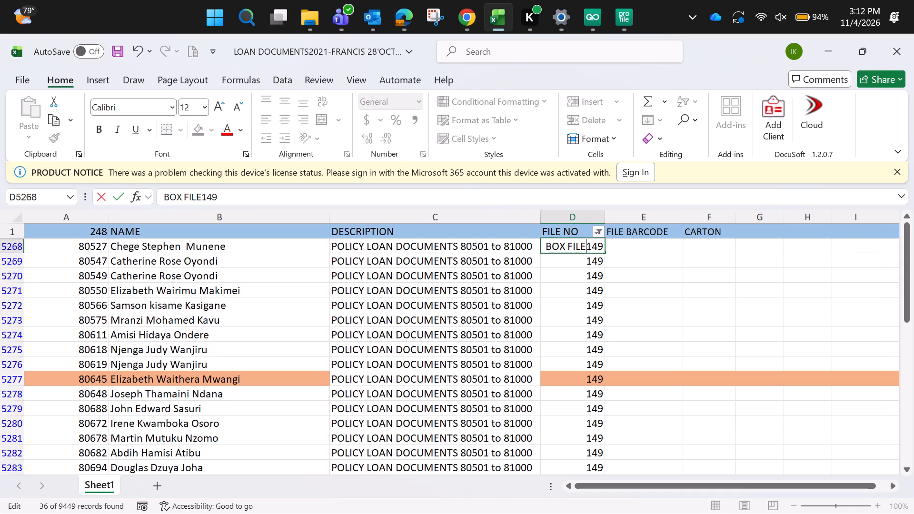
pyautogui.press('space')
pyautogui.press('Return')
# Fill "BOX FILE 149" down the FILE NO column from row 5268 through row 5303.
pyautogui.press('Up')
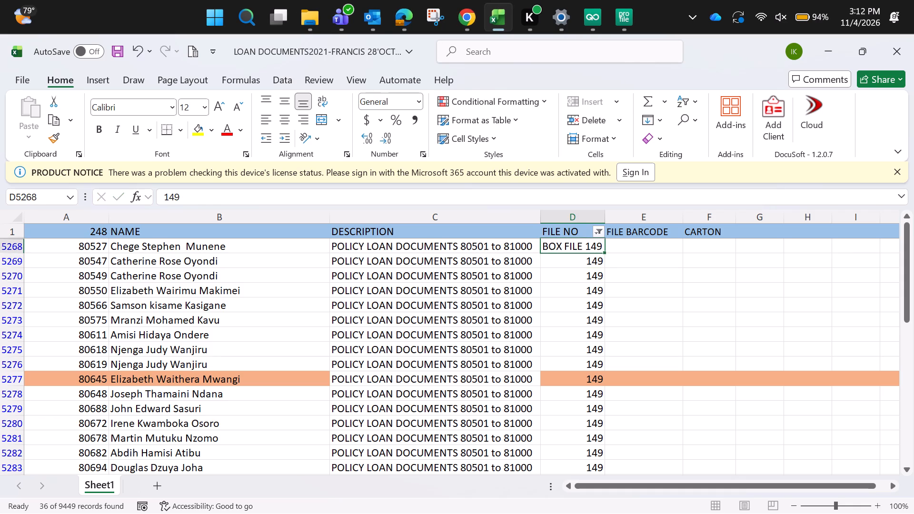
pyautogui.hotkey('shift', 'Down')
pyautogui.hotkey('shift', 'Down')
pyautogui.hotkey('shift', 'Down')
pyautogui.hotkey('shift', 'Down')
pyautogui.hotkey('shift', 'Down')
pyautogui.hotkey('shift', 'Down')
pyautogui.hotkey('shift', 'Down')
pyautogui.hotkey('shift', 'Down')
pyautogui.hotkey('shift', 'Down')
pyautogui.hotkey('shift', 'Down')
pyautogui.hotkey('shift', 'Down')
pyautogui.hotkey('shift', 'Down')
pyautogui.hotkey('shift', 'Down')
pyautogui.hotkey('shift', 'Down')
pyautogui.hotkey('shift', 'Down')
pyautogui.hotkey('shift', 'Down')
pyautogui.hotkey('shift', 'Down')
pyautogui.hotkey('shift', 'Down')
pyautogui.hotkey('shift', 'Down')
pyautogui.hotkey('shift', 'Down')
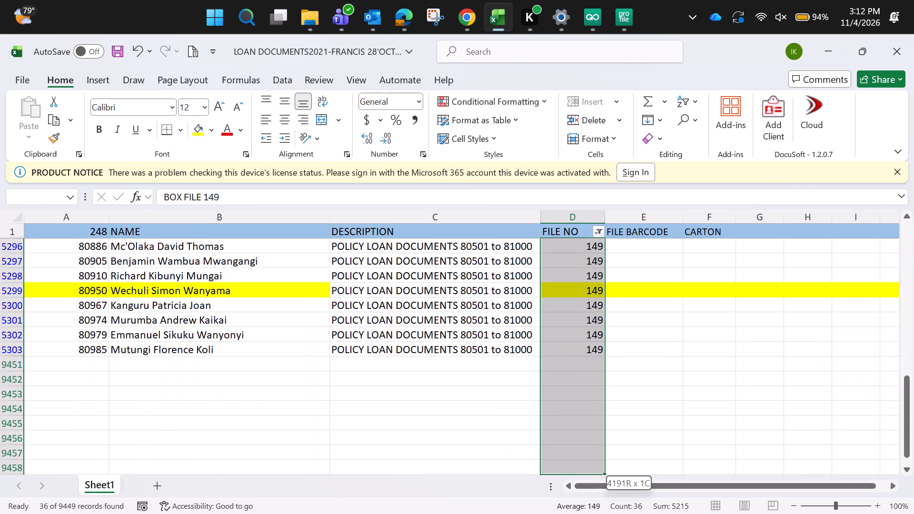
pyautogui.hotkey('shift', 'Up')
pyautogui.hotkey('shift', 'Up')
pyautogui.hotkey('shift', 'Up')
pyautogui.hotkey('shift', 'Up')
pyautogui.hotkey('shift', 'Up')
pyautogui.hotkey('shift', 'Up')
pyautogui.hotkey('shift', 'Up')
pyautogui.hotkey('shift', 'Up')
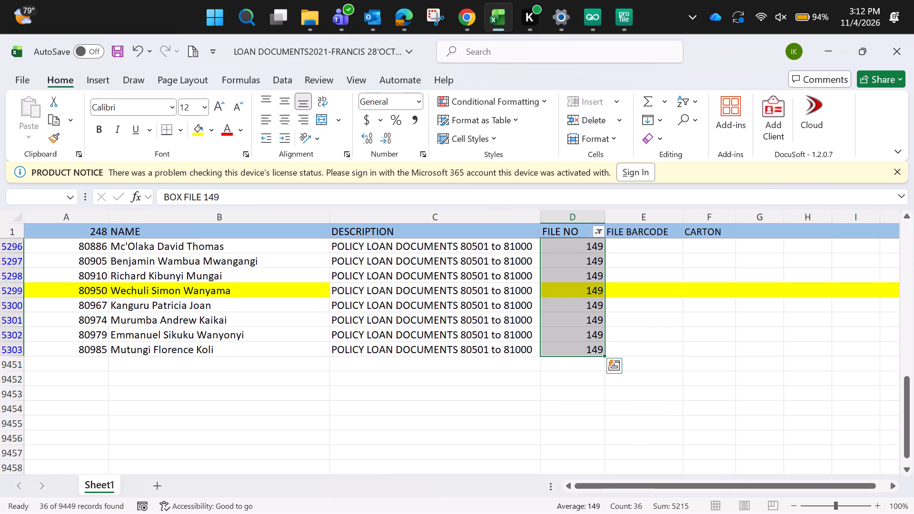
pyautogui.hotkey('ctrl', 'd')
# Enter the file barcode A0695705 for the first file 149 record in row 5268.
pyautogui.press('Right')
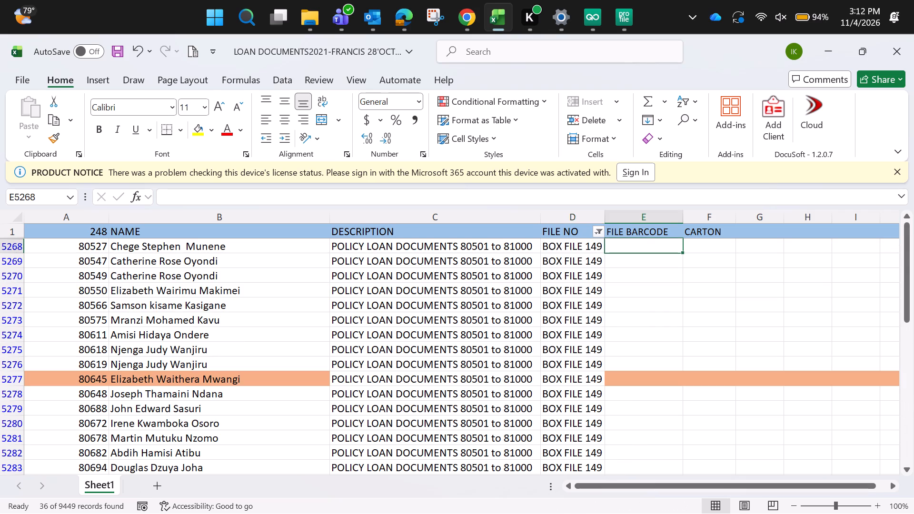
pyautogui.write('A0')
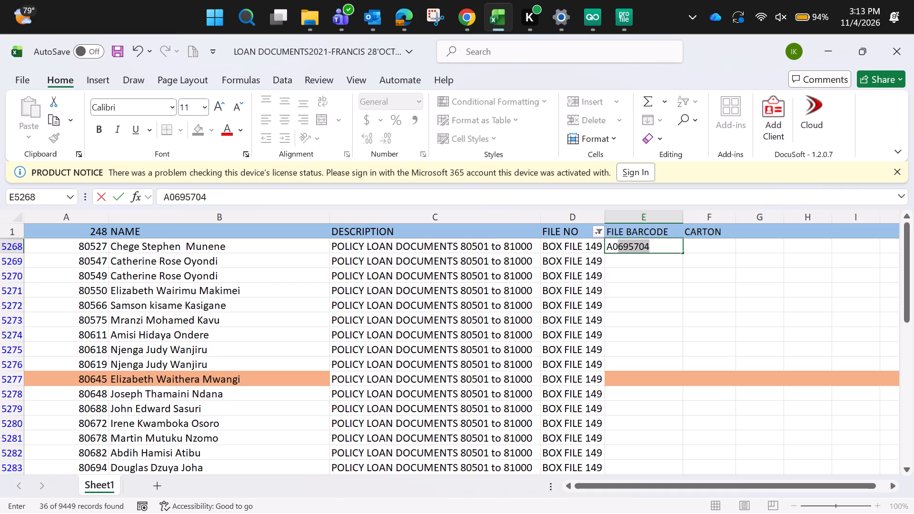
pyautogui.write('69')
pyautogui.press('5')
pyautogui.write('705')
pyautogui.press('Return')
# Fill the barcode A0695705 down the FILE BARCODE column from row 5268 through row 5303.
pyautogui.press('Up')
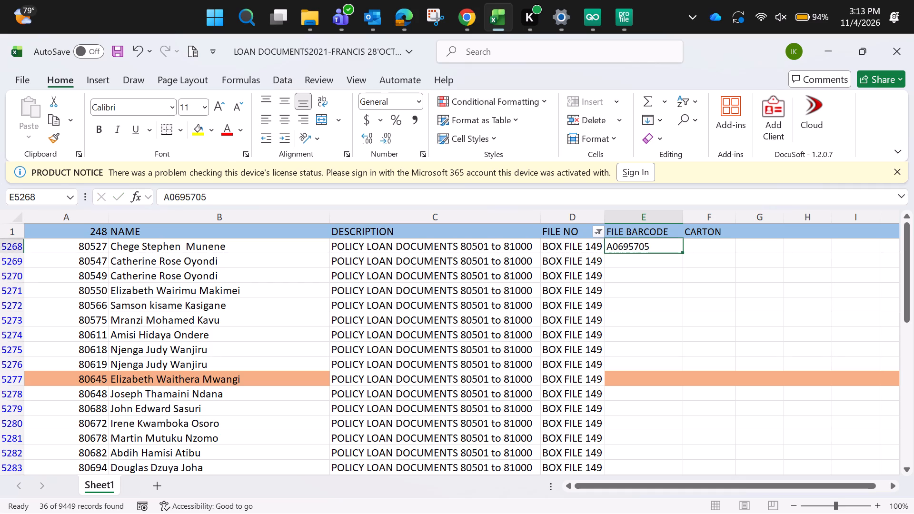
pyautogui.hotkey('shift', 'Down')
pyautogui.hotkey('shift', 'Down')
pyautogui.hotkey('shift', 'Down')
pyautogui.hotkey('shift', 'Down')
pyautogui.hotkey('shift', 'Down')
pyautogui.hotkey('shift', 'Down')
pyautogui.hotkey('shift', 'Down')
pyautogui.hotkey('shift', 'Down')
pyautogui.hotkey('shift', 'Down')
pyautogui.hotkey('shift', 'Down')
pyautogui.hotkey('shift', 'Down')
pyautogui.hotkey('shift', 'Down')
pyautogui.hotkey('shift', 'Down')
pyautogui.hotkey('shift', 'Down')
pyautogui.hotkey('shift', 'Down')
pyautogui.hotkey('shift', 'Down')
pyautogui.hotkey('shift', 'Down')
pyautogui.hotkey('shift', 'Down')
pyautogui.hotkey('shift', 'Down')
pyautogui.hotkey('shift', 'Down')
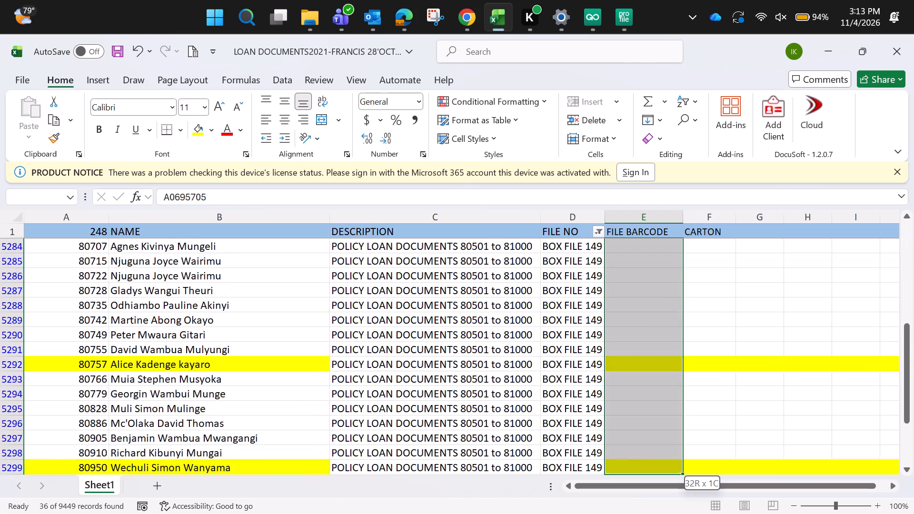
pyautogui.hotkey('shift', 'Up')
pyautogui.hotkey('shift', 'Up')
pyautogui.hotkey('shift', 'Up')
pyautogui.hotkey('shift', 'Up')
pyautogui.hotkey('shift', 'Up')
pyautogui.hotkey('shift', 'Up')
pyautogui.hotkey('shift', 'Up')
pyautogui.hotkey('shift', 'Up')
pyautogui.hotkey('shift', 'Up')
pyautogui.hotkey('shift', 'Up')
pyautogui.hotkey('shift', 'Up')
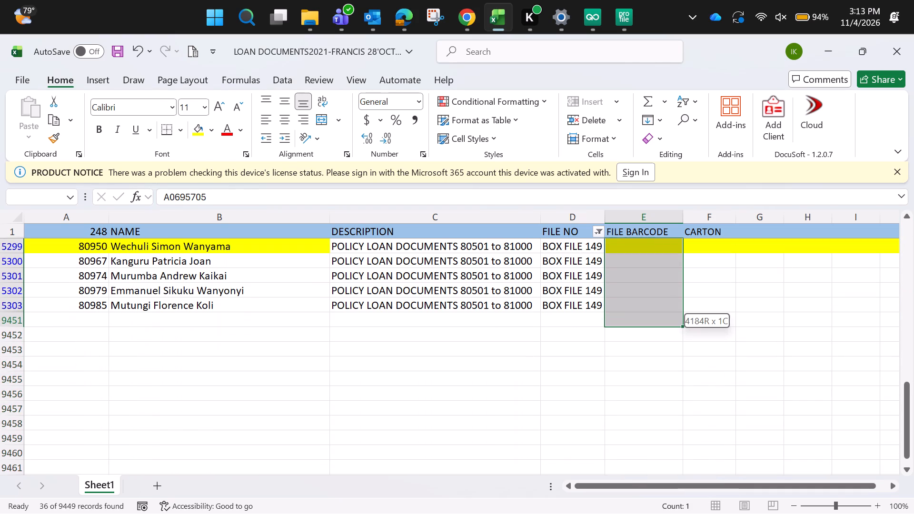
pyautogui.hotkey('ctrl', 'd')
# Enter the carton number N025474 for the first file 149 record in row 5268.
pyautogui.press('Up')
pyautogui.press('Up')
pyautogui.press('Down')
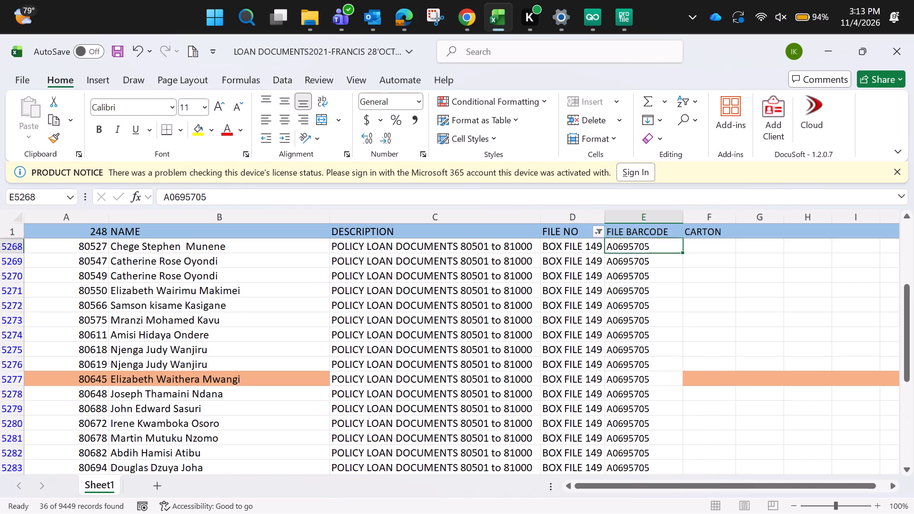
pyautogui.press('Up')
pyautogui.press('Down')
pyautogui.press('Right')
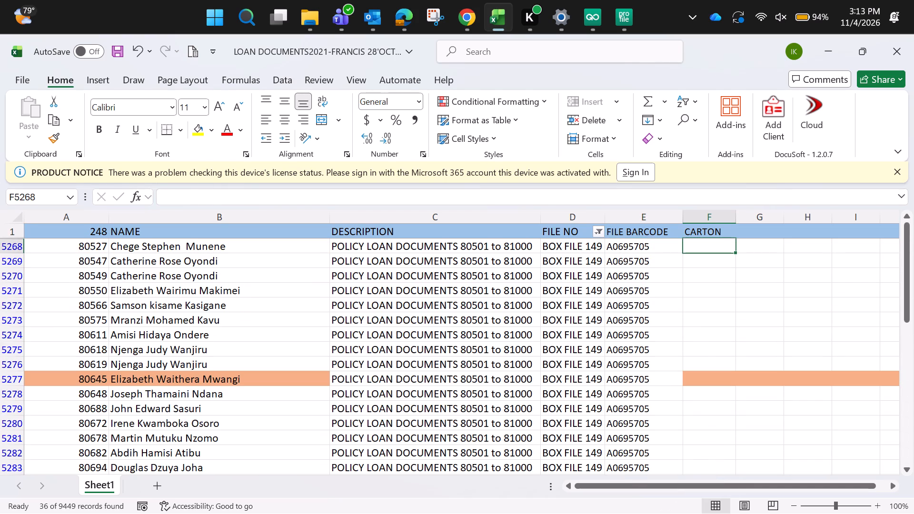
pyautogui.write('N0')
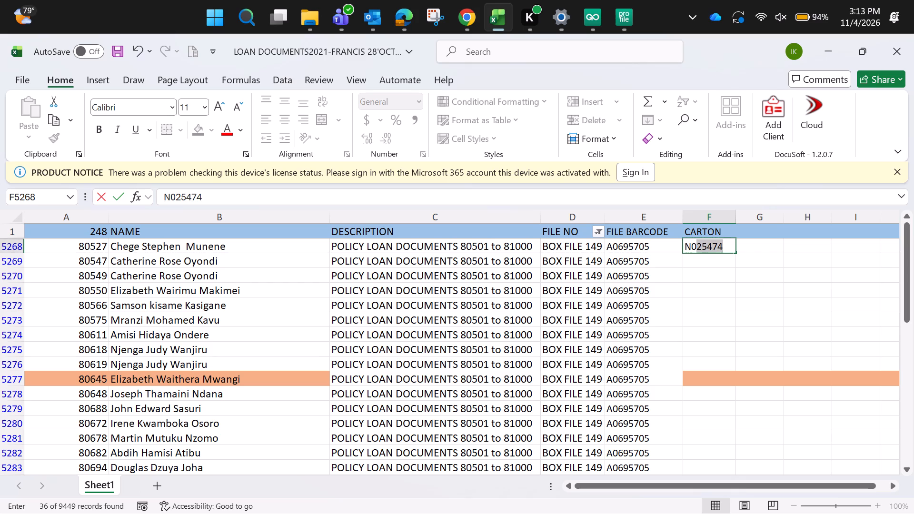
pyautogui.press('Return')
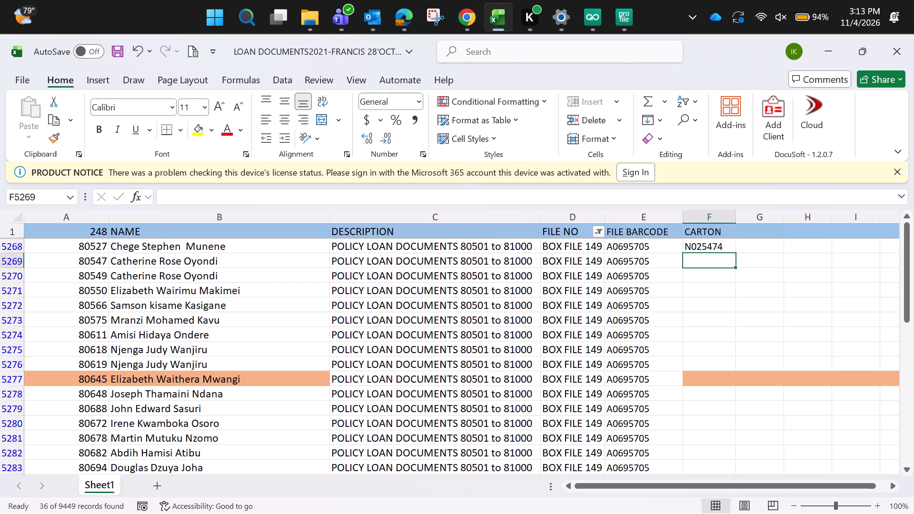
# Fill N025474 down the CARTON column from row 5268 to the last file 149 record in row 5303.
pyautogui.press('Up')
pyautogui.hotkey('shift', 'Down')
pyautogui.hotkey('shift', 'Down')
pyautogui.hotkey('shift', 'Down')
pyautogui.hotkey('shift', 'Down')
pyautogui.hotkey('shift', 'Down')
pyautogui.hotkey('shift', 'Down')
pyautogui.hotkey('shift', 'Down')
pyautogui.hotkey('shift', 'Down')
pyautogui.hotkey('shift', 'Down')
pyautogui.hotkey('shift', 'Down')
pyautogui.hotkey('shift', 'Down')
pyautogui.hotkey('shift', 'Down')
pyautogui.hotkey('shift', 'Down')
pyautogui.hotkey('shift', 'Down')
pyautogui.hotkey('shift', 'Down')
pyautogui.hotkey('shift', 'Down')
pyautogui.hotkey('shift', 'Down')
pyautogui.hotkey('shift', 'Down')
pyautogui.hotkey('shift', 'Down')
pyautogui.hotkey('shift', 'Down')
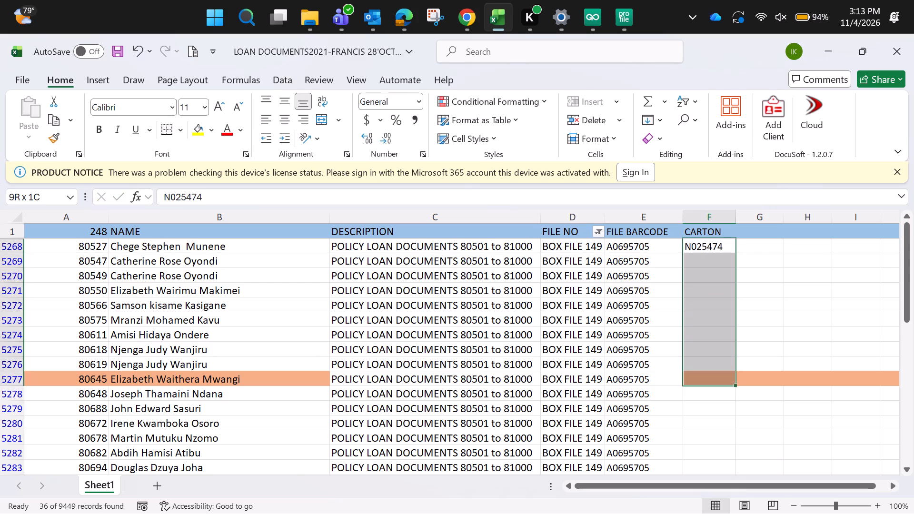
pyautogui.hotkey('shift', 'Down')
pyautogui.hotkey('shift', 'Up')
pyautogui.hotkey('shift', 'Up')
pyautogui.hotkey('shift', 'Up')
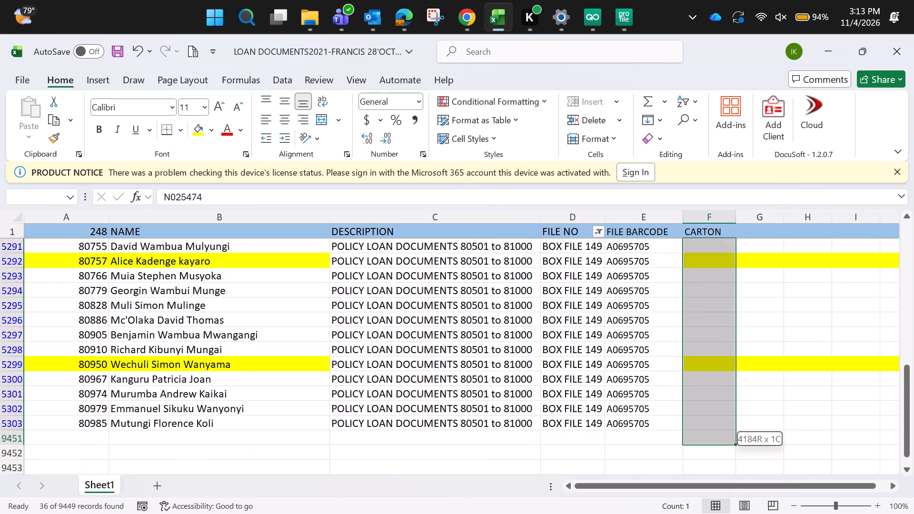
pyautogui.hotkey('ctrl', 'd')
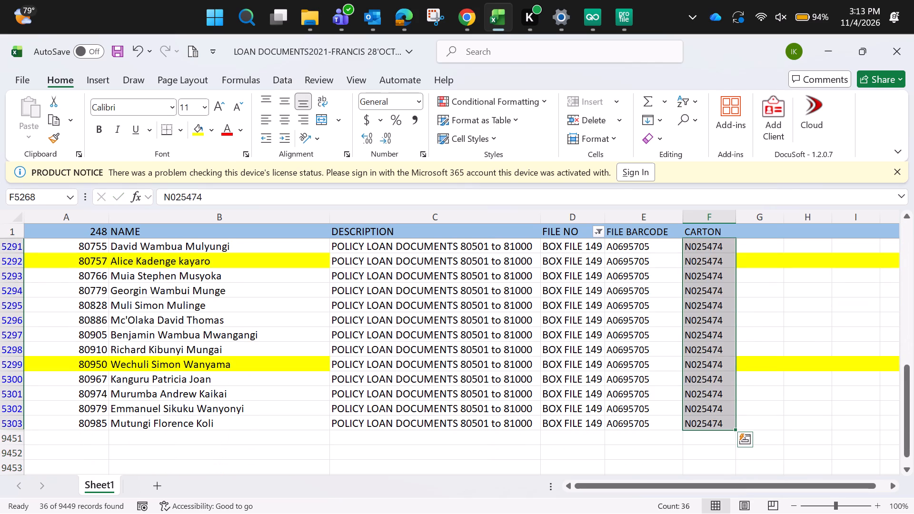
# Clear the carton and file barcode entries of the orange-highlighted record 80645 in row 5277.
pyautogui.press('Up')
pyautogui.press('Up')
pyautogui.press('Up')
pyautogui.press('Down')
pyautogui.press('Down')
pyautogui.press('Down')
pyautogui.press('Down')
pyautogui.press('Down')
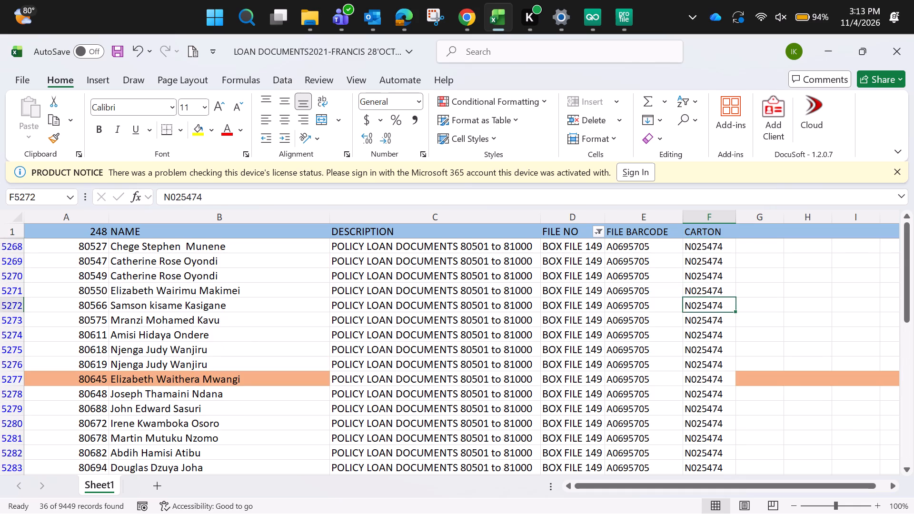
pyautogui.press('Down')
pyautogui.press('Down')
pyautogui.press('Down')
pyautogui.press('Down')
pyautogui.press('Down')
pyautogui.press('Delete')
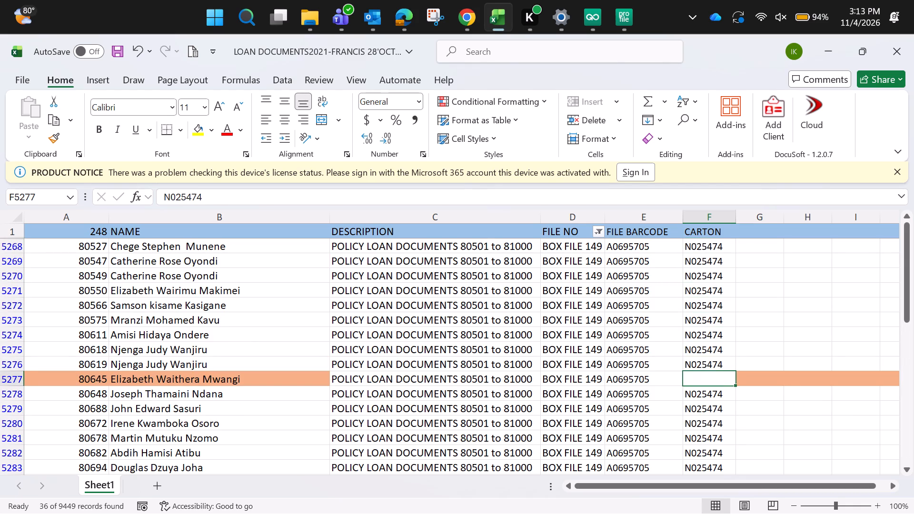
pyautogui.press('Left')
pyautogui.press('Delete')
# Clear the file barcode and carton entries of the yellow-highlighted record 80757 in row 5292.
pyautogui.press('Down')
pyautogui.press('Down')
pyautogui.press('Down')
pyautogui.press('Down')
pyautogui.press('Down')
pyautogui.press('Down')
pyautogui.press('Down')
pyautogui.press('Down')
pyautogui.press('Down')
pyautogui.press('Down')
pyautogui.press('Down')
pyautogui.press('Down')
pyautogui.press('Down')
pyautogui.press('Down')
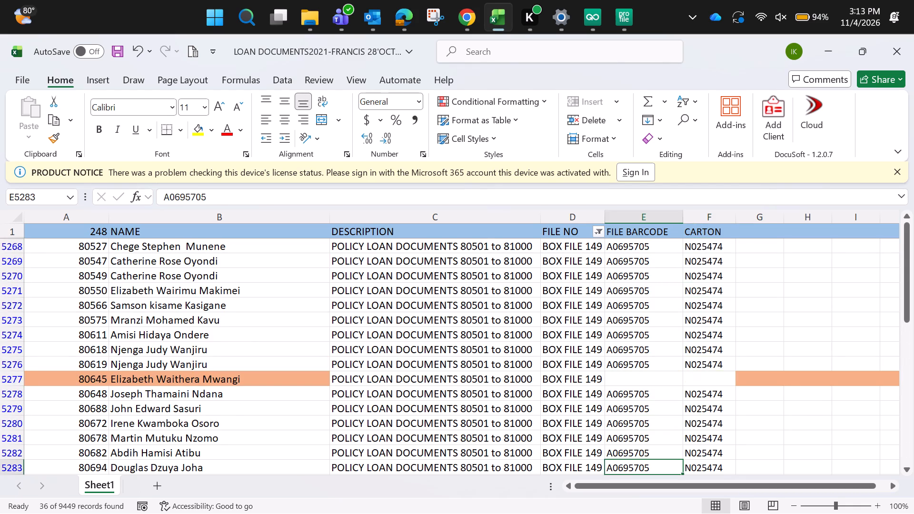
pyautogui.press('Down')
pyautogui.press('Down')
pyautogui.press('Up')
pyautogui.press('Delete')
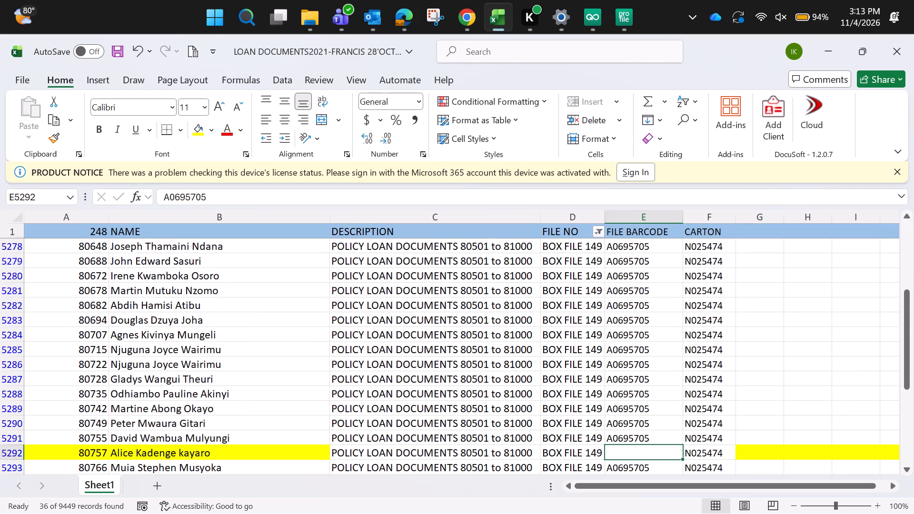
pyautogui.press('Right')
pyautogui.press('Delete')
# Clear the carton and file barcode entries of the yellow-highlighted record 80950 in row 5299.
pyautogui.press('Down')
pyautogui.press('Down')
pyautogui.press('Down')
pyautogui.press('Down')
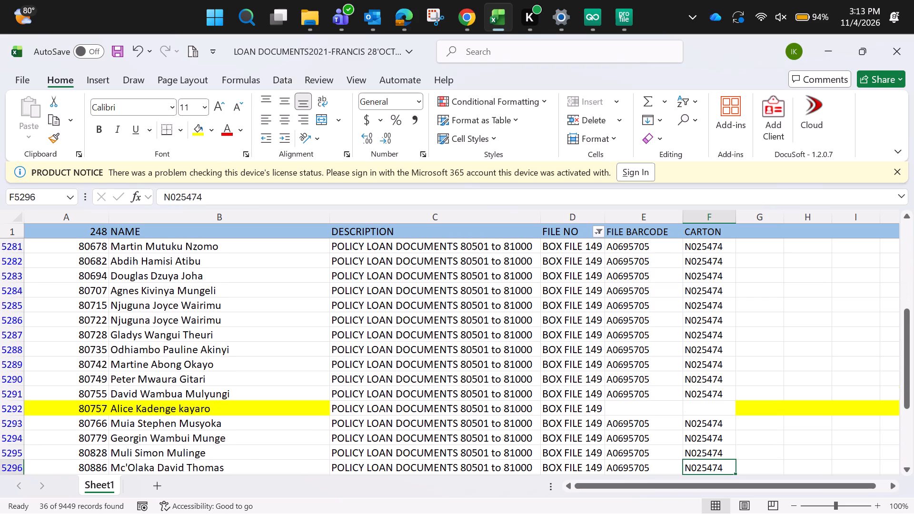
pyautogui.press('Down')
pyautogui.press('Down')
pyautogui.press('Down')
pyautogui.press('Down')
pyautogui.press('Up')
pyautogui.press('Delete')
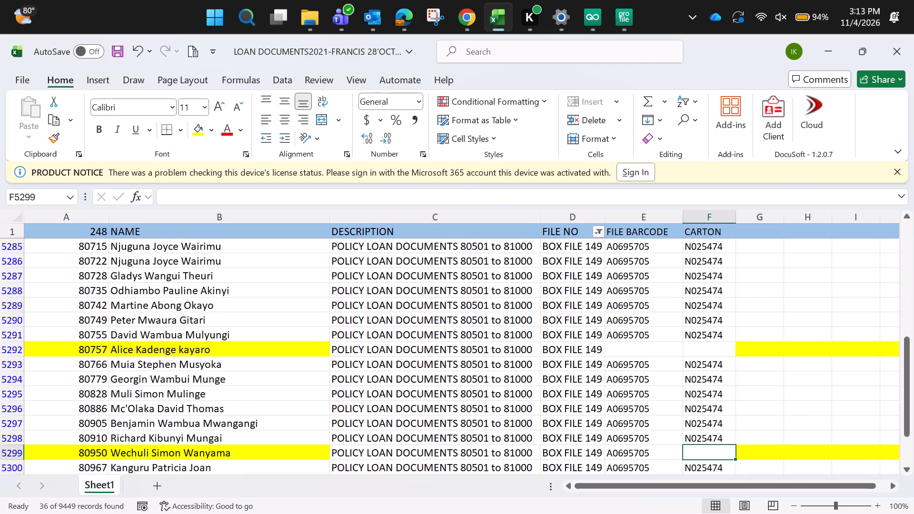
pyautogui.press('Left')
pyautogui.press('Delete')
# Check the remaining file 149 records to the end of the list and back up for highlighted rows.
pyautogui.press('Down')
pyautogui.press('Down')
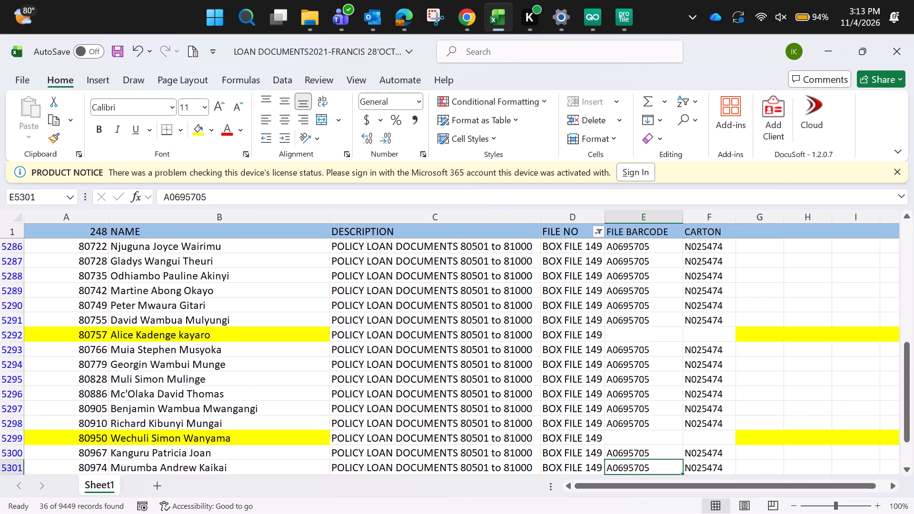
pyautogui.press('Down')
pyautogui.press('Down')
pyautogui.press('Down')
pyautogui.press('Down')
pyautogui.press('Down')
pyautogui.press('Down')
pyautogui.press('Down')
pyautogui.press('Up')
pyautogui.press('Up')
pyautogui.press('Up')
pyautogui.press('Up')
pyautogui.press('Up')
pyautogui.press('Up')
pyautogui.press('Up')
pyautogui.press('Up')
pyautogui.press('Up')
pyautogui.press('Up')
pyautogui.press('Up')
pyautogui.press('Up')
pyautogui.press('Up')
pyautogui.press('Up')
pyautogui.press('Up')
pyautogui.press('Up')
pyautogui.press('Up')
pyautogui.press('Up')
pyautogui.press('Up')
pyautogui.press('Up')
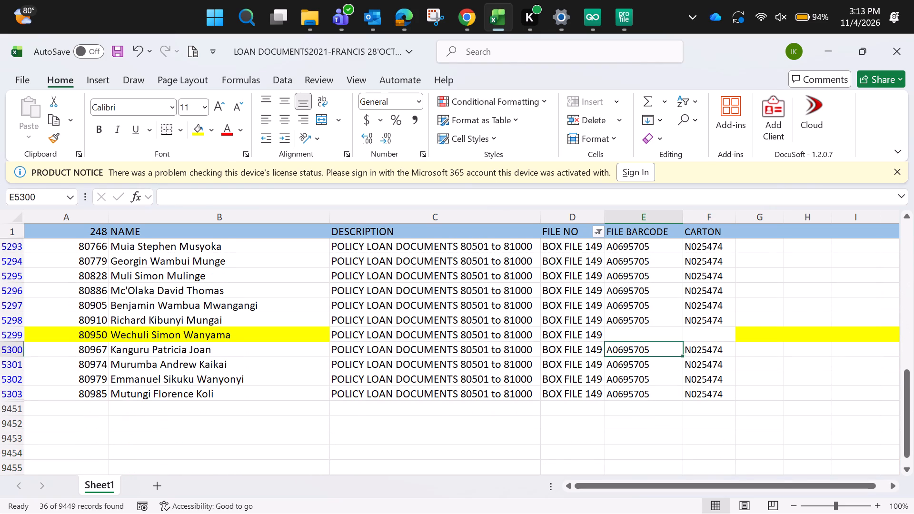
# Save the workbook with the completed file 149 records.
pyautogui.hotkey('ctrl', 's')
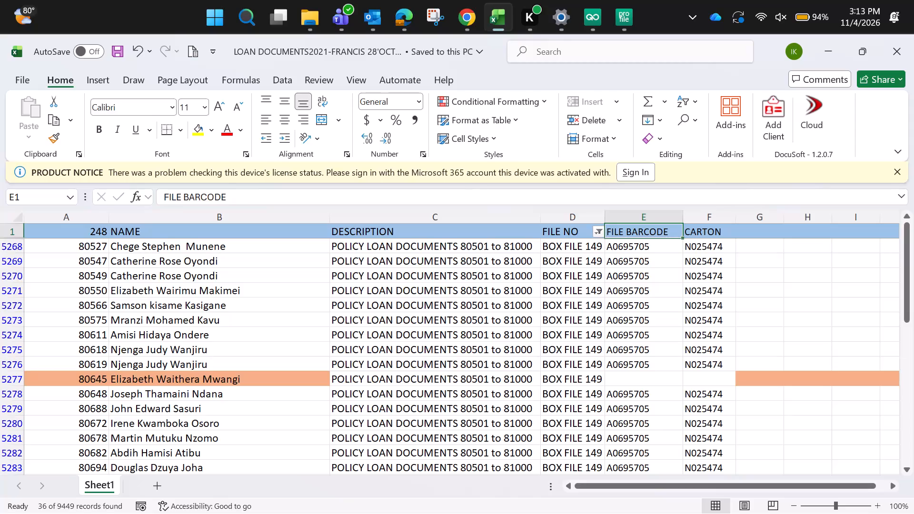
# Filter the FILE NO column to show only file 148.
pyautogui.click(596, 237)
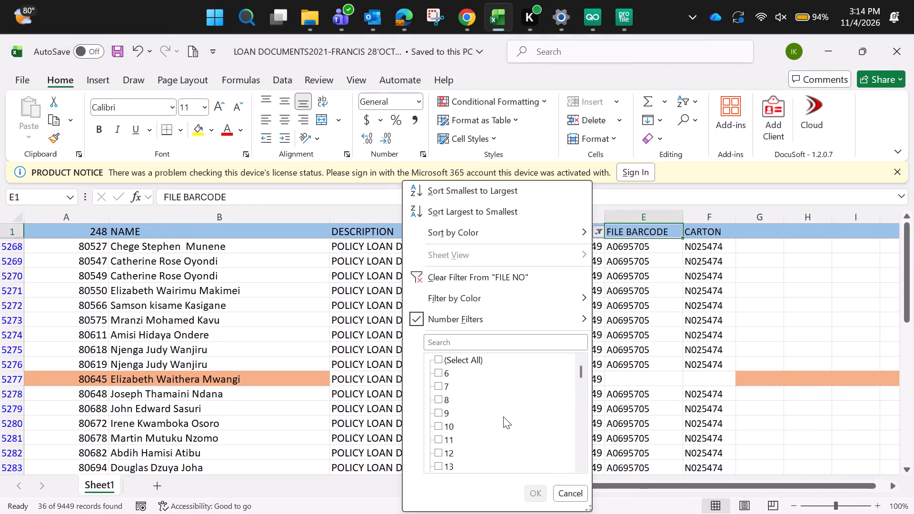
pyautogui.click(460, 346)
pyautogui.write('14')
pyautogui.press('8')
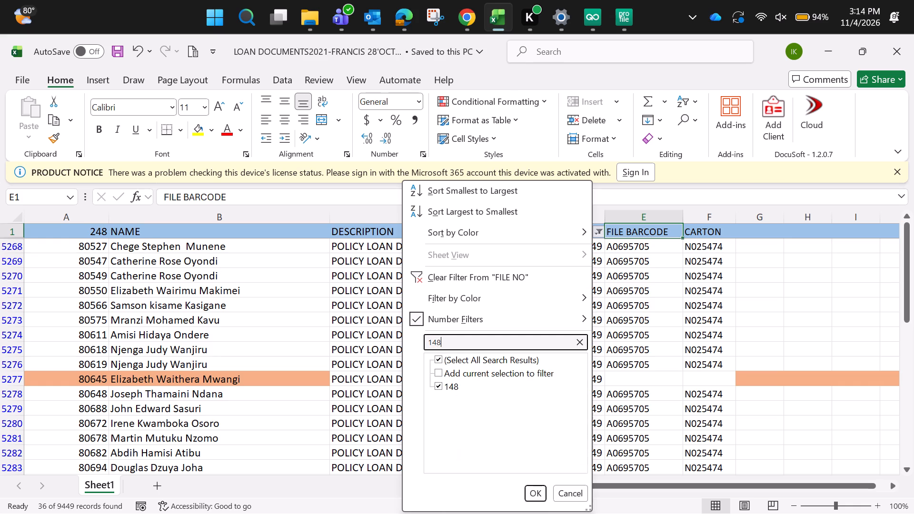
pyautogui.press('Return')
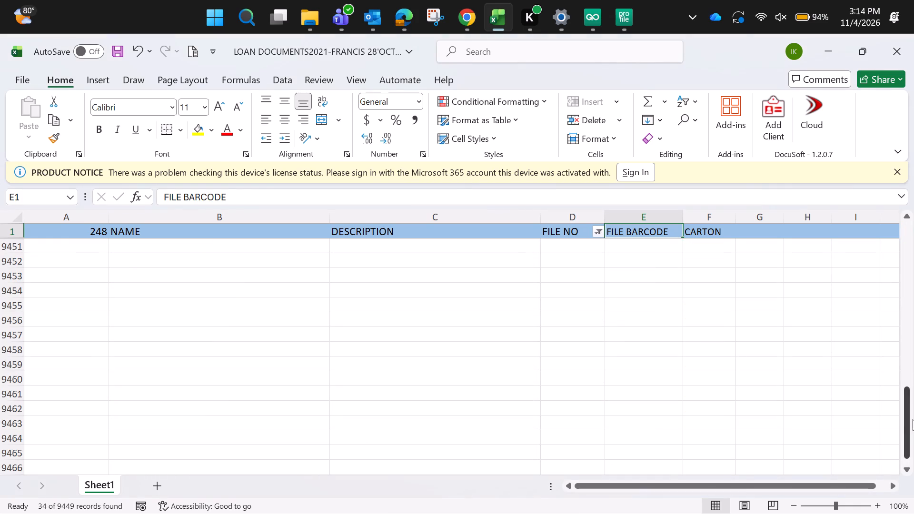
# Insert a blank row above the first file 148 record, at row 5234, and select its first cell.
pyautogui.moveTo(905, 417); pyautogui.dragTo(904, 170)
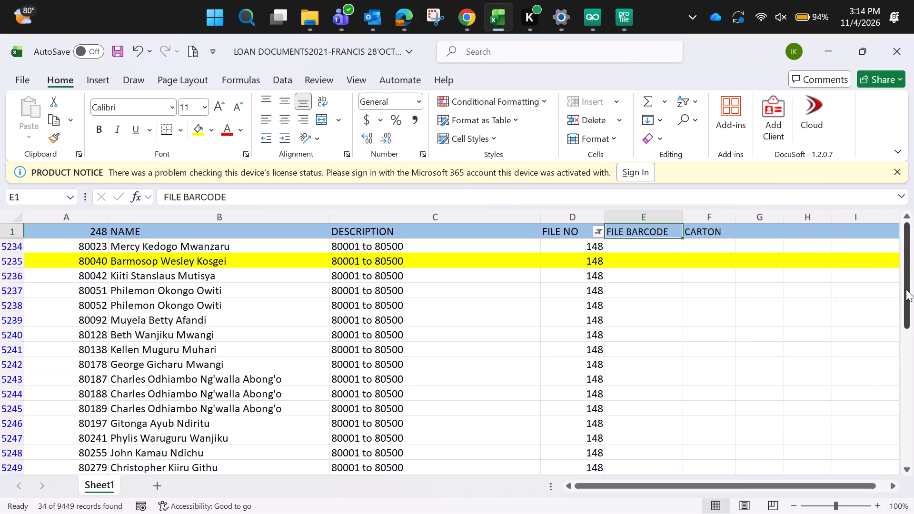
pyautogui.moveTo(906, 289); pyautogui.dragTo(913, 220)
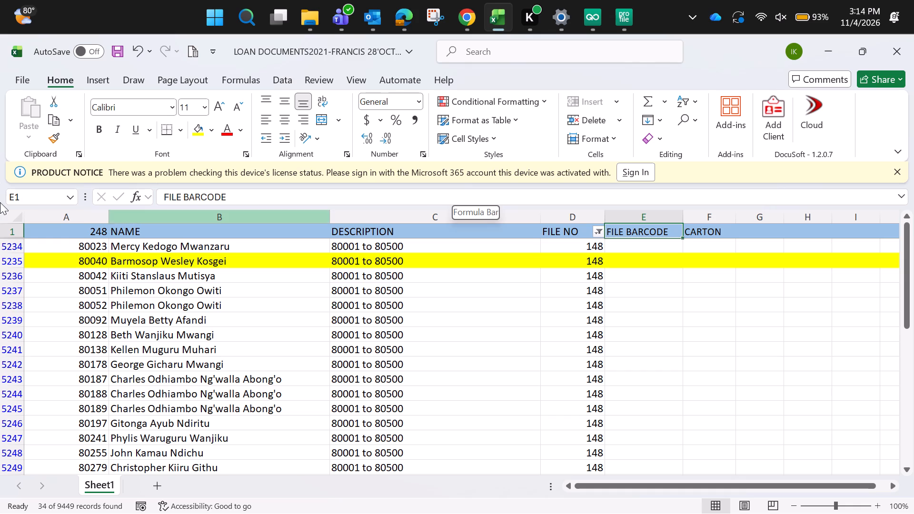
pyautogui.click(17, 249)
pyautogui.rightClick(17, 249)
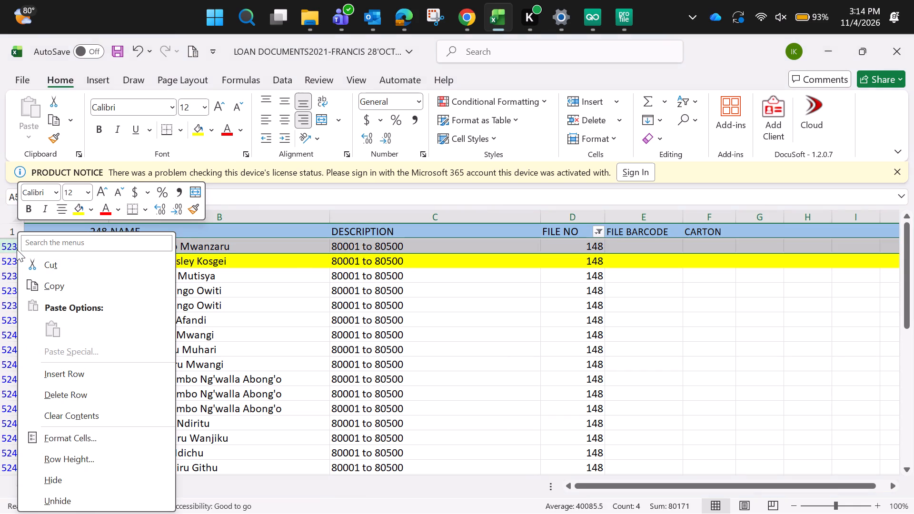
pyautogui.click(89, 376)
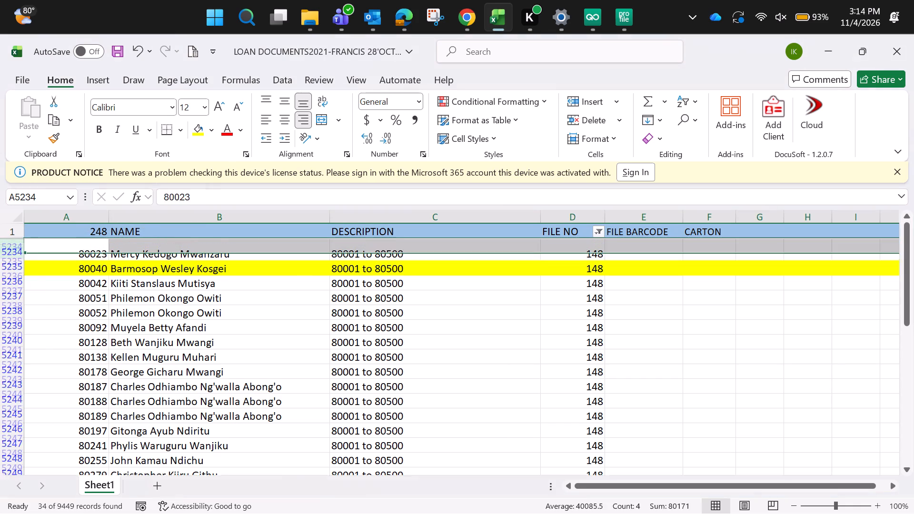
pyautogui.click(89, 242)
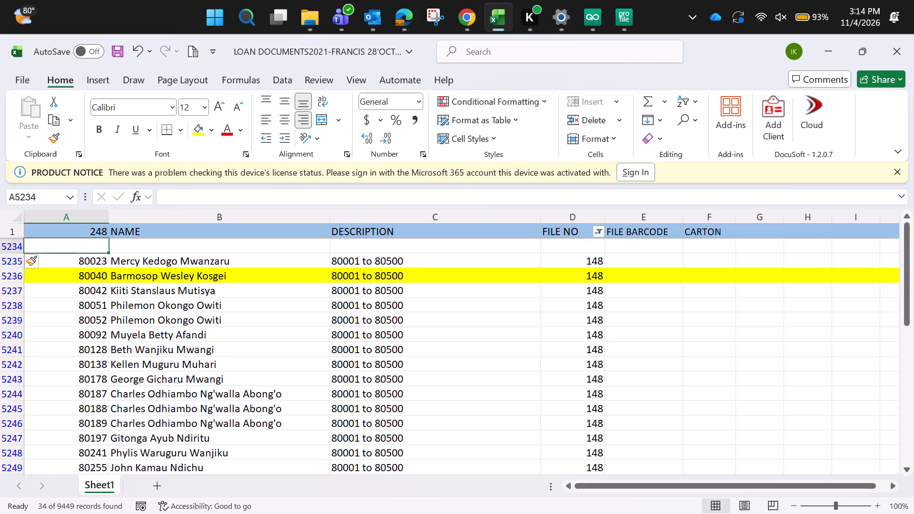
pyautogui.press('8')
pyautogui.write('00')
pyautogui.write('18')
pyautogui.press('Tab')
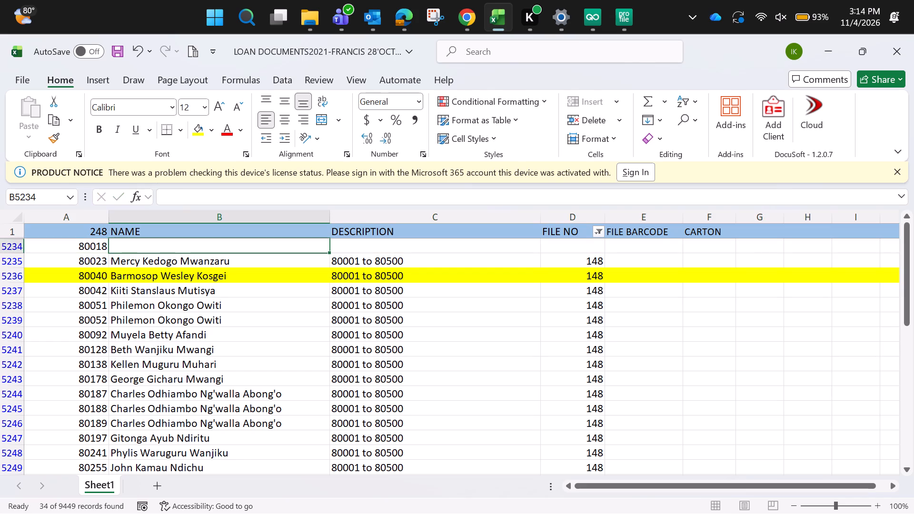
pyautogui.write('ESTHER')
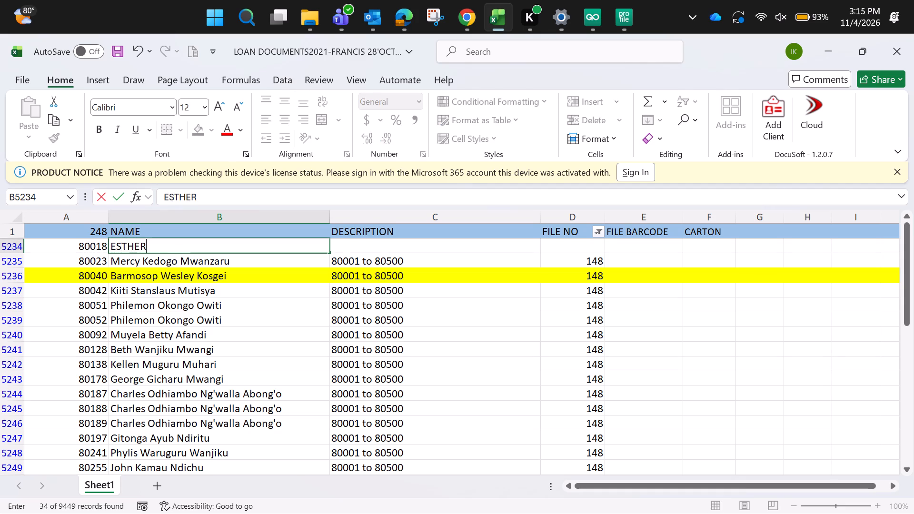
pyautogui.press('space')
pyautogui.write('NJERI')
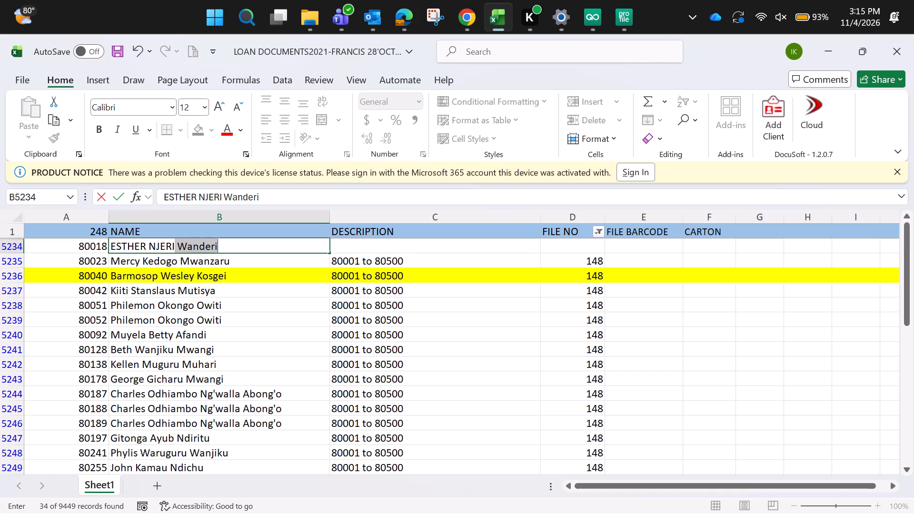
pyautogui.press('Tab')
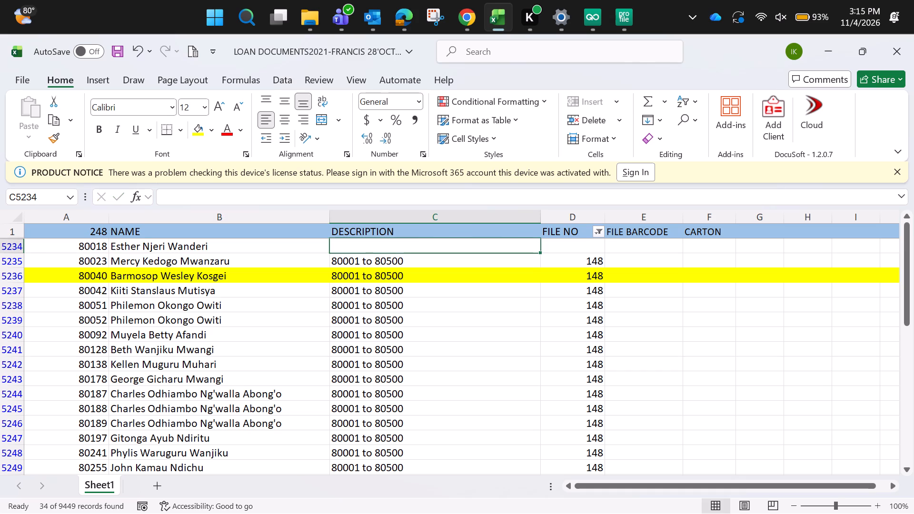
# Copy the description 80001 to 80500 and file number 148 from the record below into row 5234.
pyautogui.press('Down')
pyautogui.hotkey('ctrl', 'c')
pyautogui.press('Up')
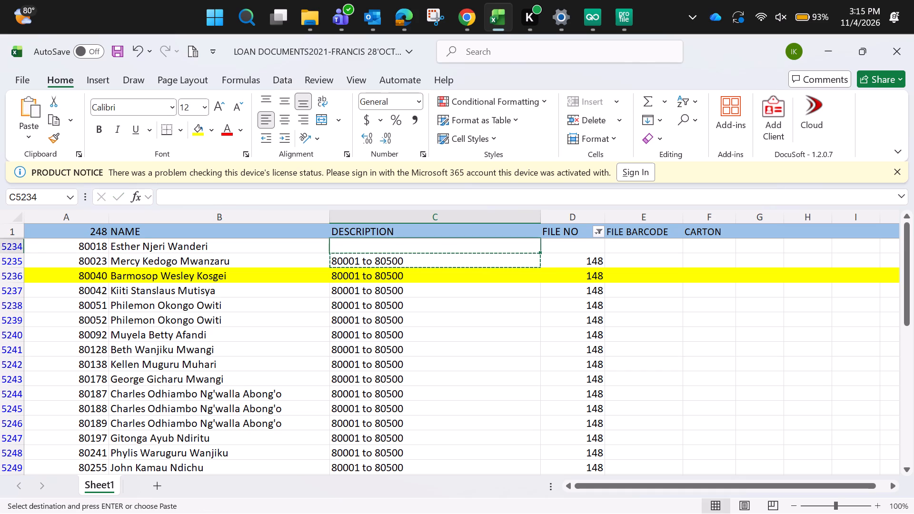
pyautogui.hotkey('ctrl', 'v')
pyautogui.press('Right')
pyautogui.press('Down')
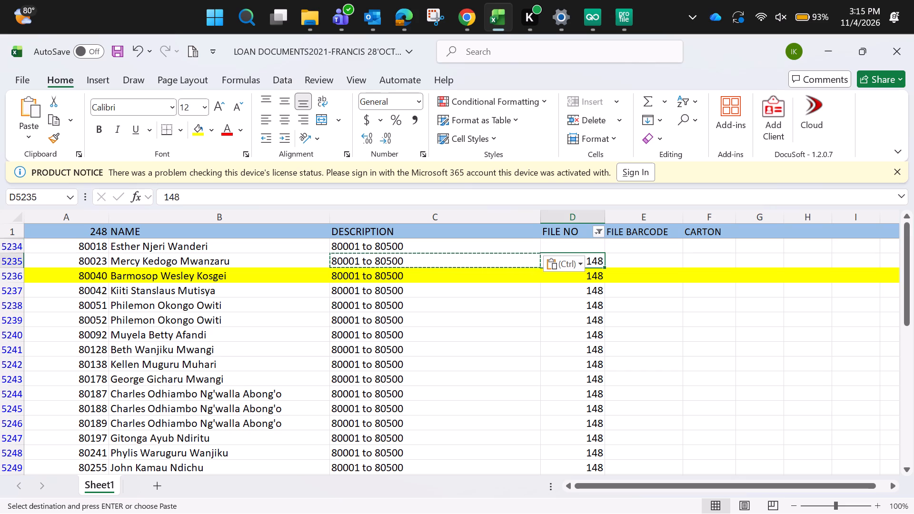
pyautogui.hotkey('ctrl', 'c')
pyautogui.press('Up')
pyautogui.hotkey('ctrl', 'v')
# Check the file 148 records one by one along the number column, from 80018 down to 80462.
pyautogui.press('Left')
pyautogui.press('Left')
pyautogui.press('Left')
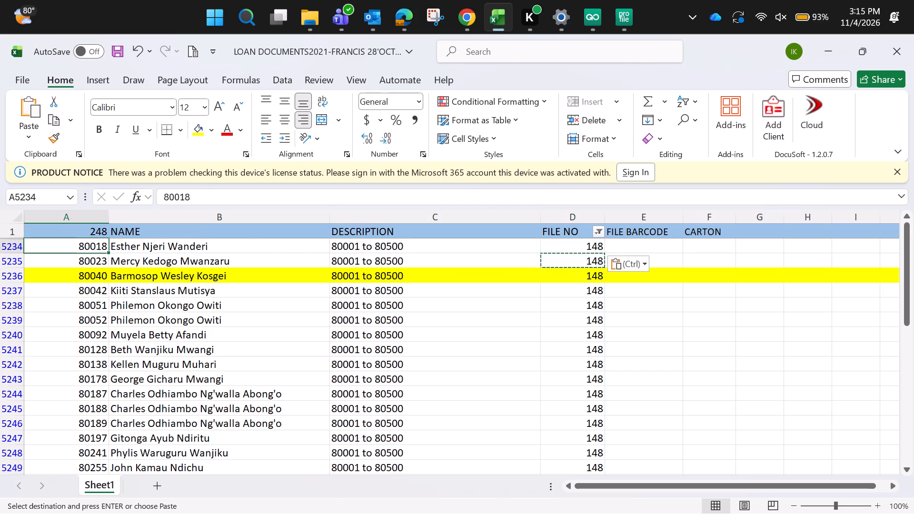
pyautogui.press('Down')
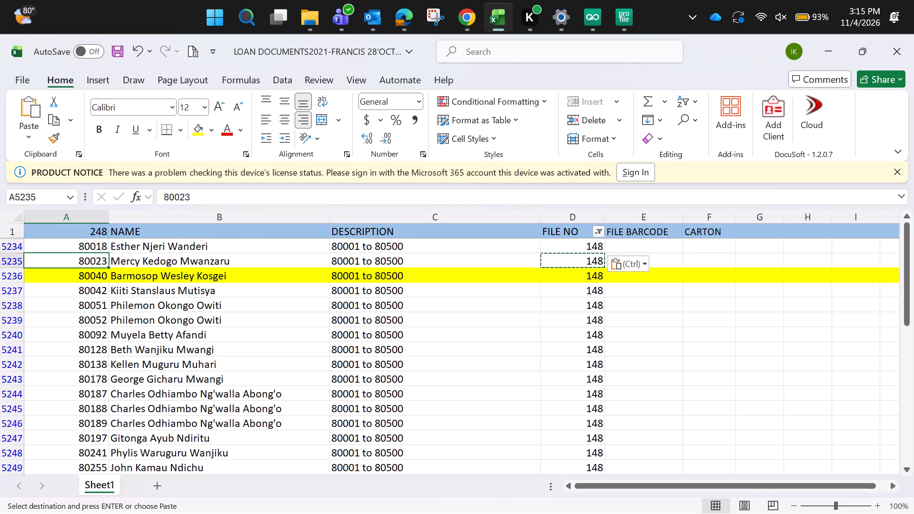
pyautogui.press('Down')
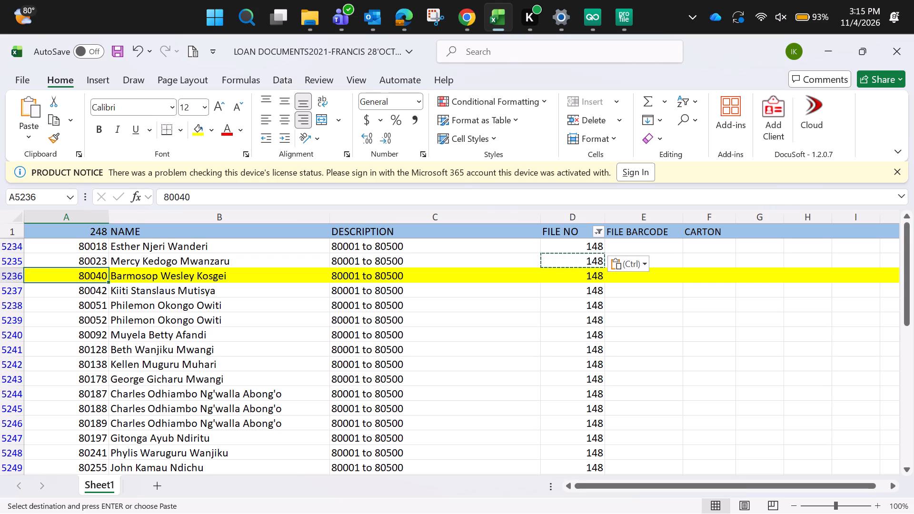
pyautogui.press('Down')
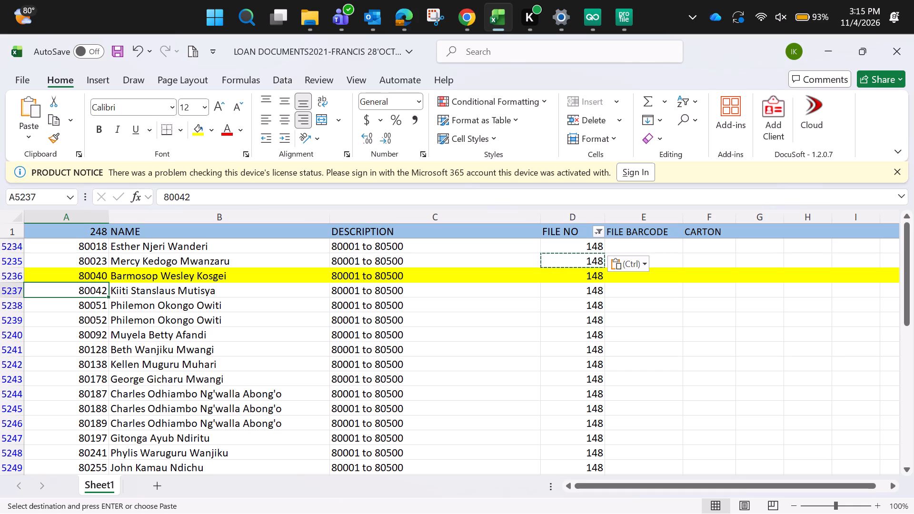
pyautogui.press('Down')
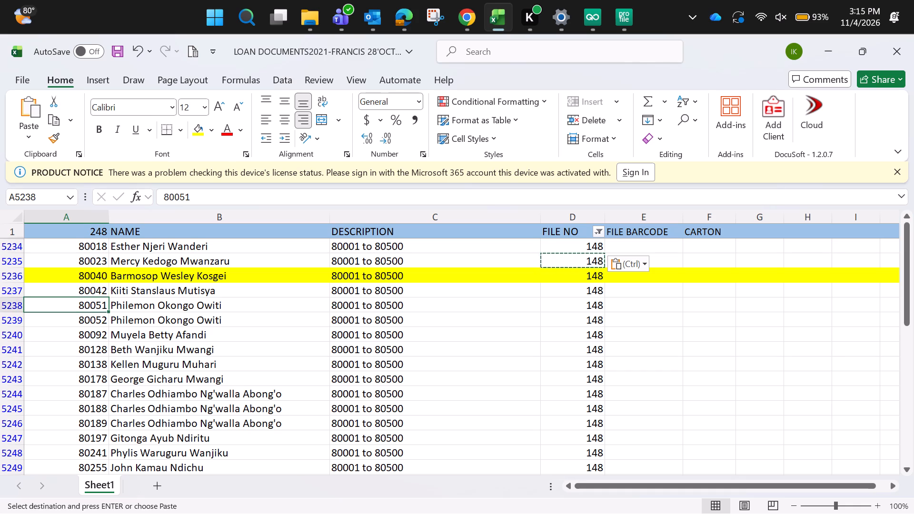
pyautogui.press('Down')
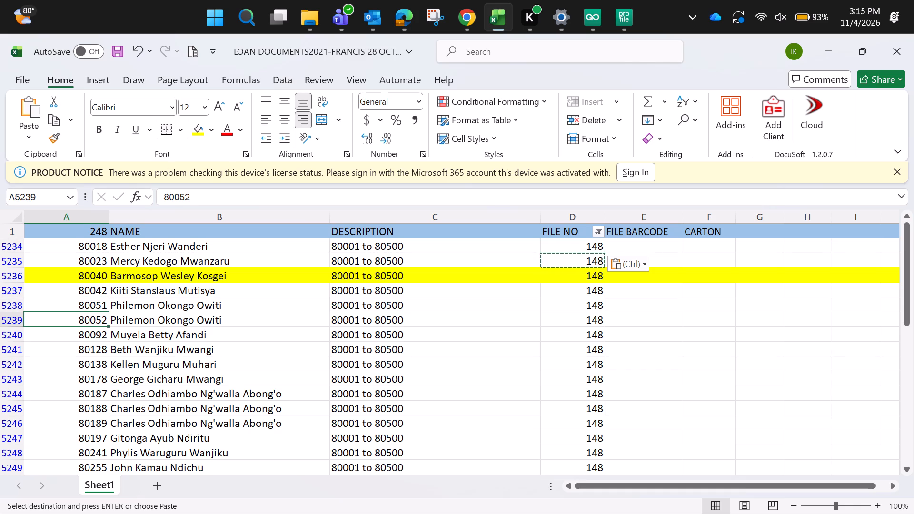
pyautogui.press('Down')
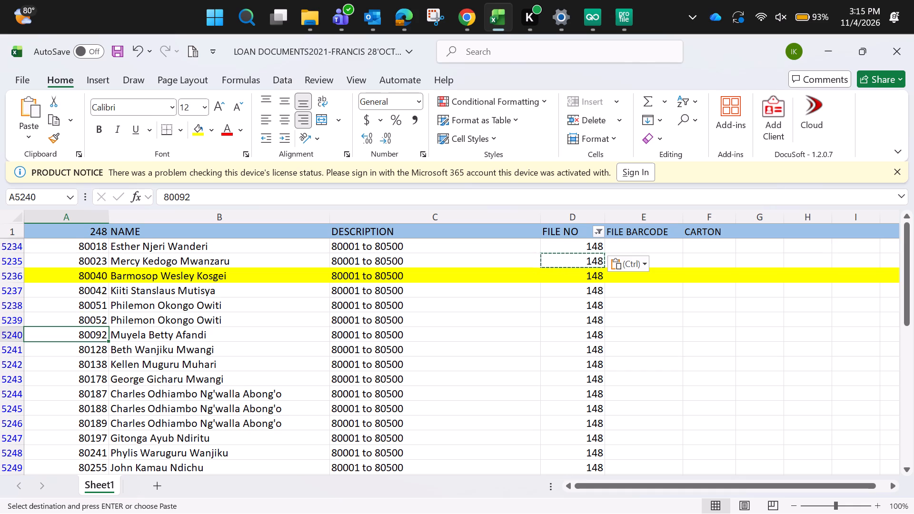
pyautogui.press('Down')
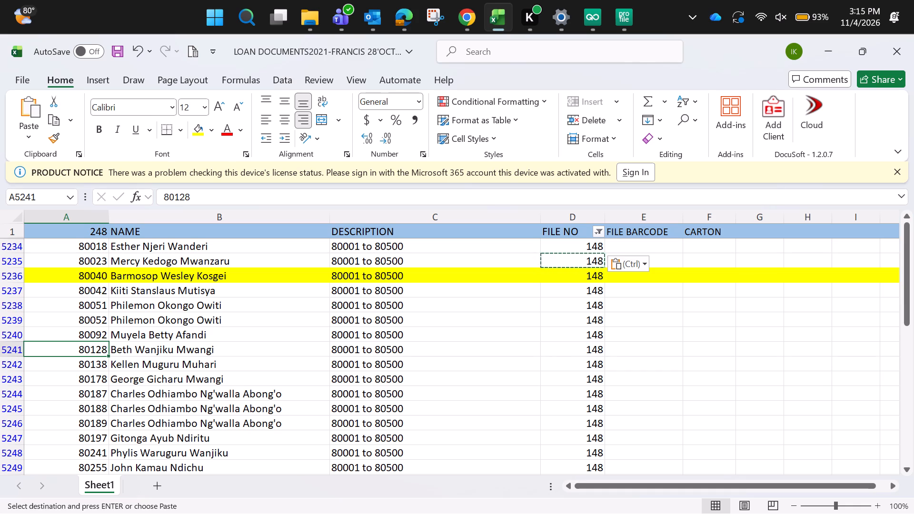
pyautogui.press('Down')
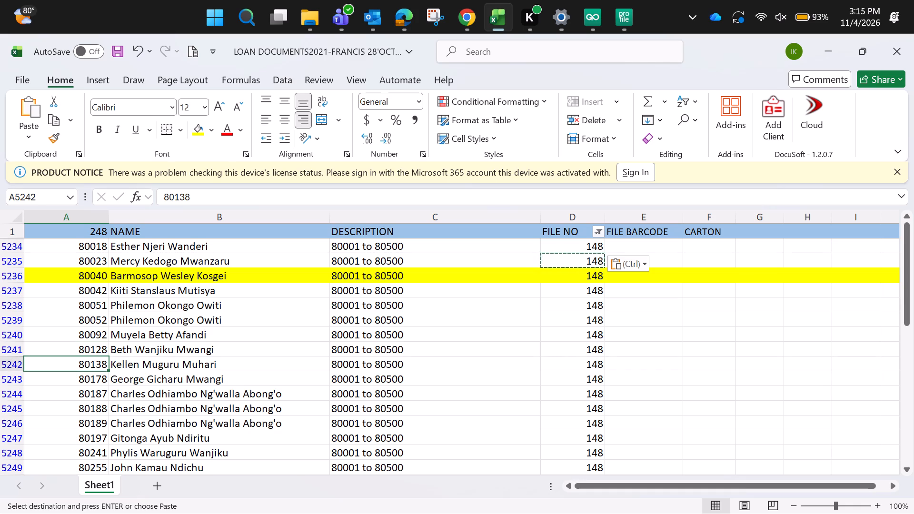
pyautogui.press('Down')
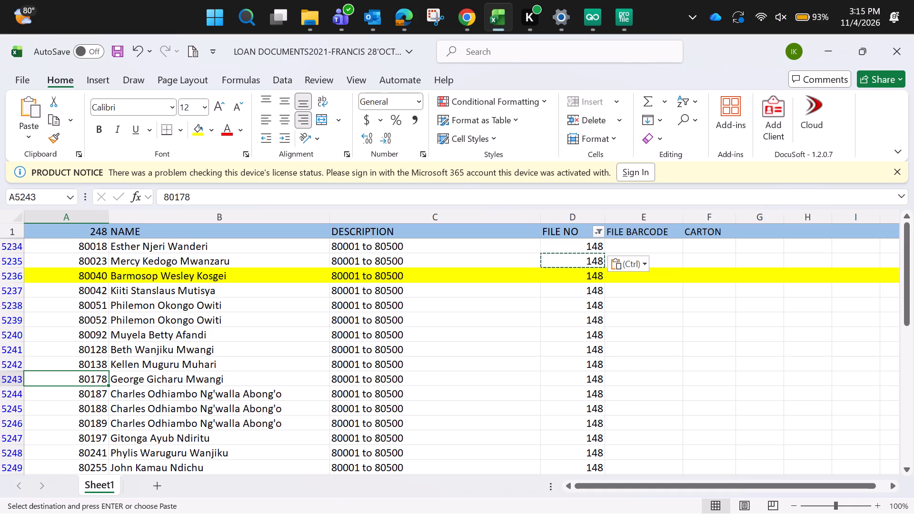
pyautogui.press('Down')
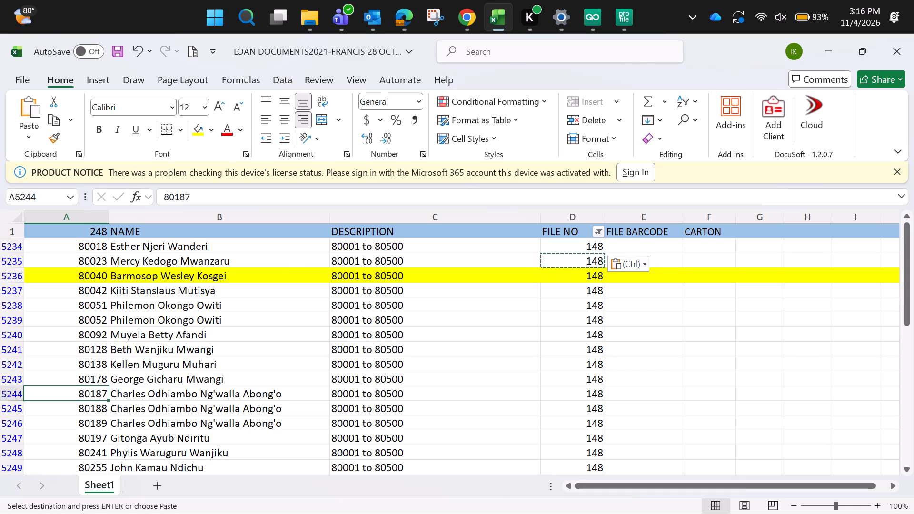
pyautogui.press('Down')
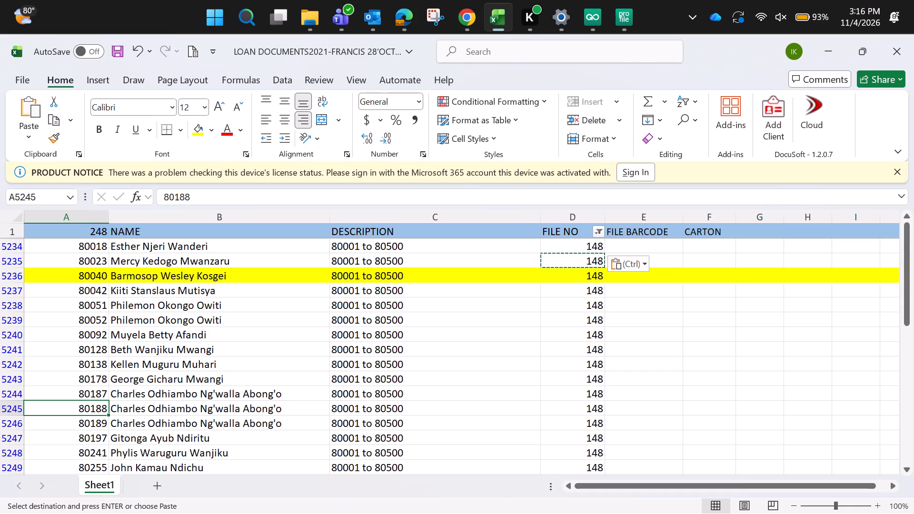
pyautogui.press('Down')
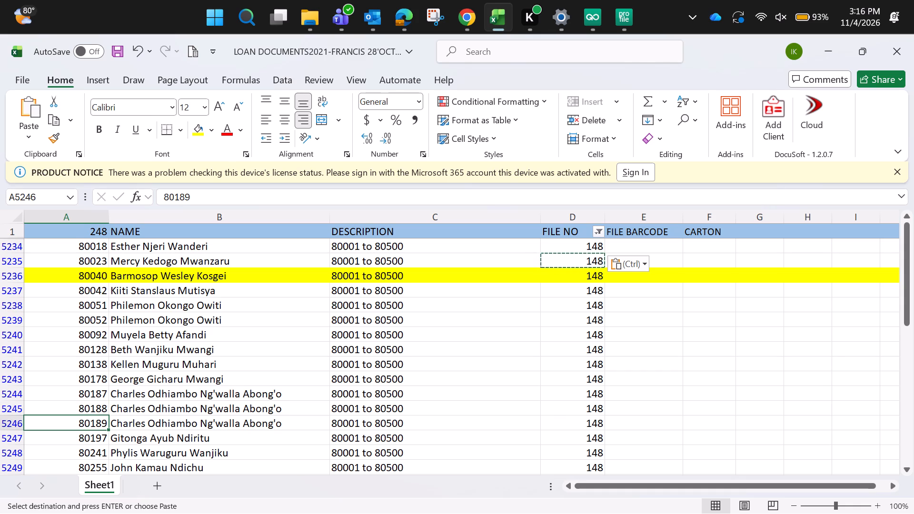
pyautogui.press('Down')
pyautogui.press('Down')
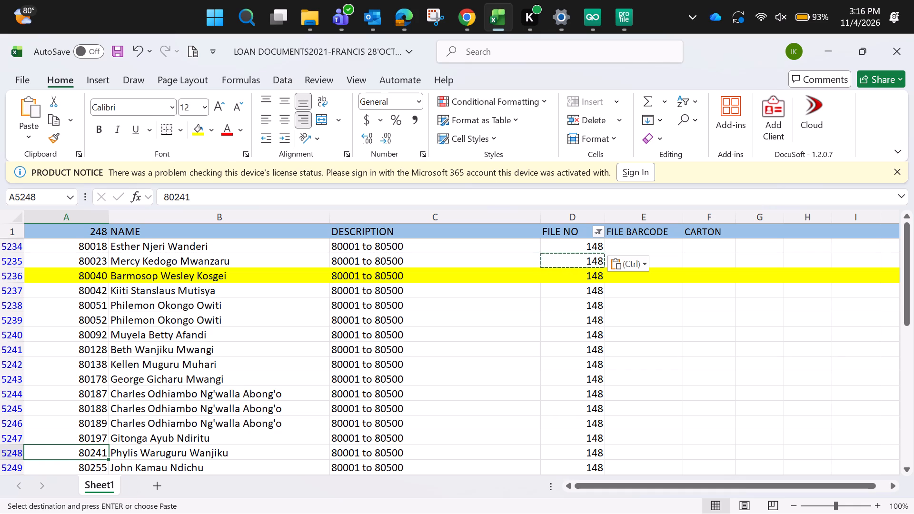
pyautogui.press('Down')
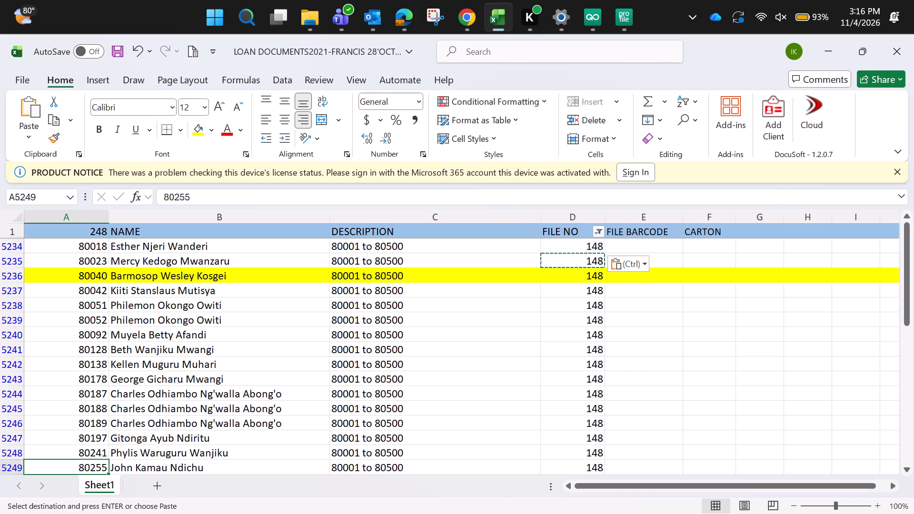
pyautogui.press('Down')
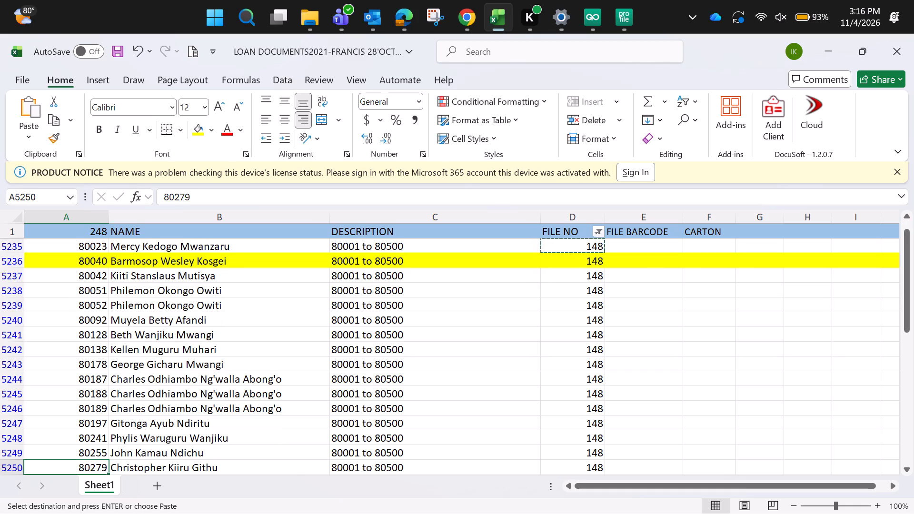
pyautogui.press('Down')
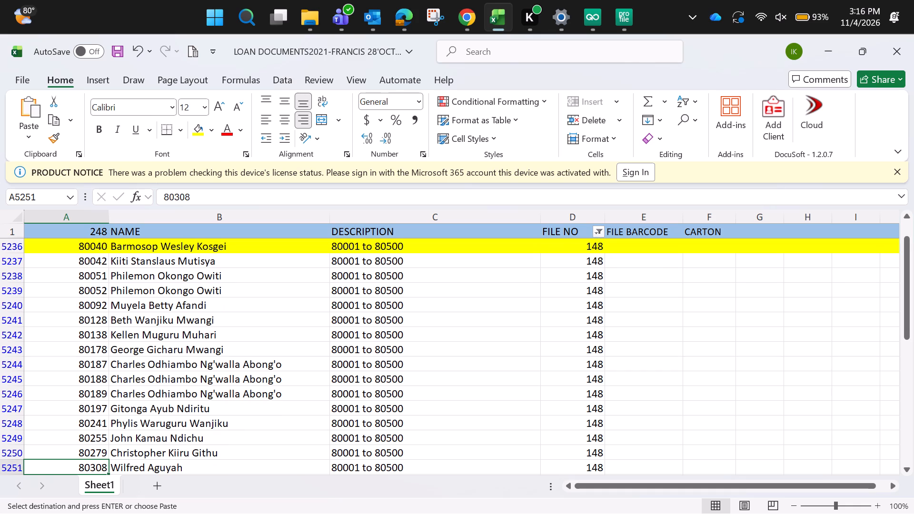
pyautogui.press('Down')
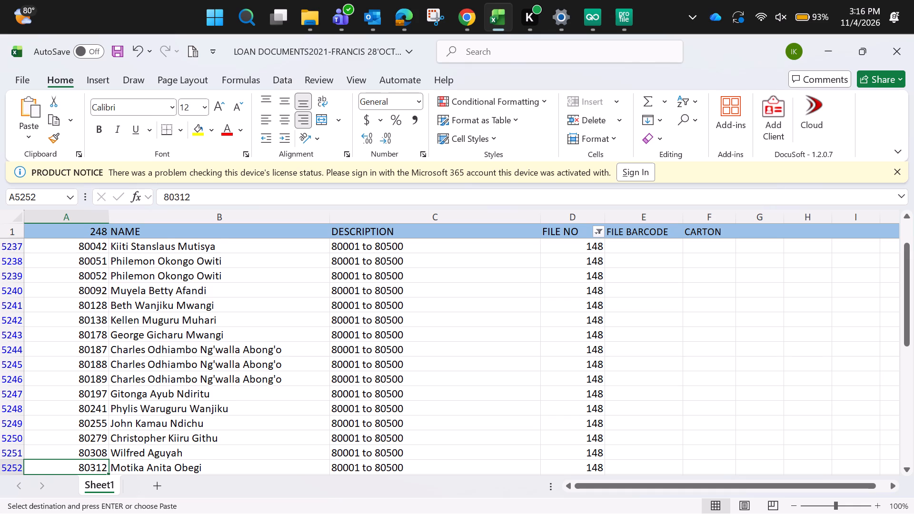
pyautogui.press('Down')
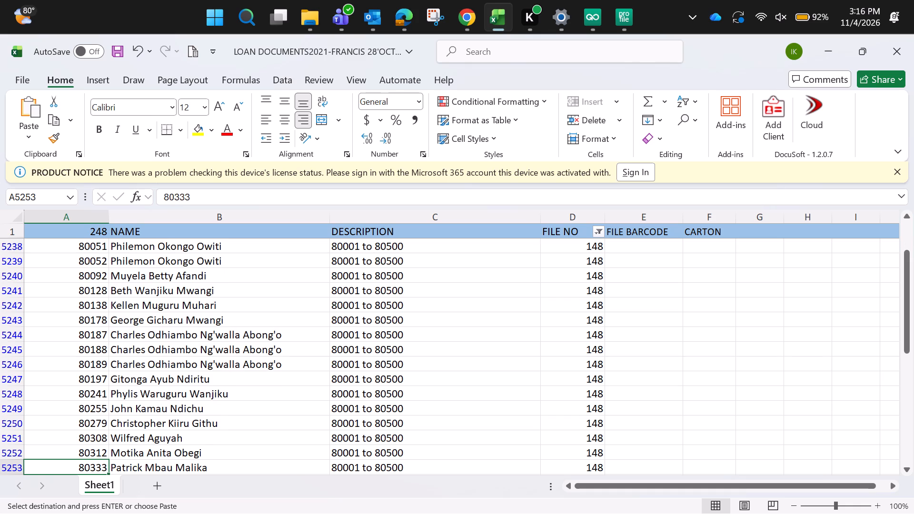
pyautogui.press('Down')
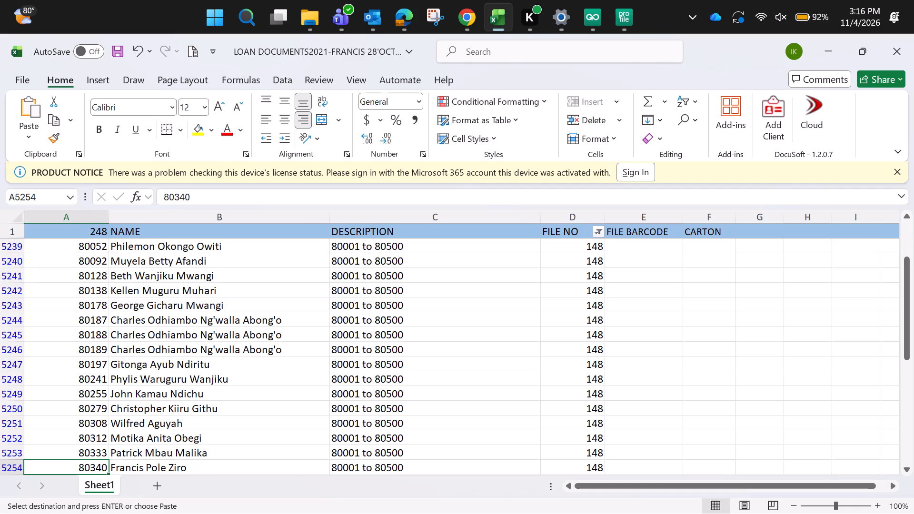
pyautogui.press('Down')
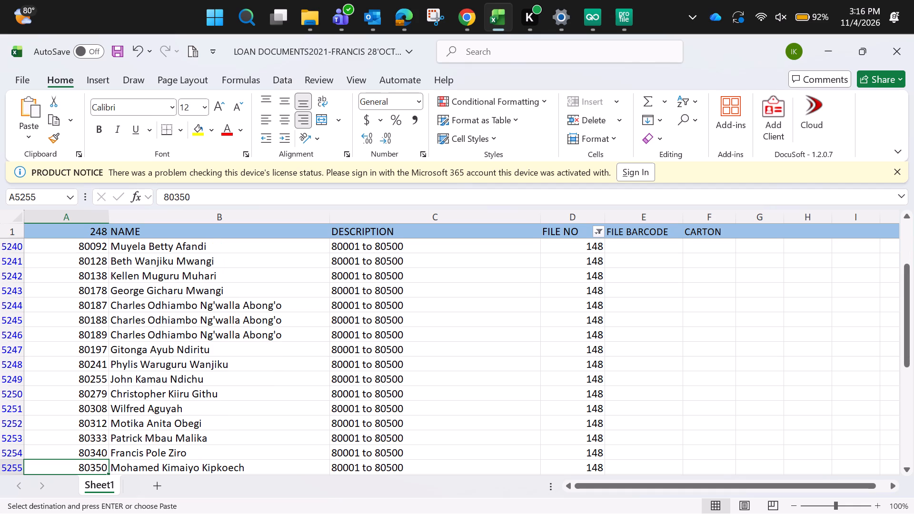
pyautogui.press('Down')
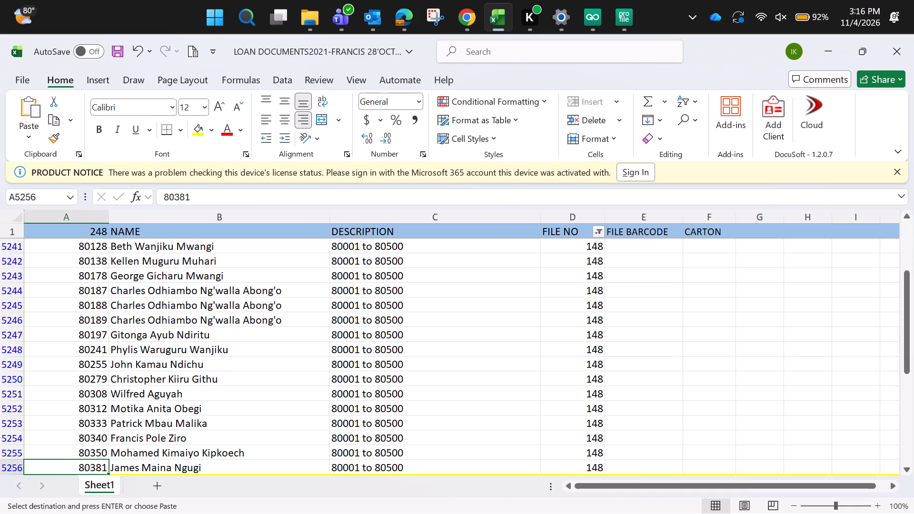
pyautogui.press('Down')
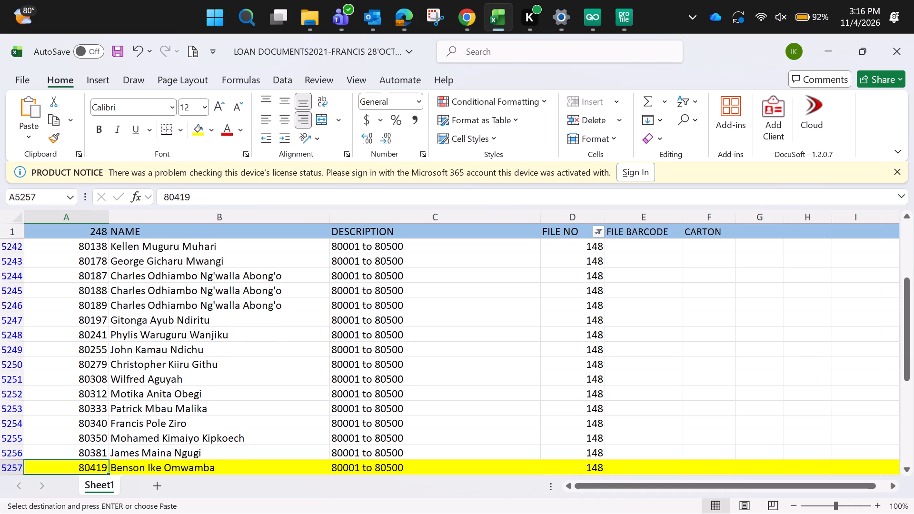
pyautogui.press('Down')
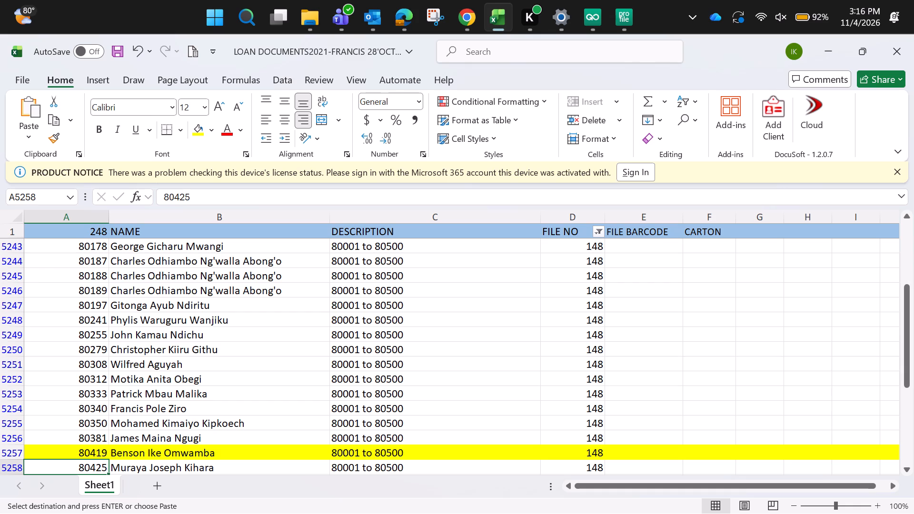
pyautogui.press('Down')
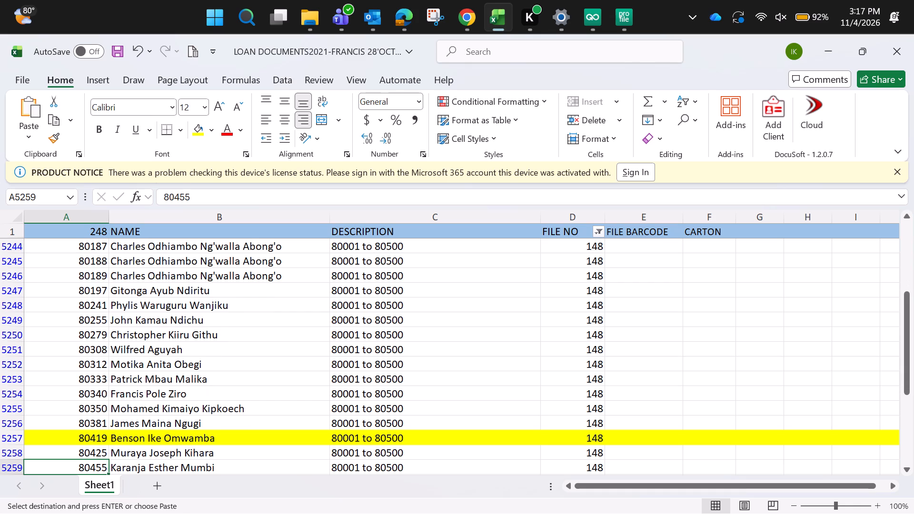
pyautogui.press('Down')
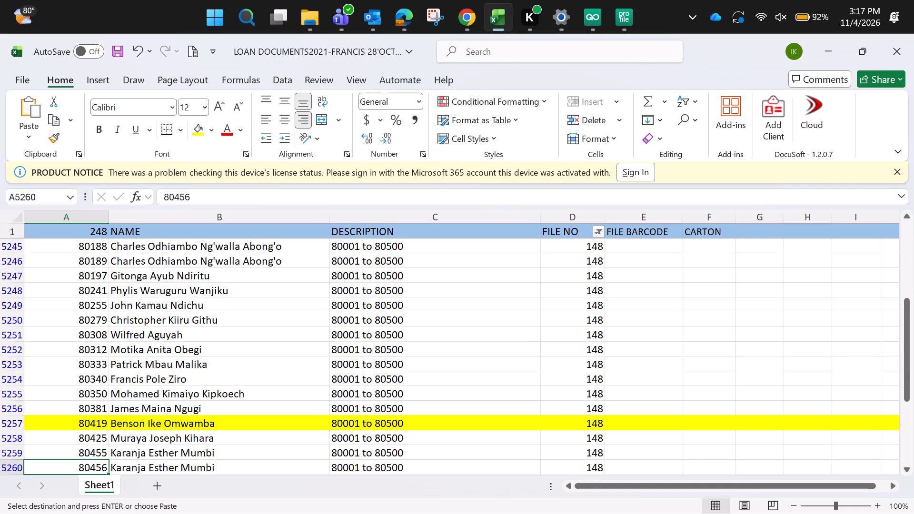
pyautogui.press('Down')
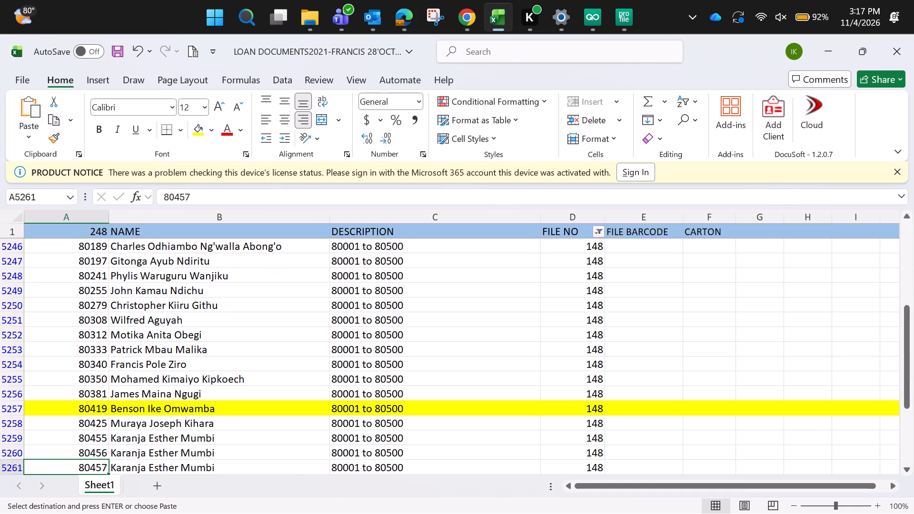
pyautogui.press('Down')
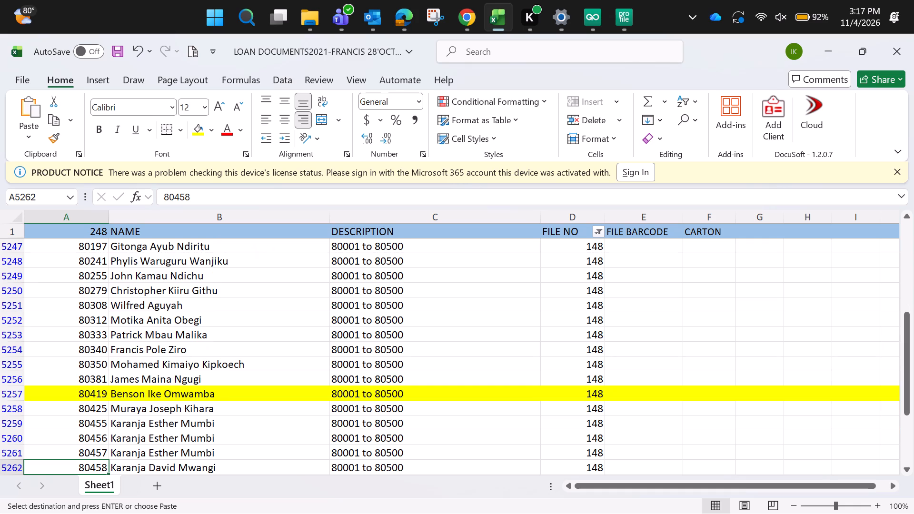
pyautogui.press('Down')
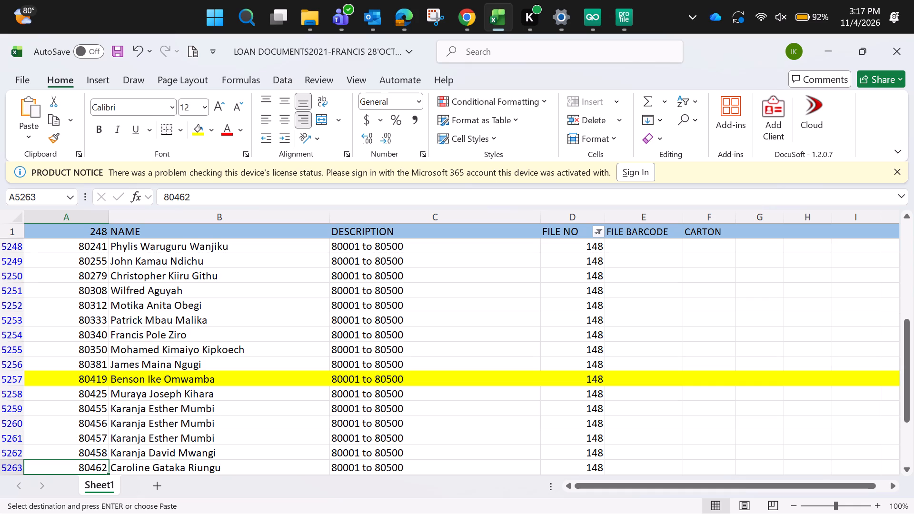
# Check the remaining file 148 records one by one along the number column, from 80471 to the last record, 80499.
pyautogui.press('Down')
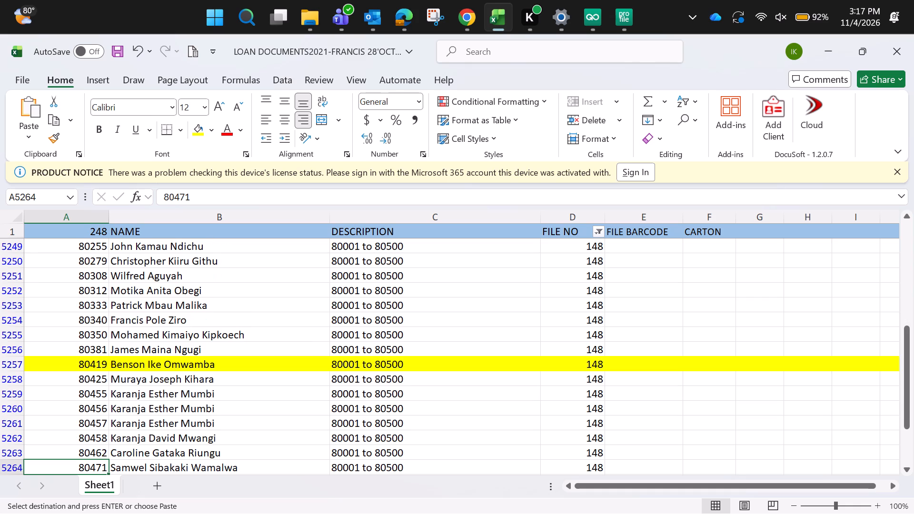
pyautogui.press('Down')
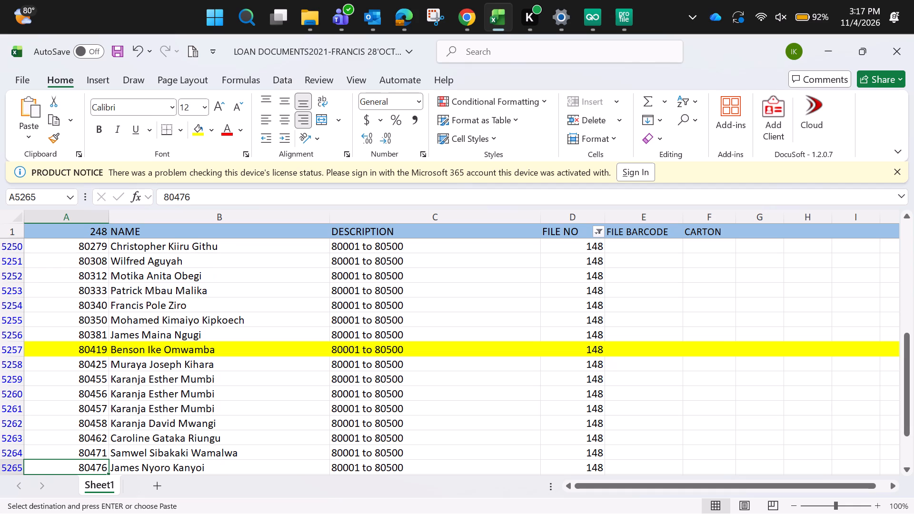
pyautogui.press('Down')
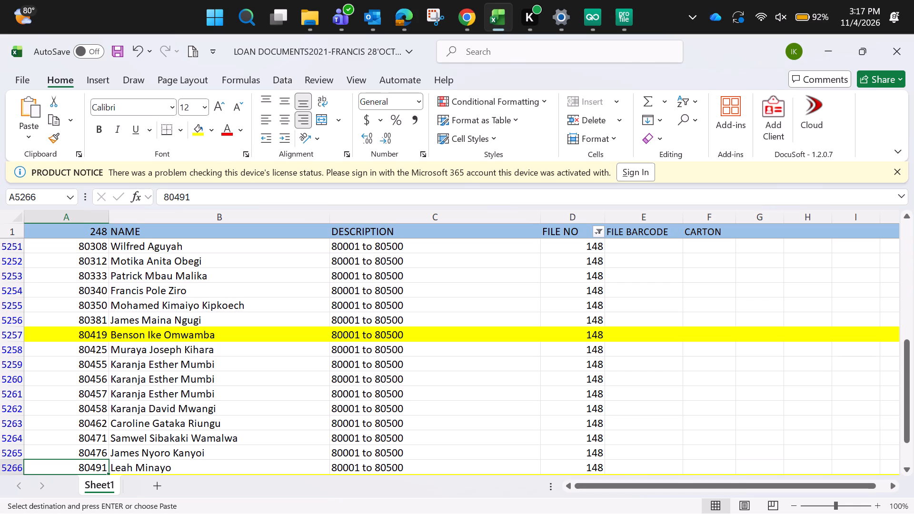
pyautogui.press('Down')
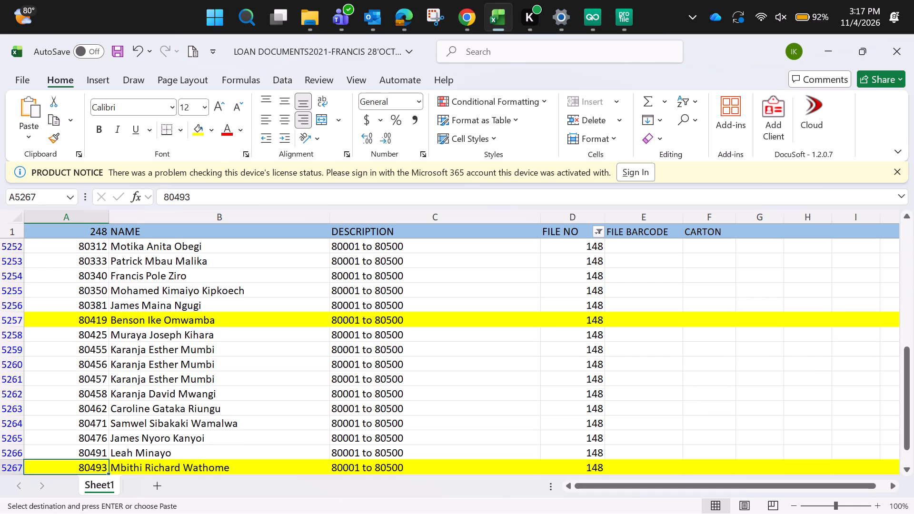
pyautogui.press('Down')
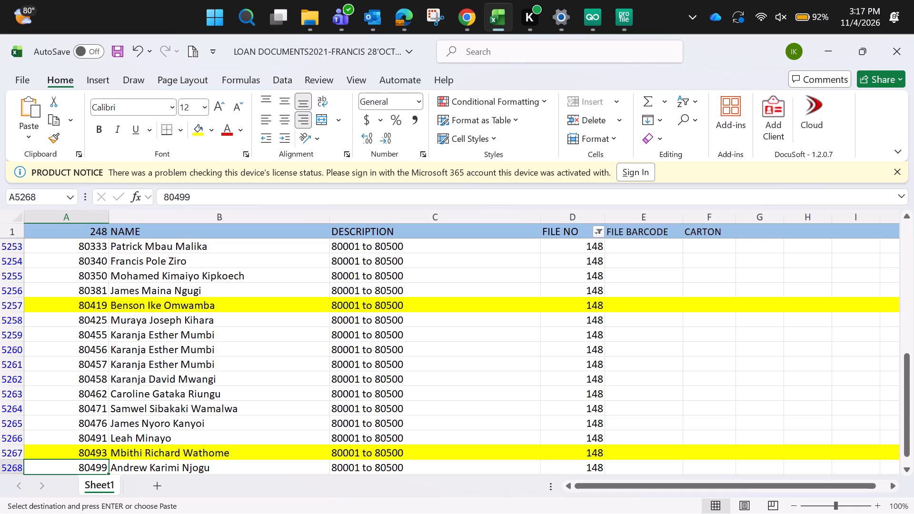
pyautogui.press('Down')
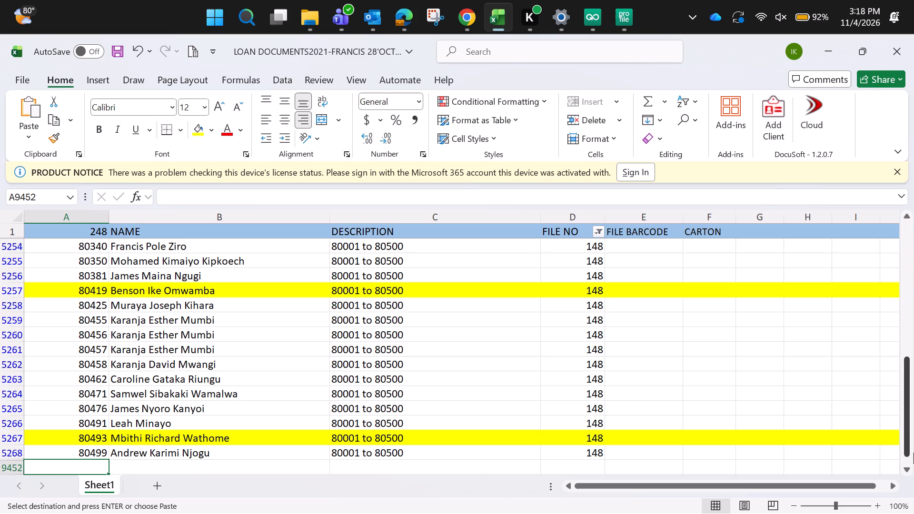
# Prefix the description in row 5234 so it reads POLICY LOAN DOCUMENTS 80001 to 80500.
pyautogui.moveTo(909, 443); pyautogui.dragTo(912, 249)
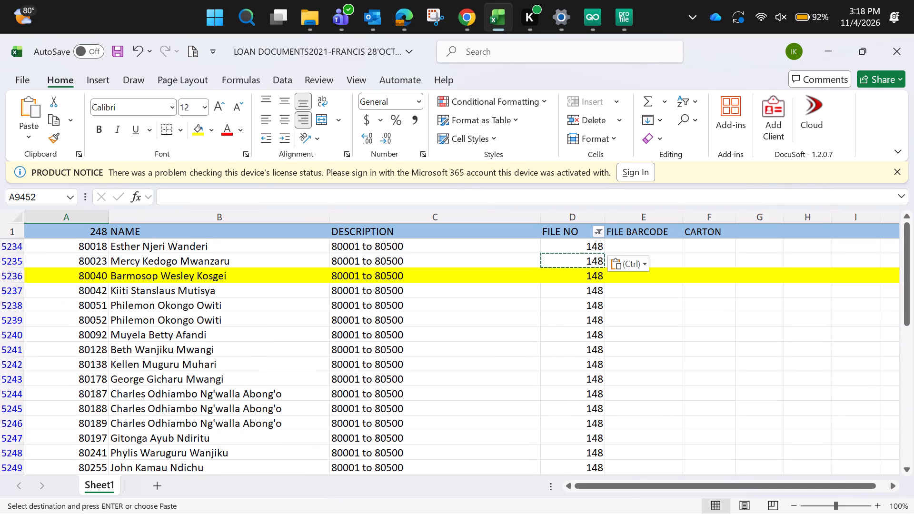
pyautogui.tripleClick(332, 245)
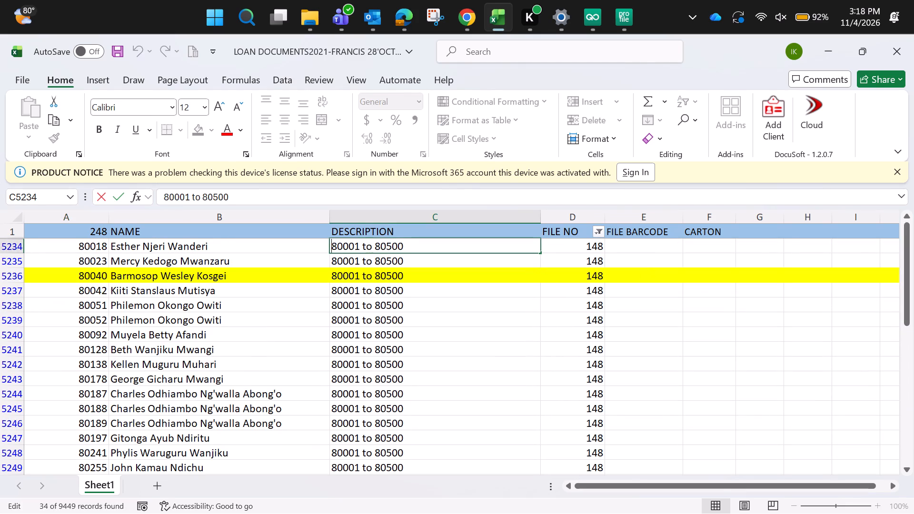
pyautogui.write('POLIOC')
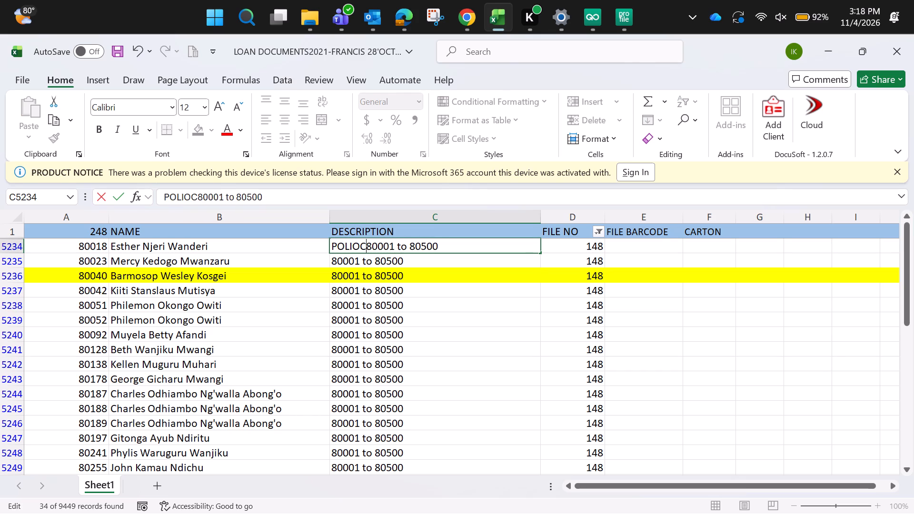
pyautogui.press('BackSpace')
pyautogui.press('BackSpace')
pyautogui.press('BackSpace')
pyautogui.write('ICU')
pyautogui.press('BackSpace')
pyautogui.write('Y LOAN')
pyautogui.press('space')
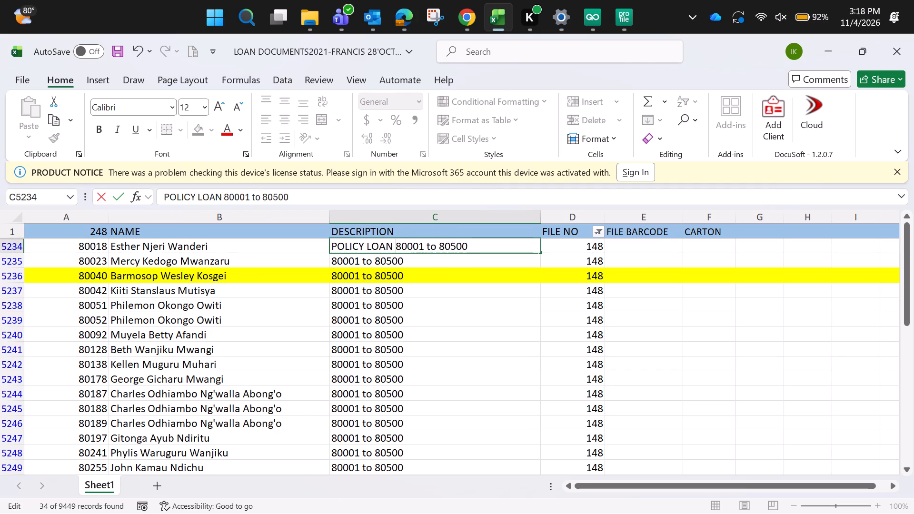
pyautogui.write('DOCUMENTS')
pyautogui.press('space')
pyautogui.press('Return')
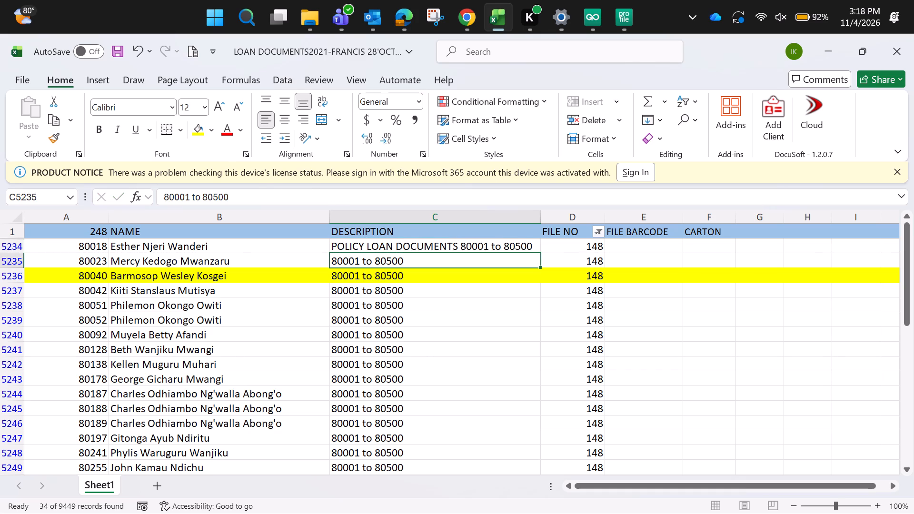
# Fill the row 5234 description down through all file 148 records to row 5268.
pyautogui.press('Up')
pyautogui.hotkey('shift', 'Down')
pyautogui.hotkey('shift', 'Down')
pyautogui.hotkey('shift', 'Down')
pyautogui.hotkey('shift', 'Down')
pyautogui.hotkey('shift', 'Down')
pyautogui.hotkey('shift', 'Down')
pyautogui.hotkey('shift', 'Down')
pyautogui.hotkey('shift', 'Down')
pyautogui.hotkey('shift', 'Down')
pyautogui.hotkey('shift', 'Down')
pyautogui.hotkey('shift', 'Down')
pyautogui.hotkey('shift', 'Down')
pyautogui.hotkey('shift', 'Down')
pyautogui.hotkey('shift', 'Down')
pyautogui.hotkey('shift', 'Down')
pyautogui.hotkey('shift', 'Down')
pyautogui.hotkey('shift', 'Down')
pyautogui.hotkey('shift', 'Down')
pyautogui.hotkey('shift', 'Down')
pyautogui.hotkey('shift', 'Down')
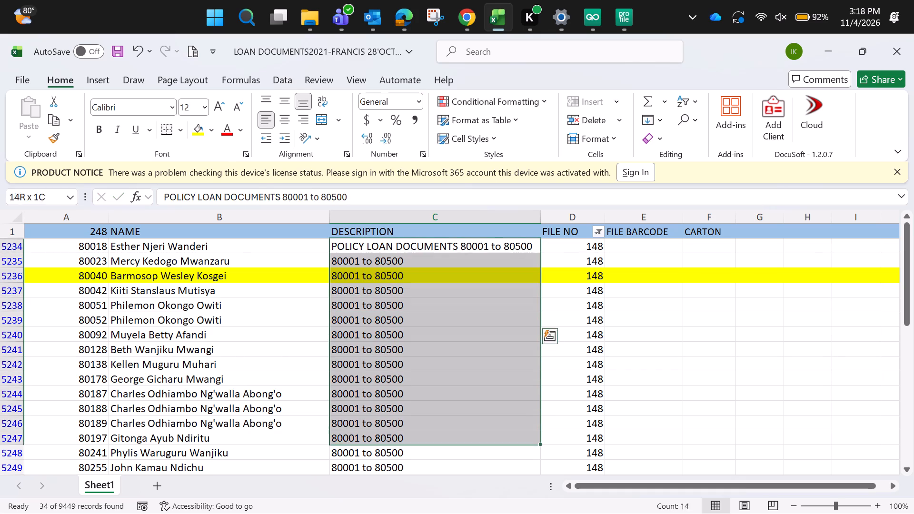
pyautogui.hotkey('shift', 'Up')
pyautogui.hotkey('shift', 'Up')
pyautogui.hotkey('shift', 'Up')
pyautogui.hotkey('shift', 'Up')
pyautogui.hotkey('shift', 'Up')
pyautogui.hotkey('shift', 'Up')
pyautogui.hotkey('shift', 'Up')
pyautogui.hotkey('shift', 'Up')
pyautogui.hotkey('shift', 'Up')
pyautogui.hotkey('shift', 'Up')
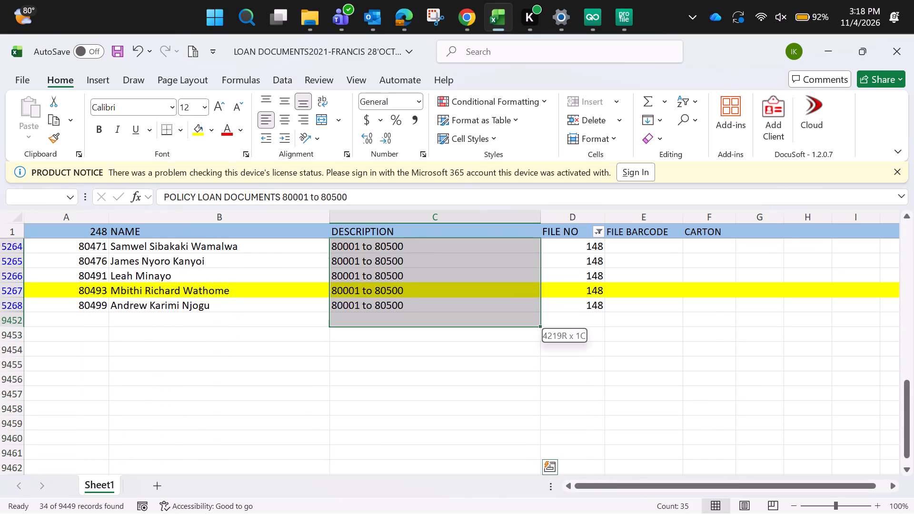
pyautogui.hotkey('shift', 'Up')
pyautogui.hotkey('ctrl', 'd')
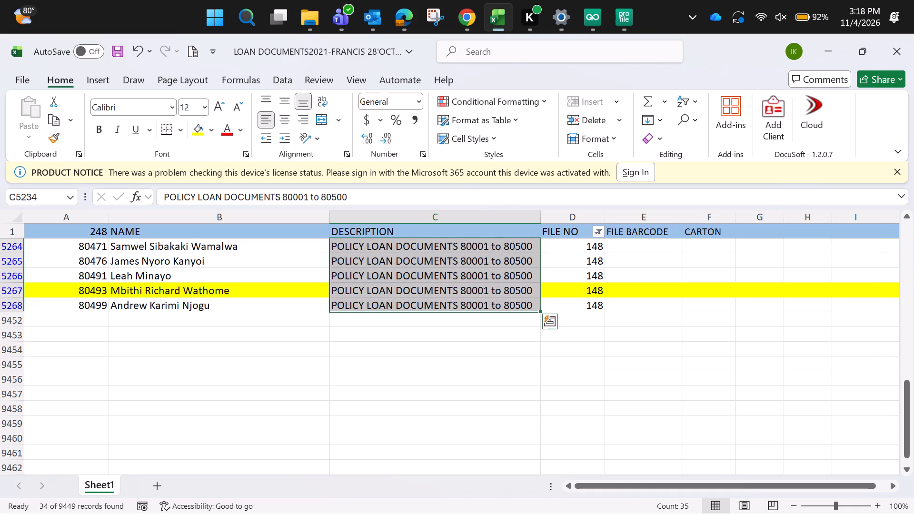
# Prefix the file number in row 5234 so it reads BOX FILE 148.
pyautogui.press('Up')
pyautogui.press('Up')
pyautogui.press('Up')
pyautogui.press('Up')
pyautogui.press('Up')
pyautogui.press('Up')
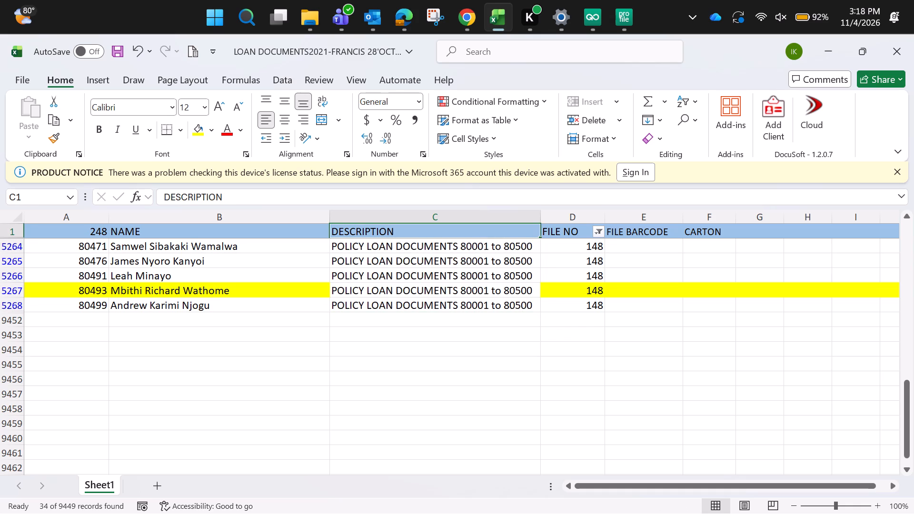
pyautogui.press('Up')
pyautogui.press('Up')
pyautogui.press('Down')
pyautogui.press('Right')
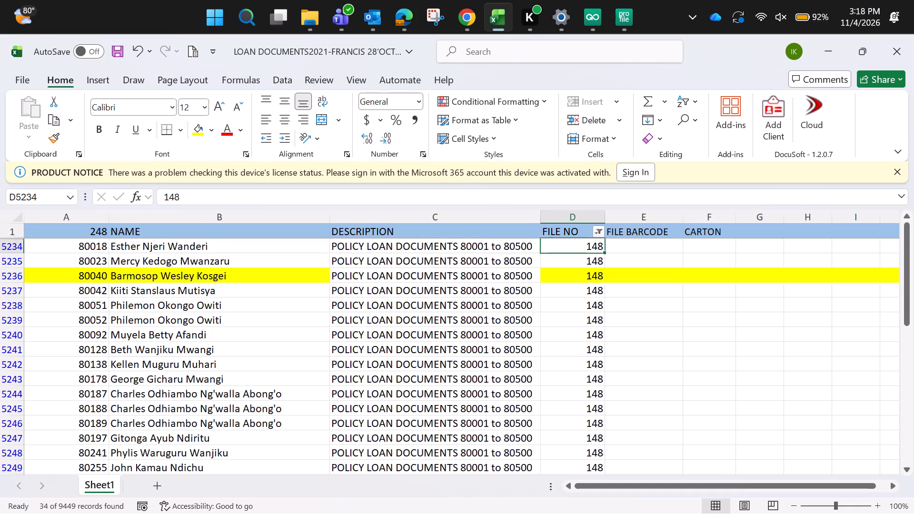
pyautogui.click(167, 195)
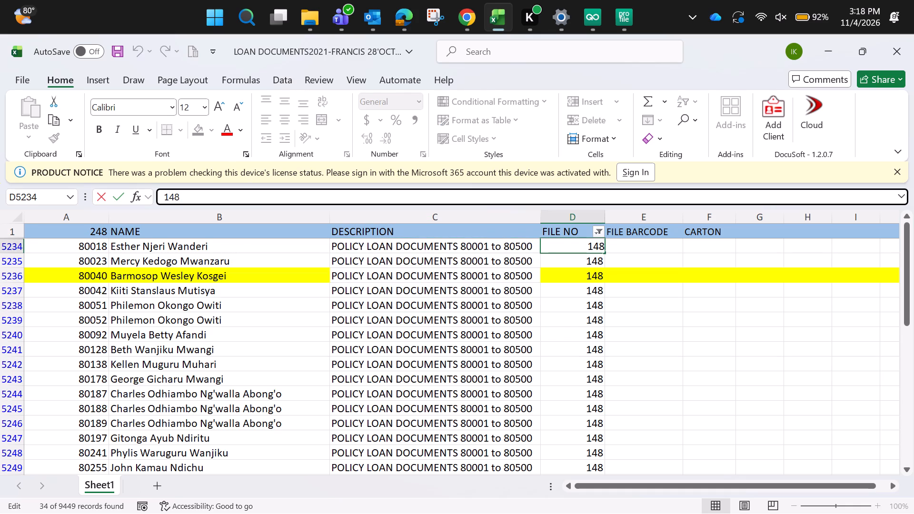
pyautogui.press('Left')
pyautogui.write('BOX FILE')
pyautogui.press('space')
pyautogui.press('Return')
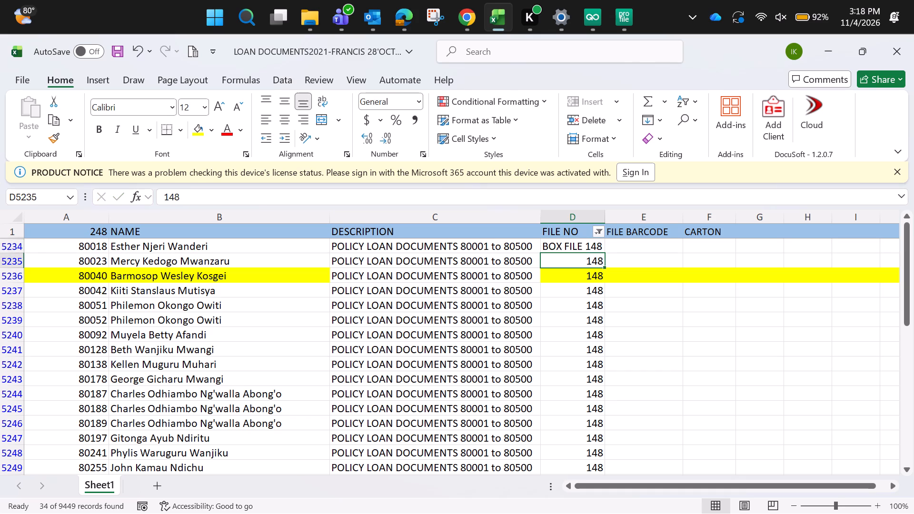
# Fill the BOX FILE 148 file number down from row 5234 to the last record in row 5268.
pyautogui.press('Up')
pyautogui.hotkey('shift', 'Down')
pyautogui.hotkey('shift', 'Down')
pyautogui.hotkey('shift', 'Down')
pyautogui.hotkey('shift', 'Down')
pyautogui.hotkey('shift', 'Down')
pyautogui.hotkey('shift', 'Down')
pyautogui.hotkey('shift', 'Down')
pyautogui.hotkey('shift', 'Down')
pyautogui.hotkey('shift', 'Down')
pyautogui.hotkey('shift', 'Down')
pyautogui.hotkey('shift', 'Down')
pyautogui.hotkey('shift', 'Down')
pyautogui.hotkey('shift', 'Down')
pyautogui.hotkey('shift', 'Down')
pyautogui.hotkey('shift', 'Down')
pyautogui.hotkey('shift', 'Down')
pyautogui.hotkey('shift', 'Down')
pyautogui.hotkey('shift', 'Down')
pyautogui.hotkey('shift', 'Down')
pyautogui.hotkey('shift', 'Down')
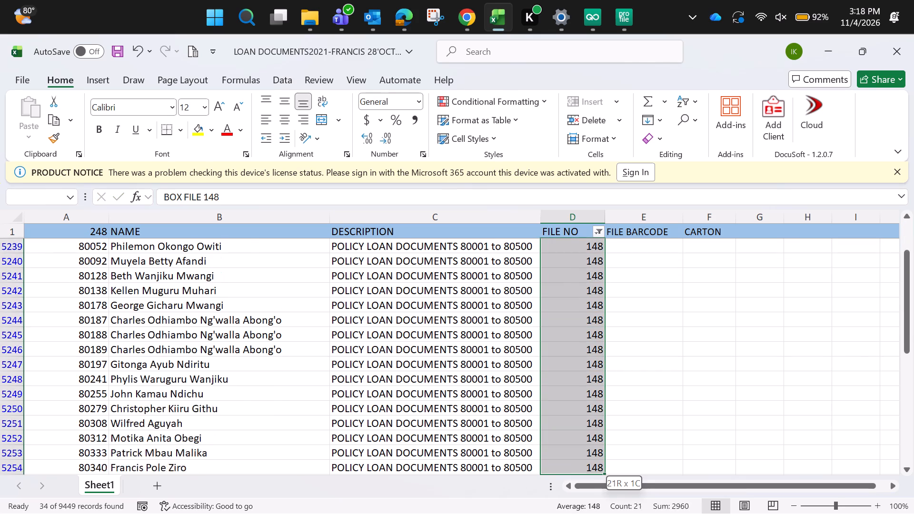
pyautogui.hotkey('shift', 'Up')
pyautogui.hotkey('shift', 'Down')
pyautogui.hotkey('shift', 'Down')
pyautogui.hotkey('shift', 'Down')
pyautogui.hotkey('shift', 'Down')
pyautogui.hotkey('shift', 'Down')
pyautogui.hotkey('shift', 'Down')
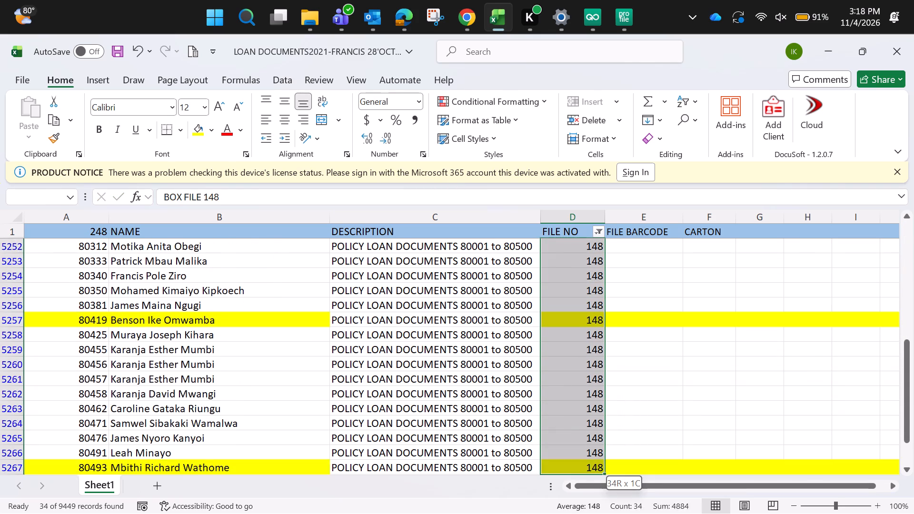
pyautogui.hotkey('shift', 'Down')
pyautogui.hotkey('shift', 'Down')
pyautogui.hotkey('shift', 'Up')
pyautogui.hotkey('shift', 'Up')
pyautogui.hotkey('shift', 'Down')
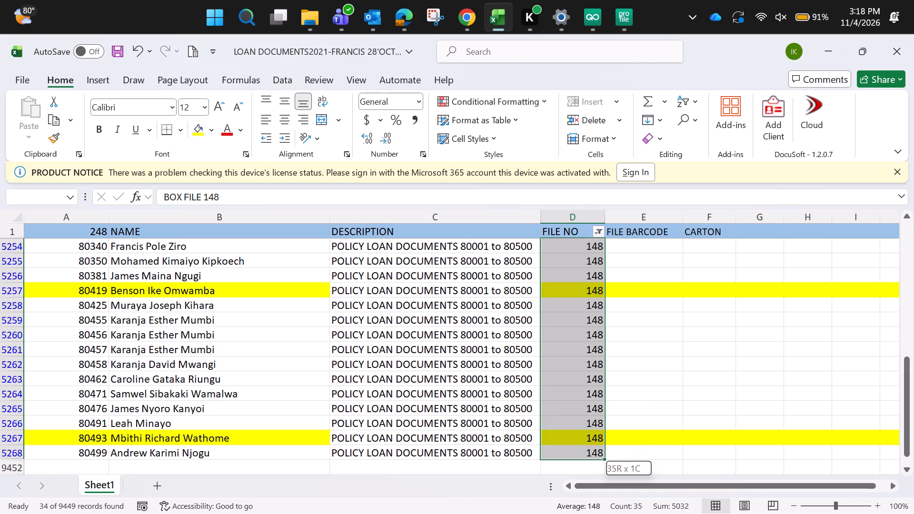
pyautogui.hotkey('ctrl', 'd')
# Enter the file barcode A0695706 for the first file 148 record, in row 5234.
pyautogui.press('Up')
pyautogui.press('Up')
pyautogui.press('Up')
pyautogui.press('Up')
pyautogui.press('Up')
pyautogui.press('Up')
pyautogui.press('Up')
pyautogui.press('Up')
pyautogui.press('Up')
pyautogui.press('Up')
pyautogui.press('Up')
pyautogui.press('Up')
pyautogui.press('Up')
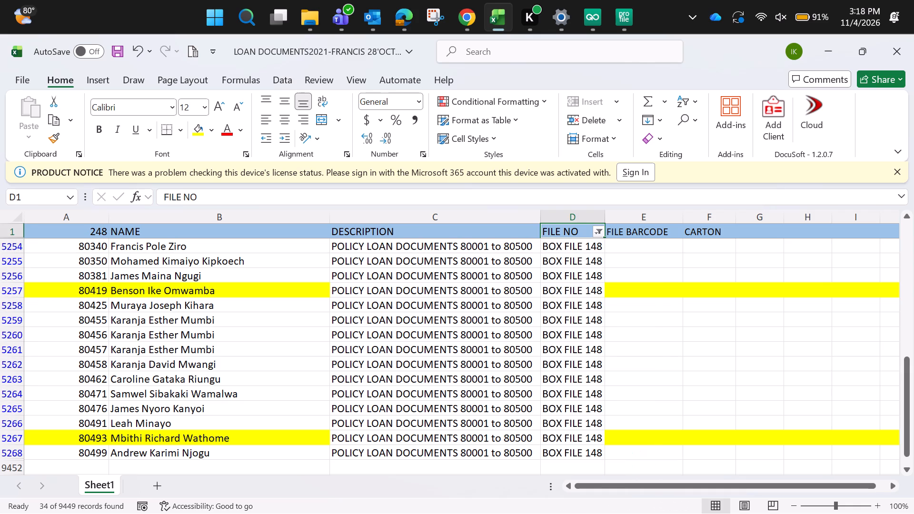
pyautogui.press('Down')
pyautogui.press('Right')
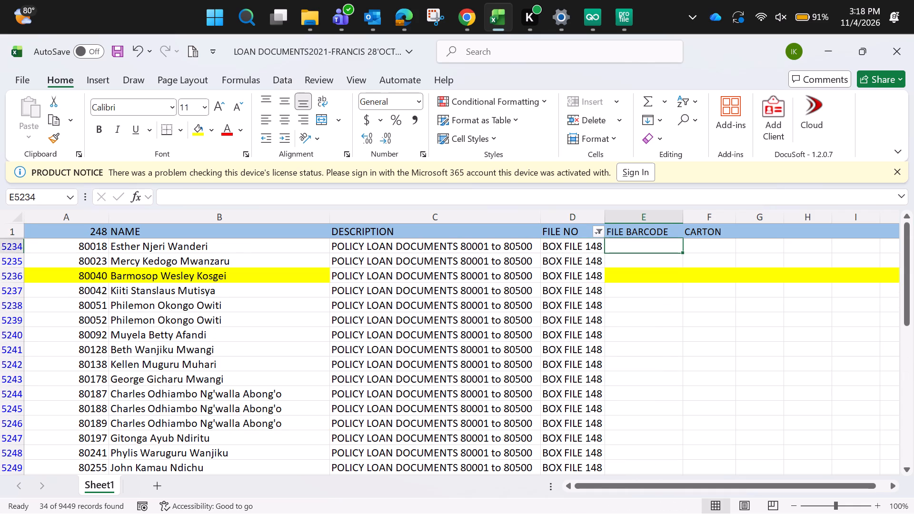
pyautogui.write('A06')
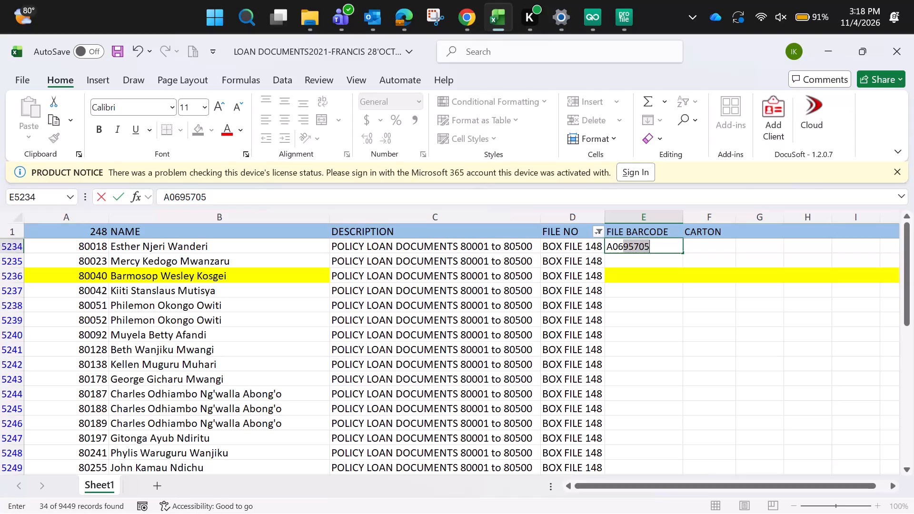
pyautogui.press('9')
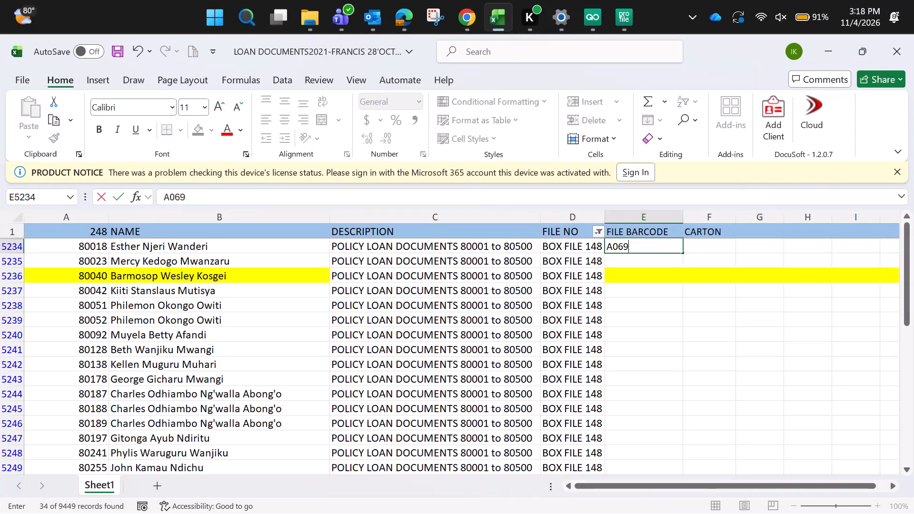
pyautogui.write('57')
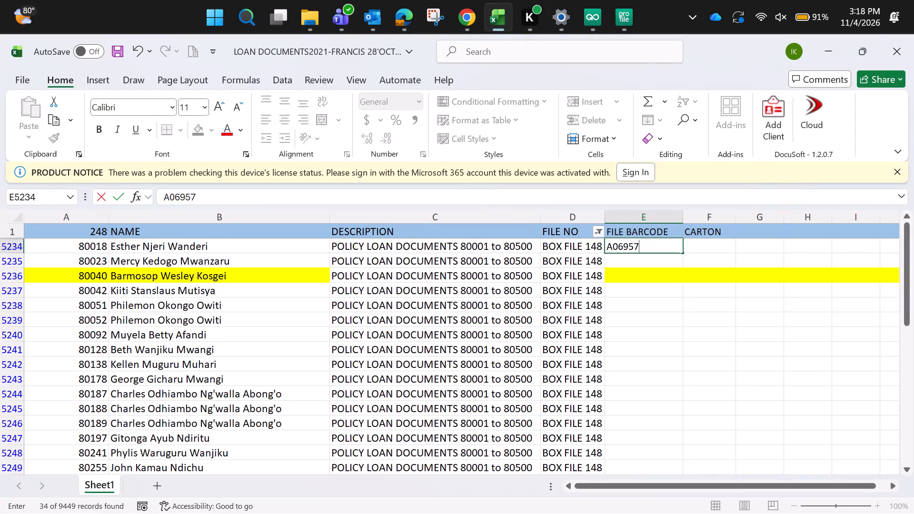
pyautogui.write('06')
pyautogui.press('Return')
# Fill the barcode A0695706 down from row 5234 to the last file 148 record in row 5268.
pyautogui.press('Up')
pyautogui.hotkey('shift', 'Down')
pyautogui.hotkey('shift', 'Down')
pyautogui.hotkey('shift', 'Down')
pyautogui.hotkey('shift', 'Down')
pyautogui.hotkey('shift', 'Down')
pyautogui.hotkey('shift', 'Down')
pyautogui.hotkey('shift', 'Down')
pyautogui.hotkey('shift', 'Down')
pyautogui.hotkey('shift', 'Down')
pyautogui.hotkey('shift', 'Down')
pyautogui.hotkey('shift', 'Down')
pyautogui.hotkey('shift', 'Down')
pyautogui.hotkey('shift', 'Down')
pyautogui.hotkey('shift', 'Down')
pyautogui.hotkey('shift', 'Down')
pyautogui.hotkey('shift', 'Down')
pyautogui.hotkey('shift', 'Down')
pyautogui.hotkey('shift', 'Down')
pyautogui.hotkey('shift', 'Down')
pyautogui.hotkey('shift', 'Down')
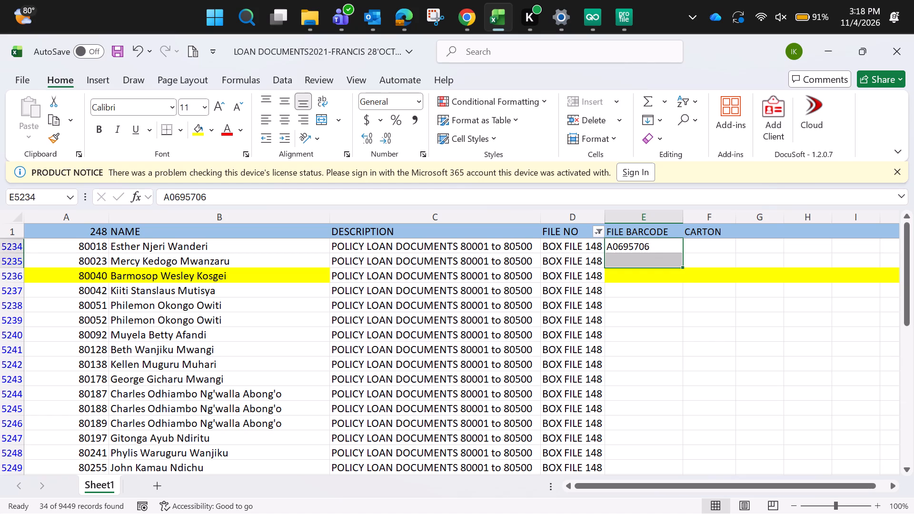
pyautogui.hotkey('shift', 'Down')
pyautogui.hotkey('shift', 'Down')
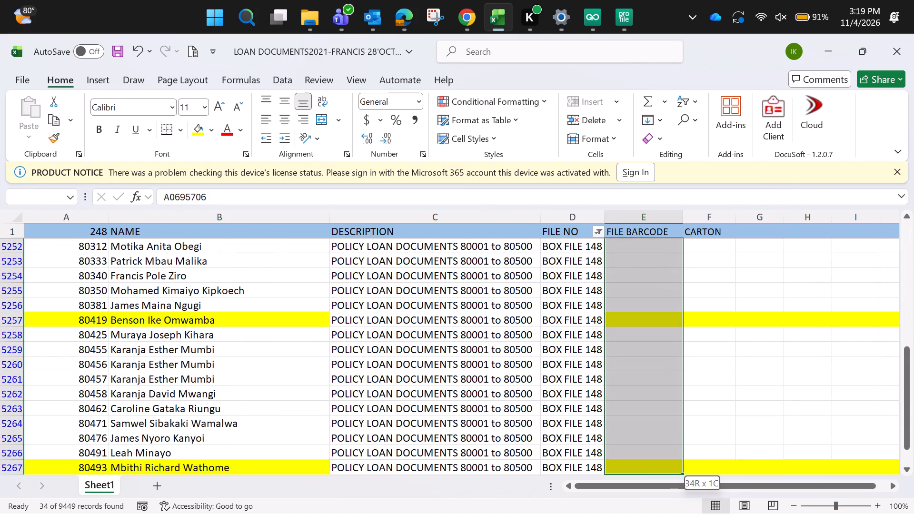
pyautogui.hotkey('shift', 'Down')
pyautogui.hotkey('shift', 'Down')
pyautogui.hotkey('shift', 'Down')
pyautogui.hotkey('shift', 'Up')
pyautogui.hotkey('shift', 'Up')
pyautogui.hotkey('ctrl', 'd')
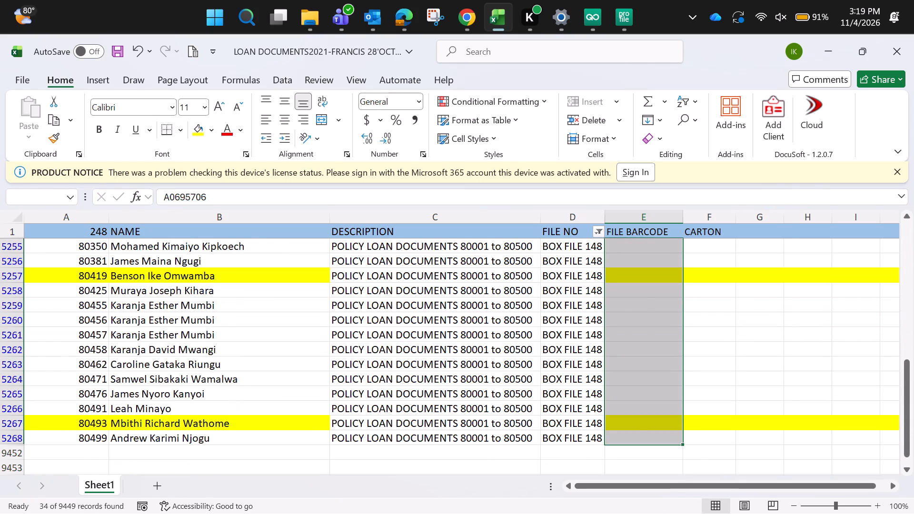
# Enter the carton number N025474 for the first file 148 record, in row 5234.
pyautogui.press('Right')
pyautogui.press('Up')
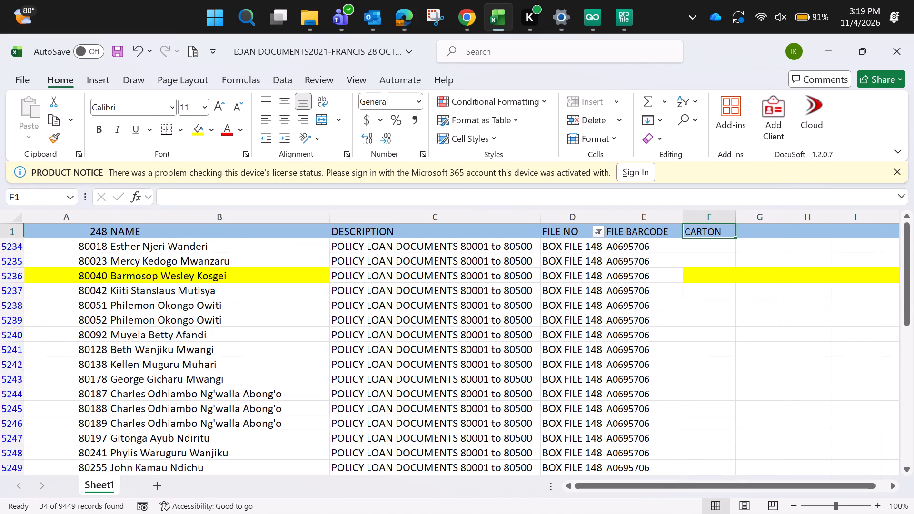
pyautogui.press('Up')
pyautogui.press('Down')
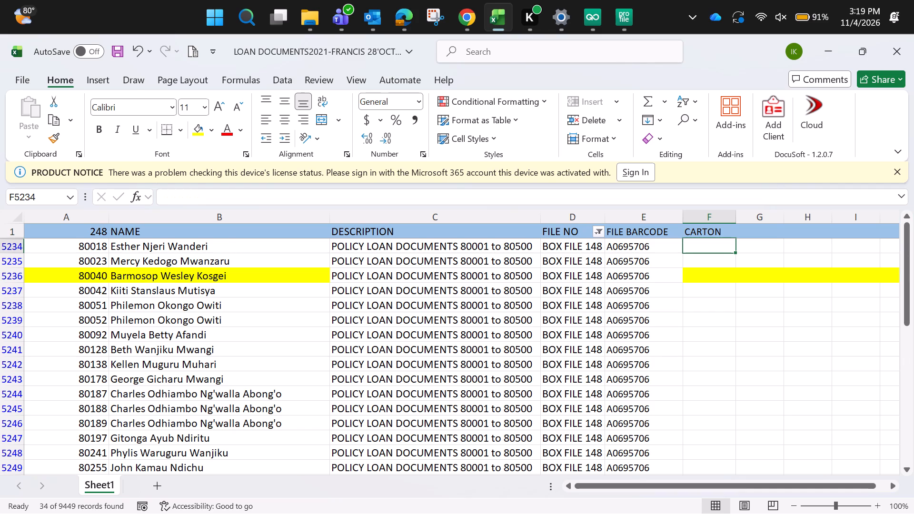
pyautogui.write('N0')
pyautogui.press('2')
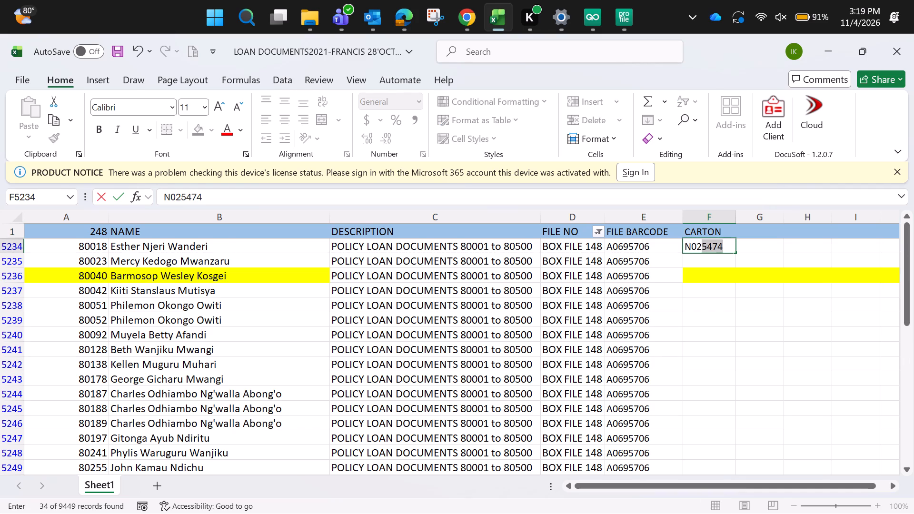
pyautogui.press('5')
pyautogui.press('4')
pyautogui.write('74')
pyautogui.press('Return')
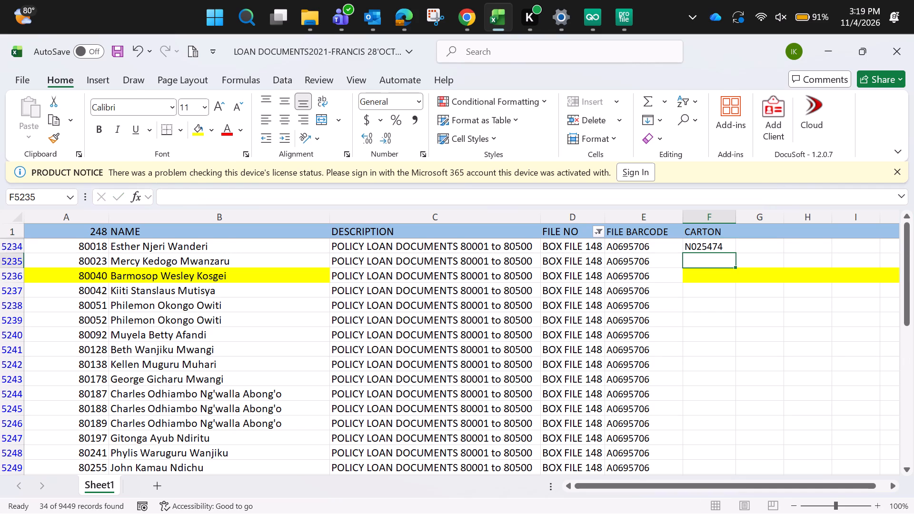
# Fill the carton number N025474 down from row 5234 to the last file 148 record in row 5268.
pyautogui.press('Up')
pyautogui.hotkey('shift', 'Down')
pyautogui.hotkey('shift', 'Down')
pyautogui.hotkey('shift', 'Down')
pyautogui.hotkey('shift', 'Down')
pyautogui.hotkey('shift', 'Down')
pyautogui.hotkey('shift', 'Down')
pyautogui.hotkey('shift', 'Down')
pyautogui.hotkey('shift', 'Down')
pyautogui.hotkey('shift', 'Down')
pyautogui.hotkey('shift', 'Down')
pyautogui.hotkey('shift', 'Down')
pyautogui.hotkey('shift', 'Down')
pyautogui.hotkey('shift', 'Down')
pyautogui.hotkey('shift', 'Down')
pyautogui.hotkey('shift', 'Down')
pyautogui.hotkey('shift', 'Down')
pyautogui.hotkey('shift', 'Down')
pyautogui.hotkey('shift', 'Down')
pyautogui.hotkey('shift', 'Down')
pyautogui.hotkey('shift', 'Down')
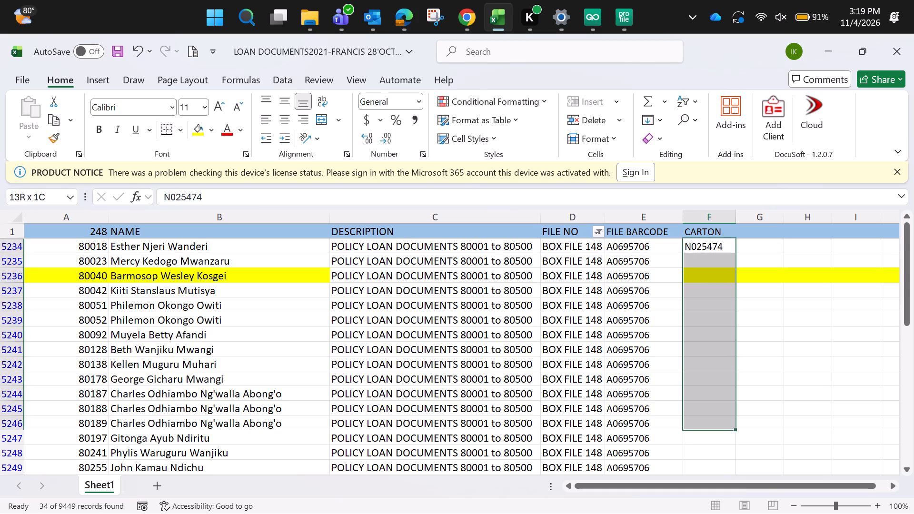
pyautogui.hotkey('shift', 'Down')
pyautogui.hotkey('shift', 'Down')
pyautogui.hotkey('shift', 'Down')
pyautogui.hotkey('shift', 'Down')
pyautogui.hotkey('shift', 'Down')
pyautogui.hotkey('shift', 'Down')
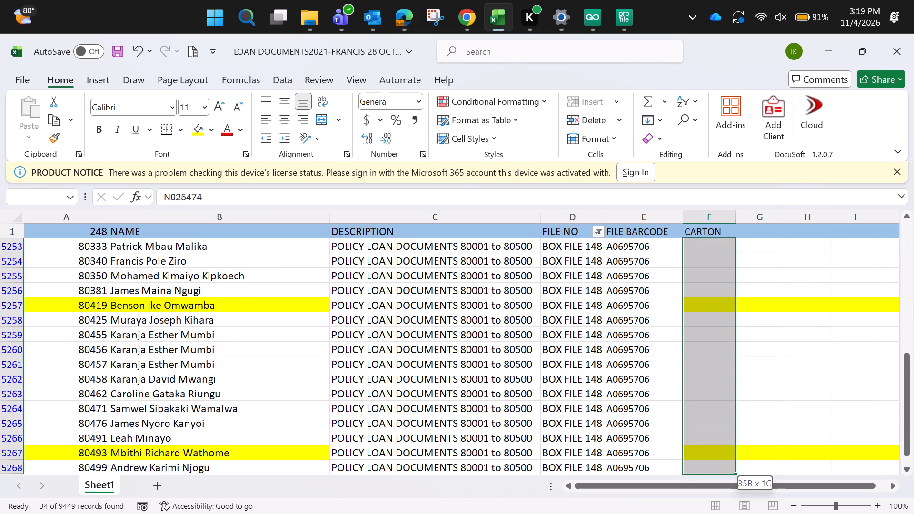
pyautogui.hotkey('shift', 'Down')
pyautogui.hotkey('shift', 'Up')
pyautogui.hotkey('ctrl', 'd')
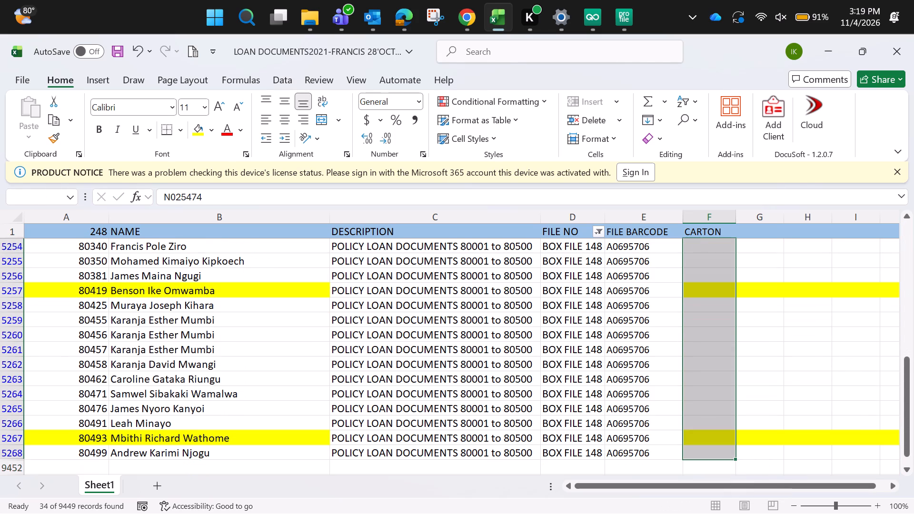
# Clear the carton number and file barcode from the yellow-highlighted record in row 5236.
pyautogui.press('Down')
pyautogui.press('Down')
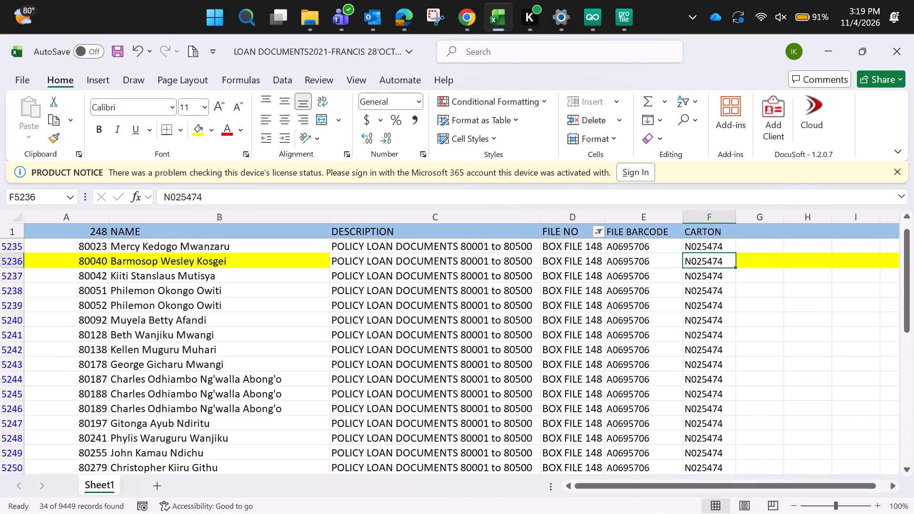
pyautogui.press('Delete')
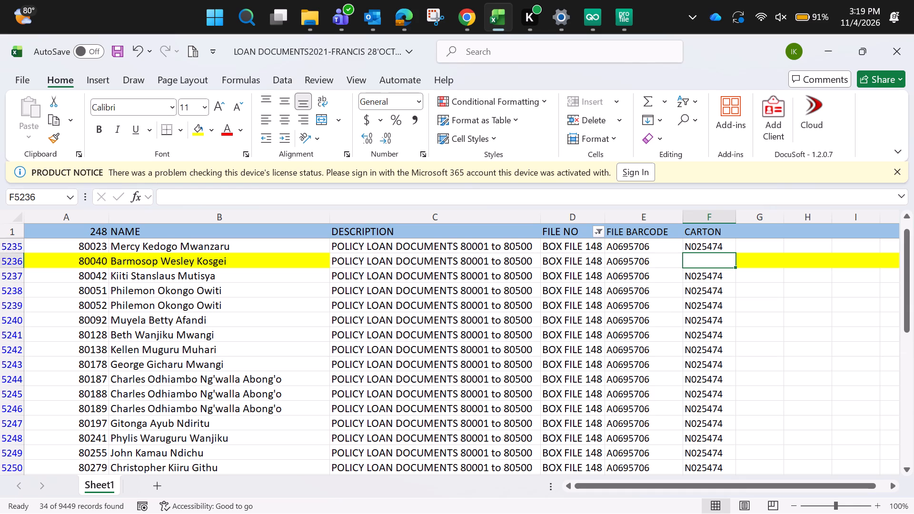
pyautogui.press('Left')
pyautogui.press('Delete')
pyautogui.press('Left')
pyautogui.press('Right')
# Clear the file barcode and carton number from the yellow-highlighted record in row 5257.
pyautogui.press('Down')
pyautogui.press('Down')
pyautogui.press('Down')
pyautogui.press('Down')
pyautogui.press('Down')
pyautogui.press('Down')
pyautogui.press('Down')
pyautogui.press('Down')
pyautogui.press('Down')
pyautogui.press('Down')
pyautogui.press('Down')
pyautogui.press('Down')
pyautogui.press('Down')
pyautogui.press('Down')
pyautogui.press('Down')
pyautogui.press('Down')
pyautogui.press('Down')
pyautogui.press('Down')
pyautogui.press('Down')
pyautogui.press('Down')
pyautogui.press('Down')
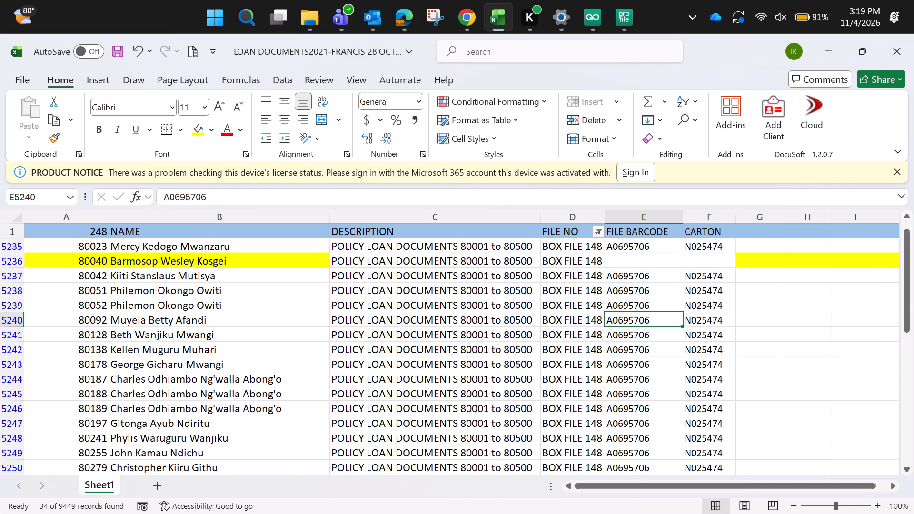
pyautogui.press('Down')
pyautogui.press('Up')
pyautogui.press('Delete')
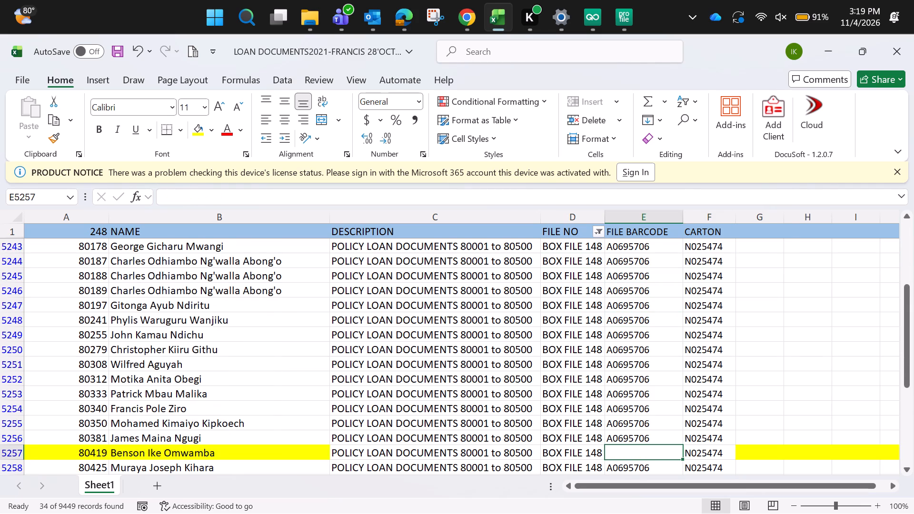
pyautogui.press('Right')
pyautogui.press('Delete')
# Clear the carton number and file barcode from the yellow-highlighted record in row 5267.
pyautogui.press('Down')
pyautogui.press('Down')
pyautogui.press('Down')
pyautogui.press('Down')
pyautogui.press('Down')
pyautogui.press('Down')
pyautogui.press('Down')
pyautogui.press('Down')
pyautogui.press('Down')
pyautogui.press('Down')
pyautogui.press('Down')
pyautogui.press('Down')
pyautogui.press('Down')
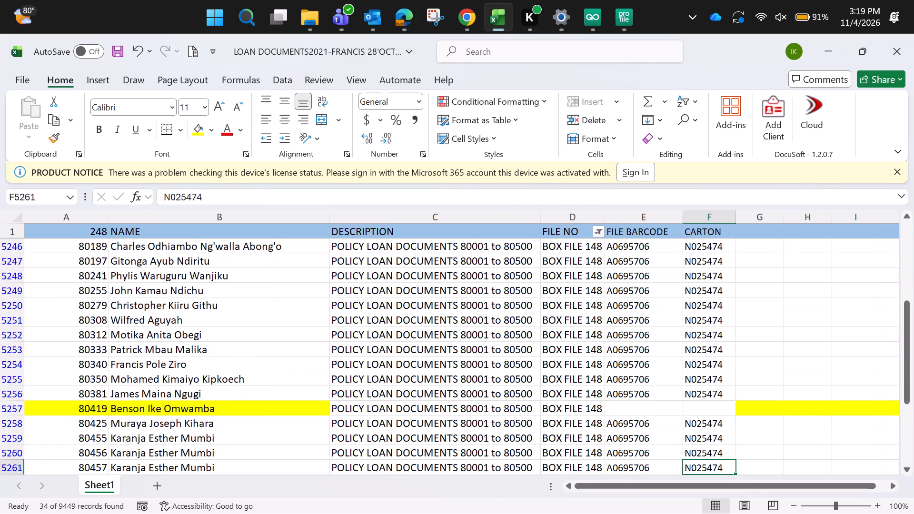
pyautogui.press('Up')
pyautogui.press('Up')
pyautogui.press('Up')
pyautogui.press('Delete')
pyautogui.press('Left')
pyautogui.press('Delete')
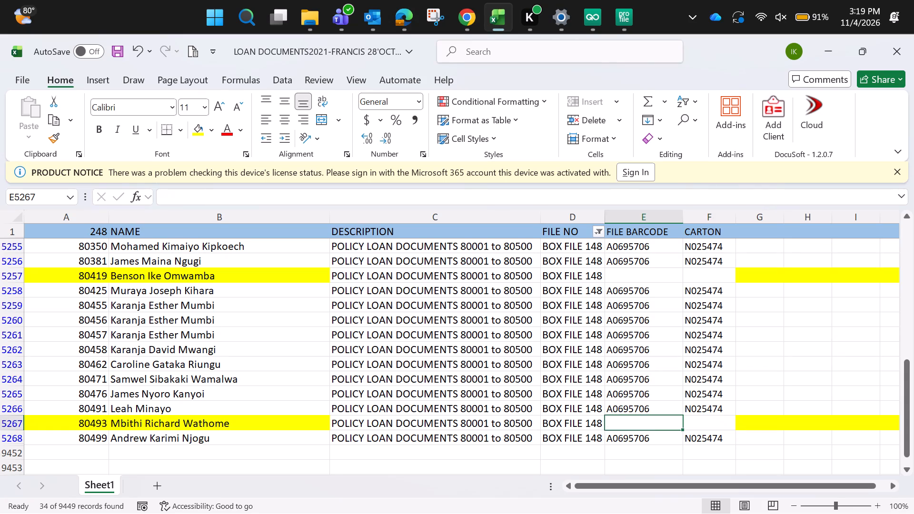
# Return to the header row of the file barcode column and save the workbook.
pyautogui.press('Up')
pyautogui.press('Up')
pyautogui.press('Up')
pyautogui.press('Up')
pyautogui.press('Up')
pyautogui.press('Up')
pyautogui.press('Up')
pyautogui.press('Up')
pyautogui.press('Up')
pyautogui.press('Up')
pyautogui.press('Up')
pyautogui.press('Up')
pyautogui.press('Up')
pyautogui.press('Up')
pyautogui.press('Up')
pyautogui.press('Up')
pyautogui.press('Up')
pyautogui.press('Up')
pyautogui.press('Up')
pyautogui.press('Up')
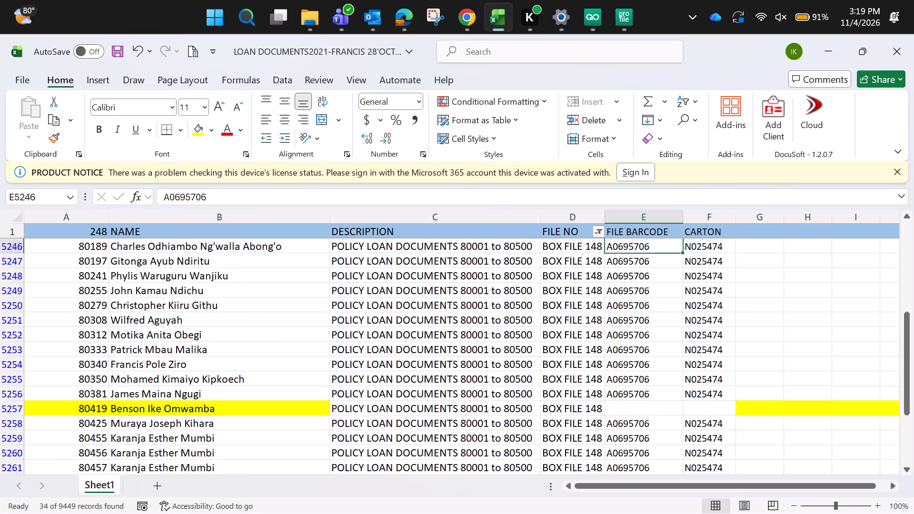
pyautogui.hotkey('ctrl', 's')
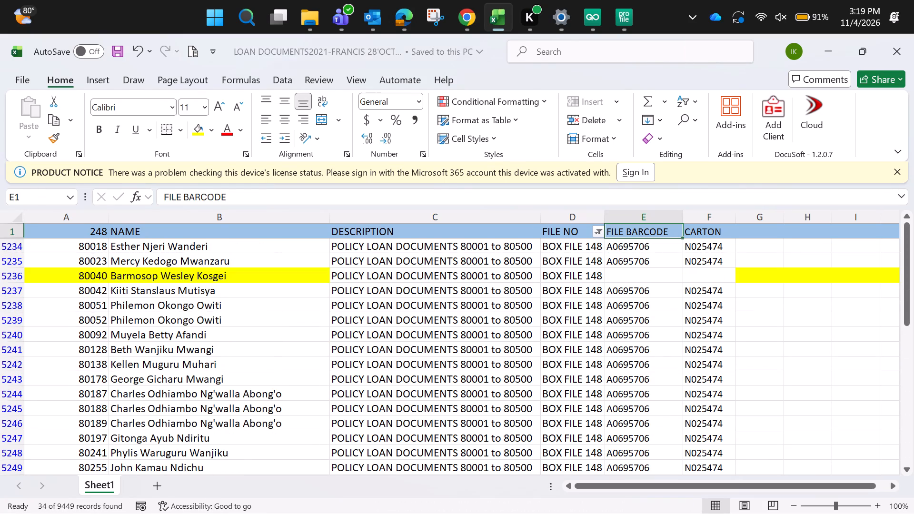
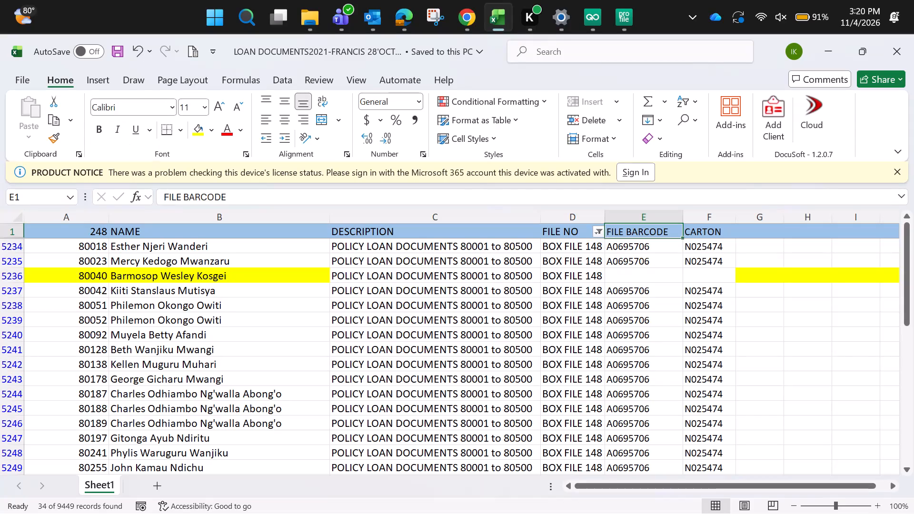
# Save the loan documents workbook again and minimize its window.
pyautogui.click(441, 314)
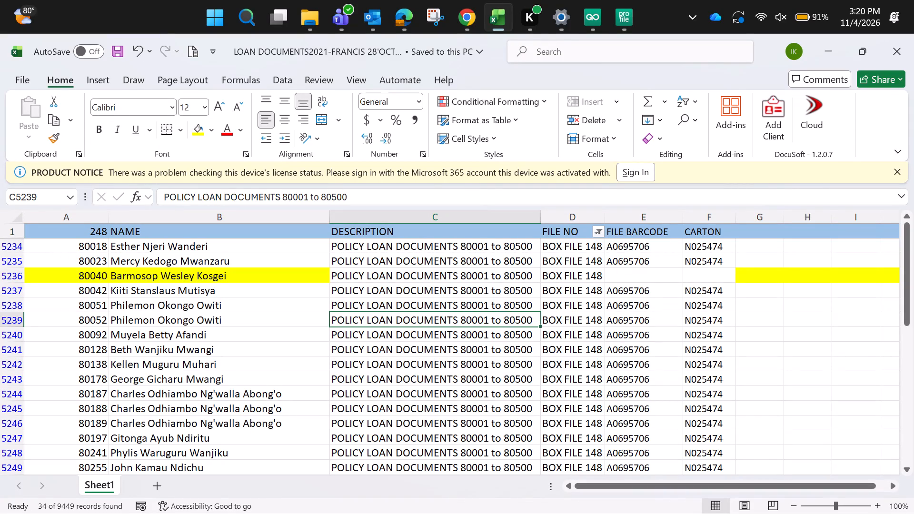
pyautogui.hotkey('ctrl', 's')
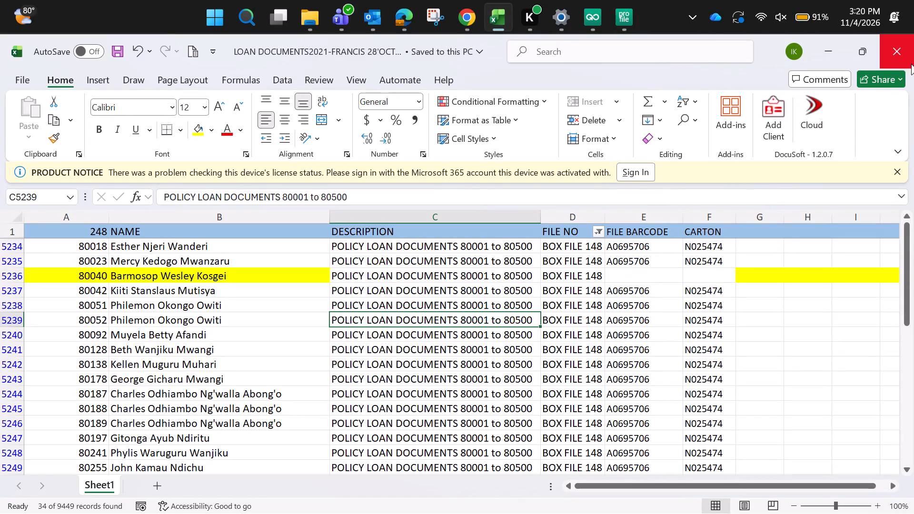
pyautogui.click(835, 50)
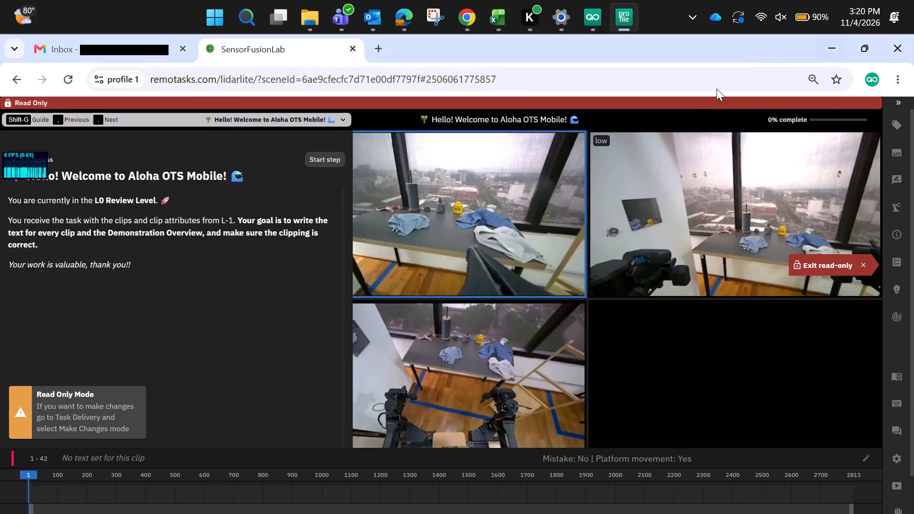
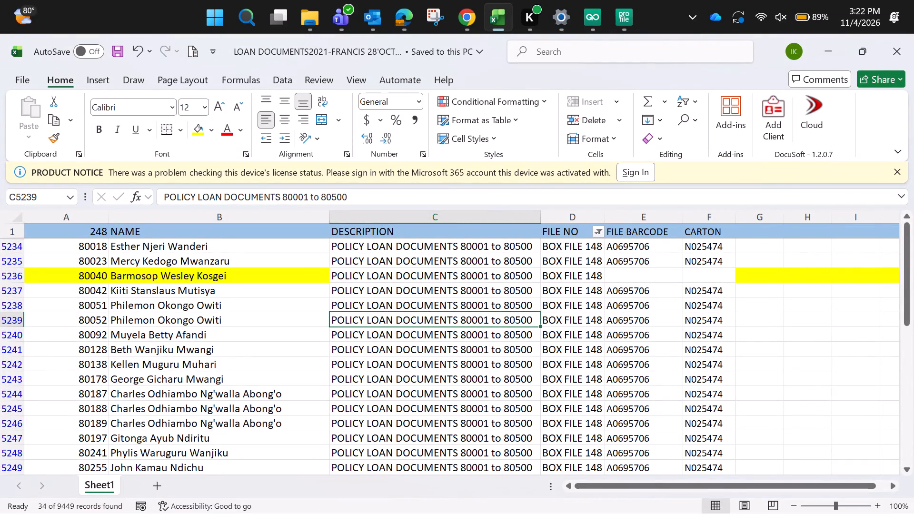
# Filter the FILE NO column to show only file 147 and go to the start of its records.
pyautogui.click(596, 232)
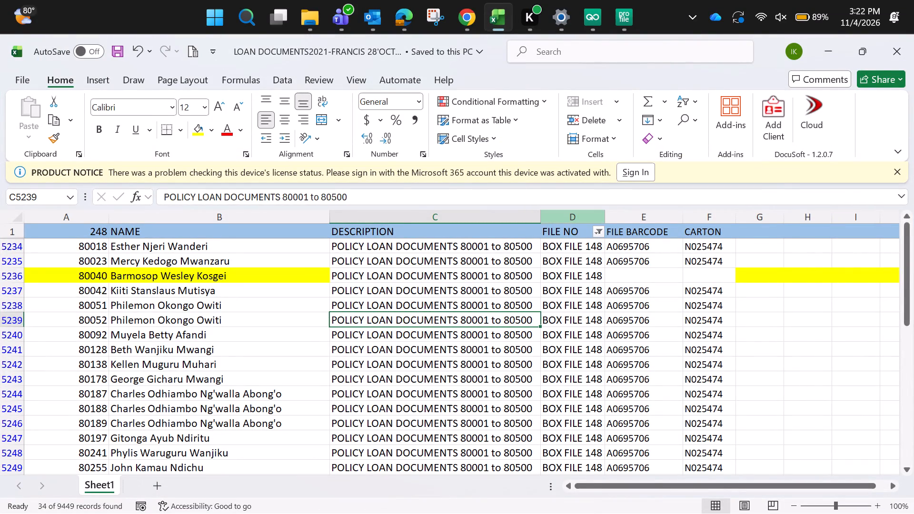
pyautogui.click(476, 338)
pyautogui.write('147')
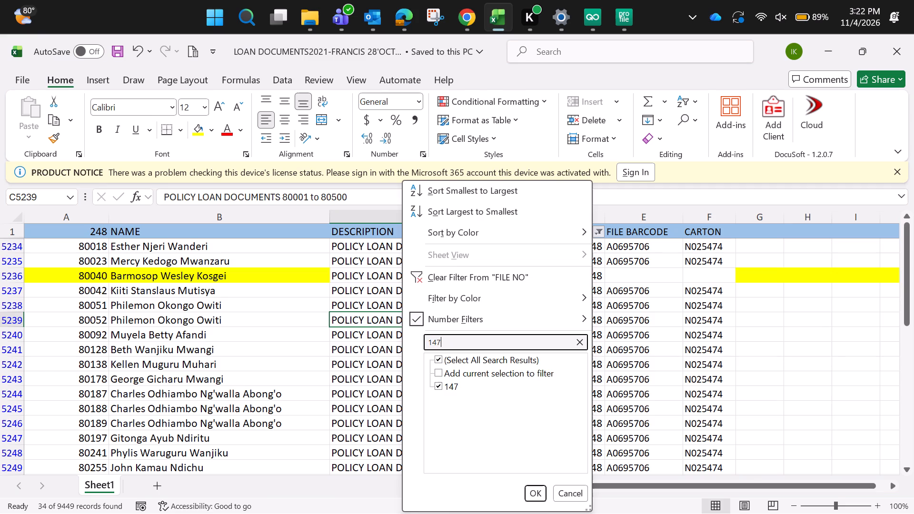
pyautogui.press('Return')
pyautogui.moveTo(903, 427); pyautogui.dragTo(912, 216)
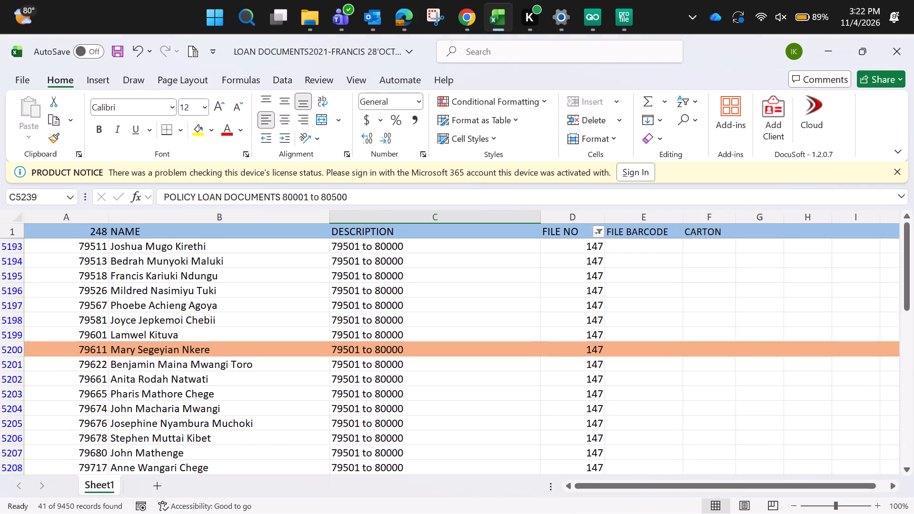
# Highlight the entire row of record 79513 in yellow.
pyautogui.click(85, 245)
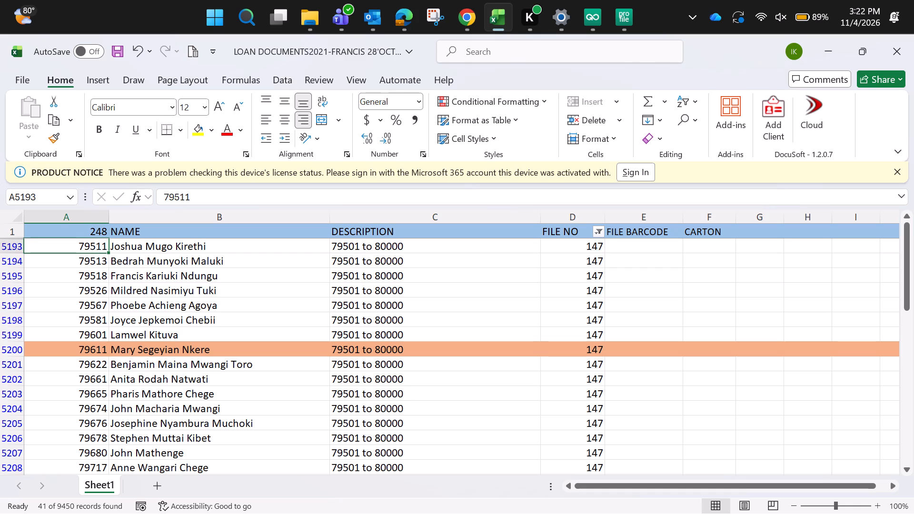
pyautogui.click(6, 262)
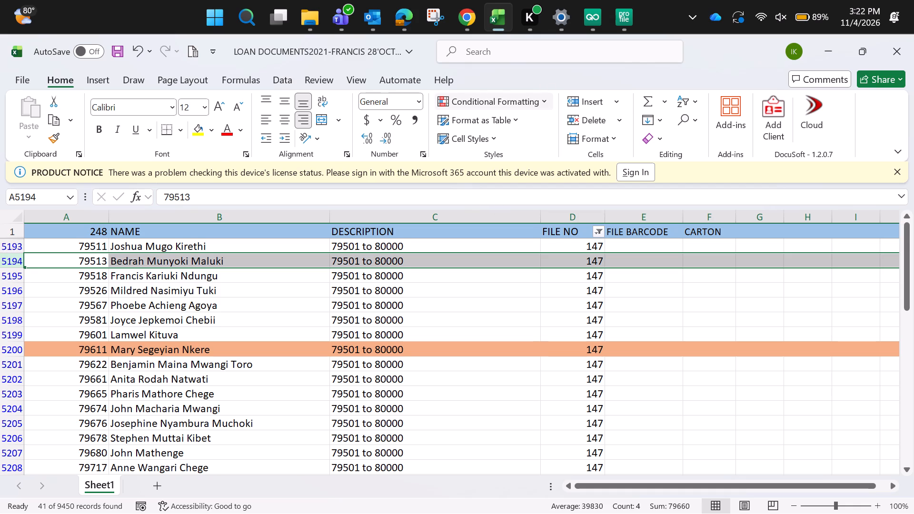
pyautogui.click(195, 128)
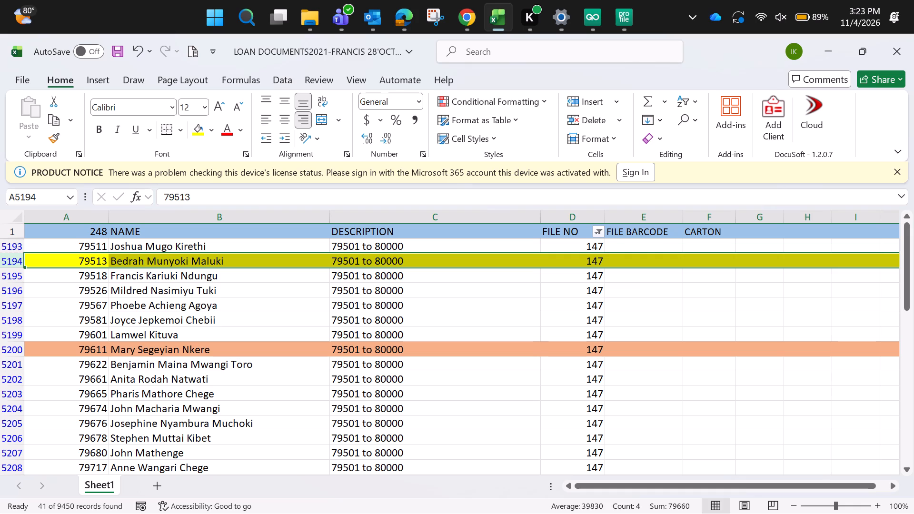
# Check the file 147 records one by one from number 79518 through 79680.
pyautogui.click(76, 273)
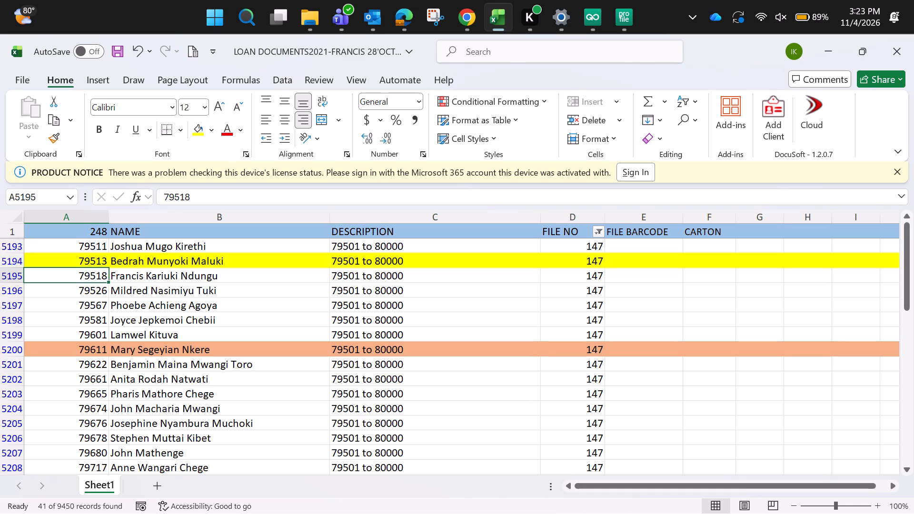
pyautogui.press('Down')
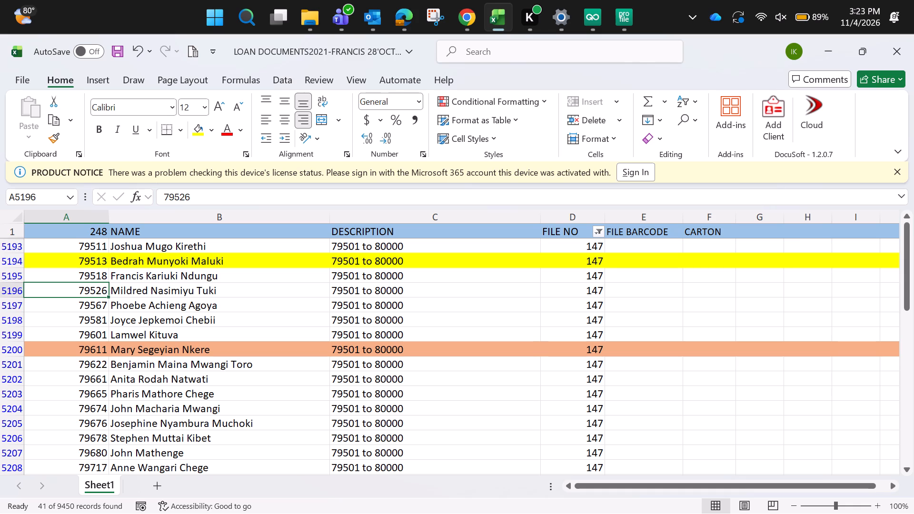
pyautogui.press('Down')
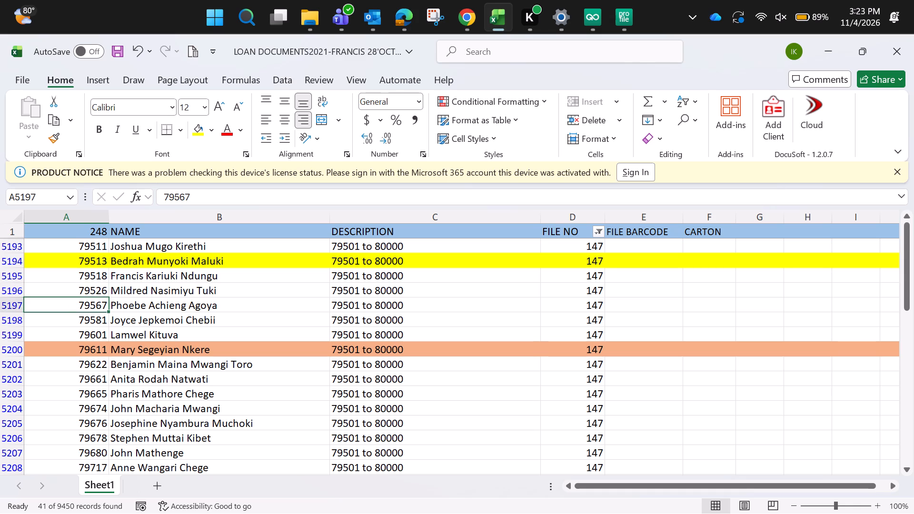
pyautogui.press('Down')
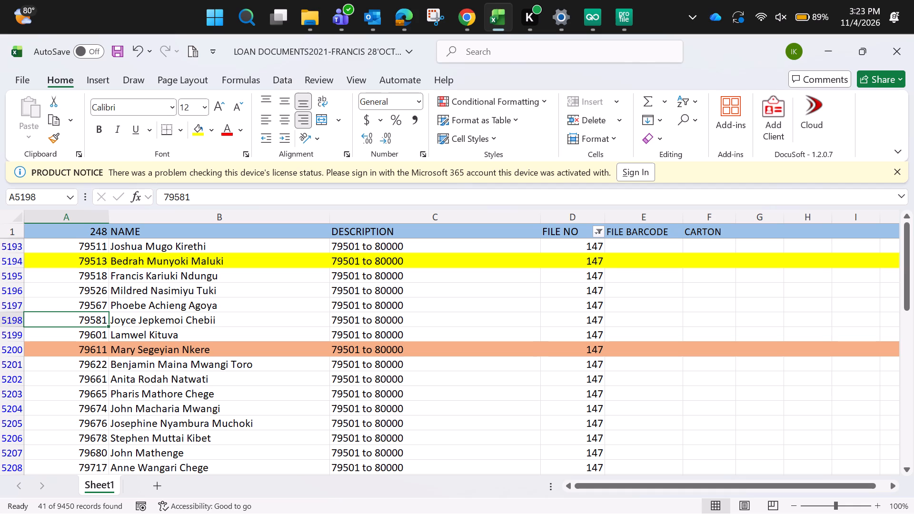
pyautogui.press('Down')
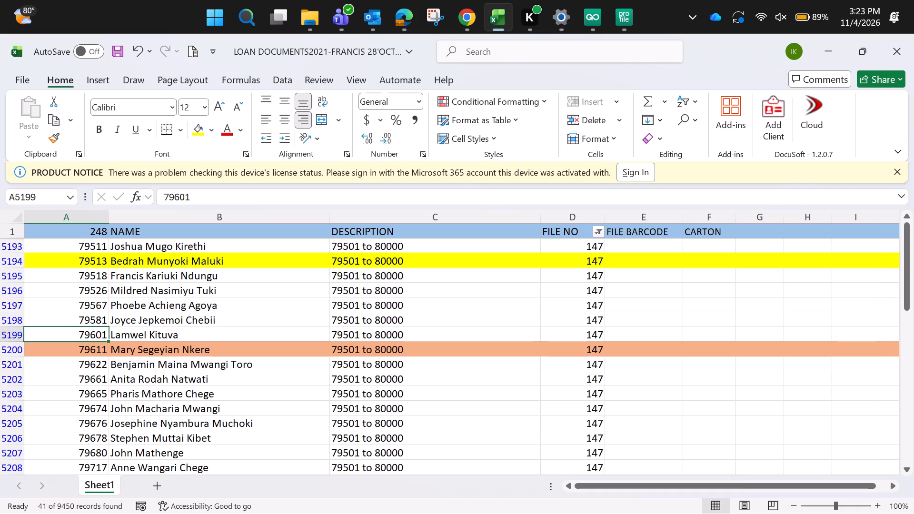
pyautogui.press('Down')
pyautogui.press('Down')
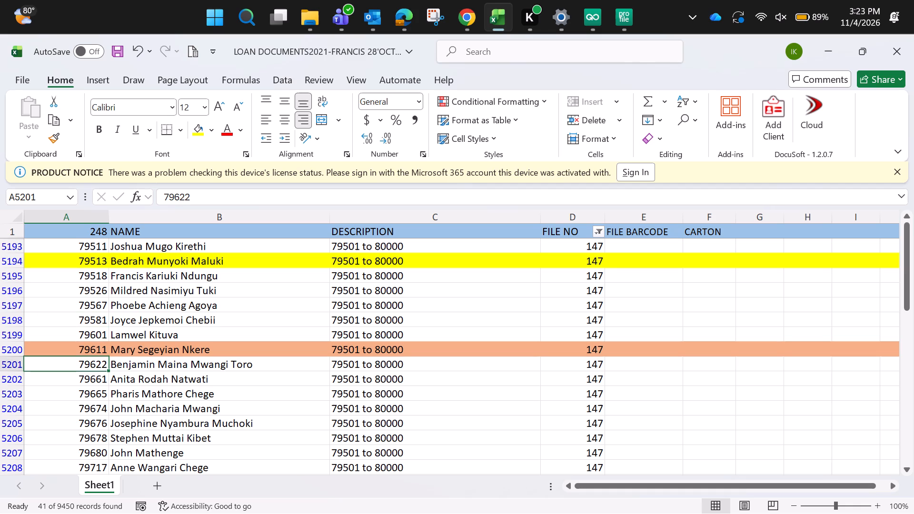
pyautogui.press('Down')
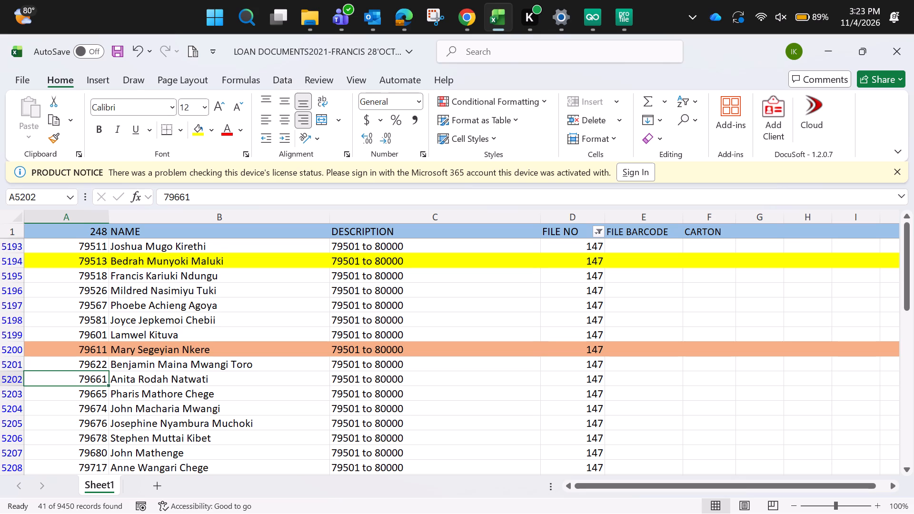
pyautogui.press('Down')
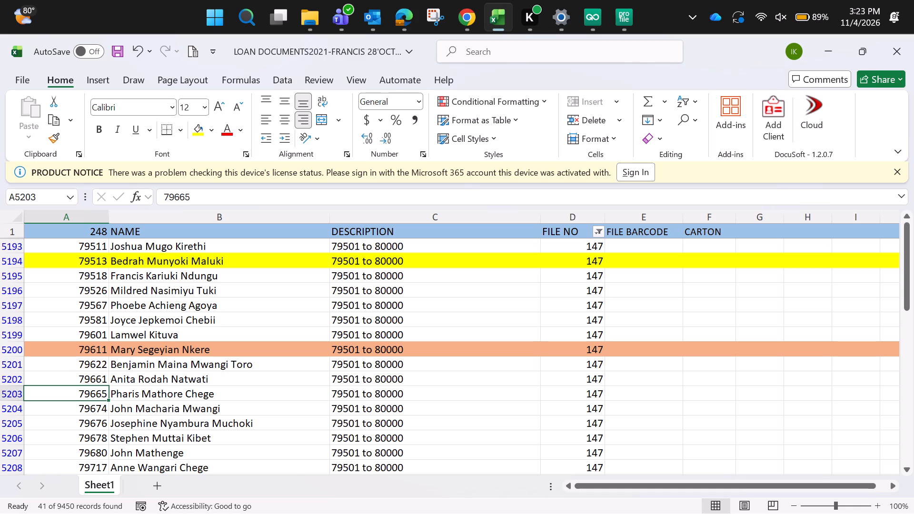
pyautogui.press('Down')
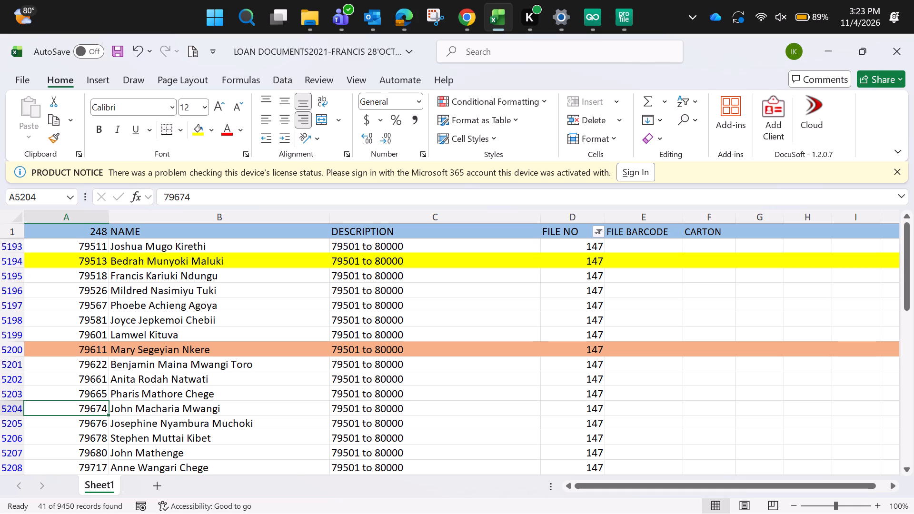
pyautogui.press('Down')
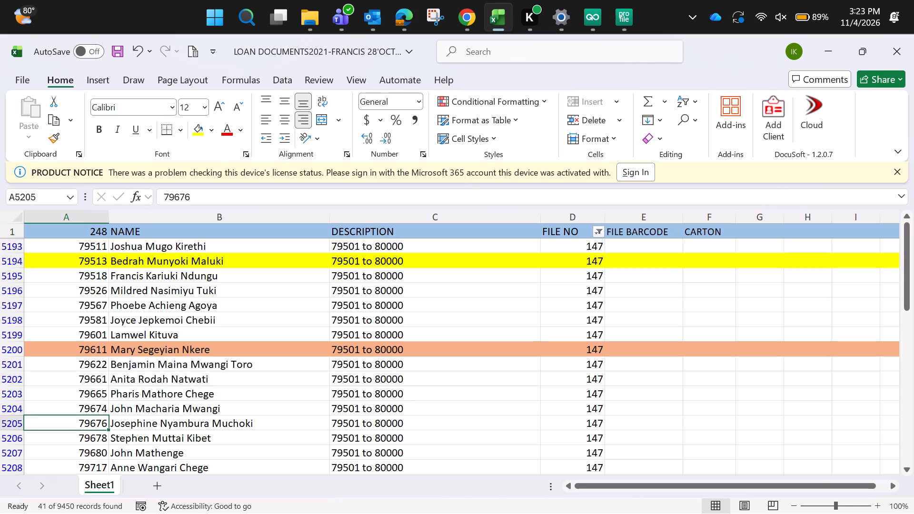
pyautogui.press('Down')
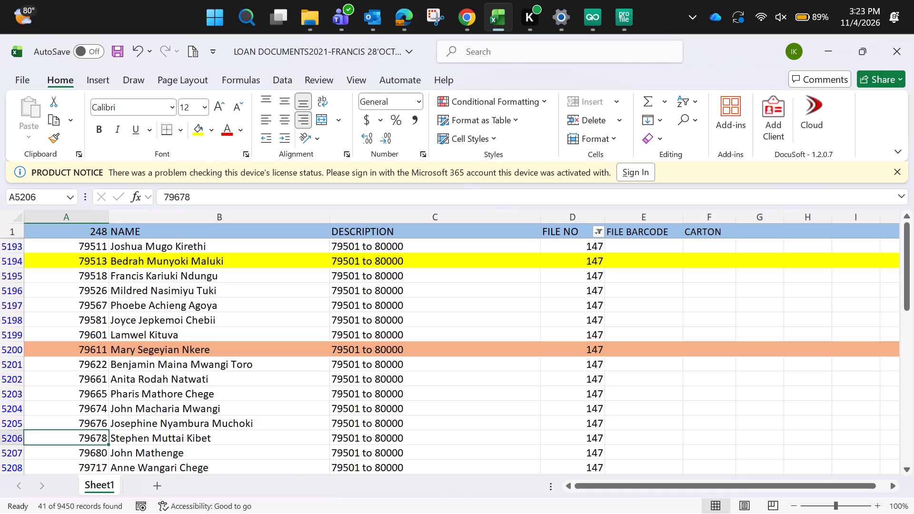
pyautogui.press('Down')
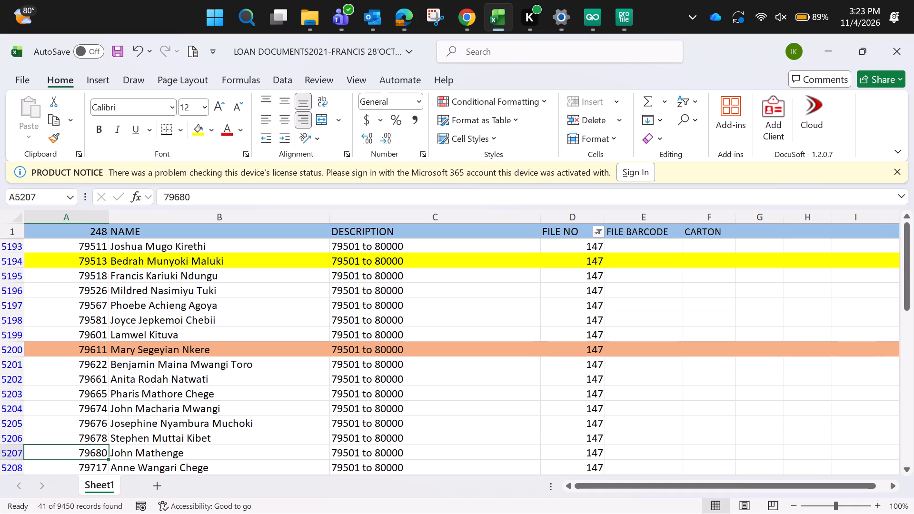
# Recheck the file 147 records from about 79674 to 79751 to locate the place of the next document.
pyautogui.press('Up')
pyautogui.press('Up')
pyautogui.press('Up')
pyautogui.press('Down')
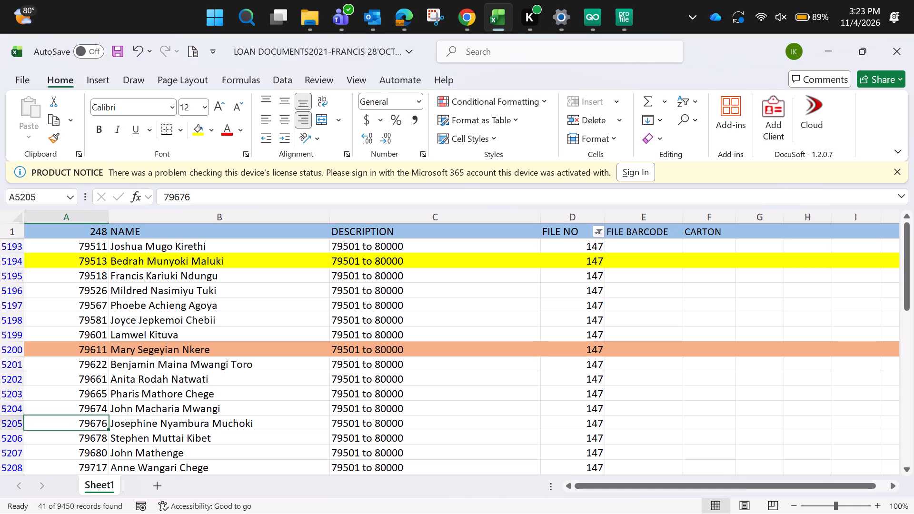
pyautogui.press('Down')
pyautogui.press('Down')
pyautogui.press('Down')
pyautogui.press('Down')
pyautogui.press('Down')
pyautogui.press('Up')
pyautogui.press('Up')
pyautogui.press('Up')
pyautogui.press('Up')
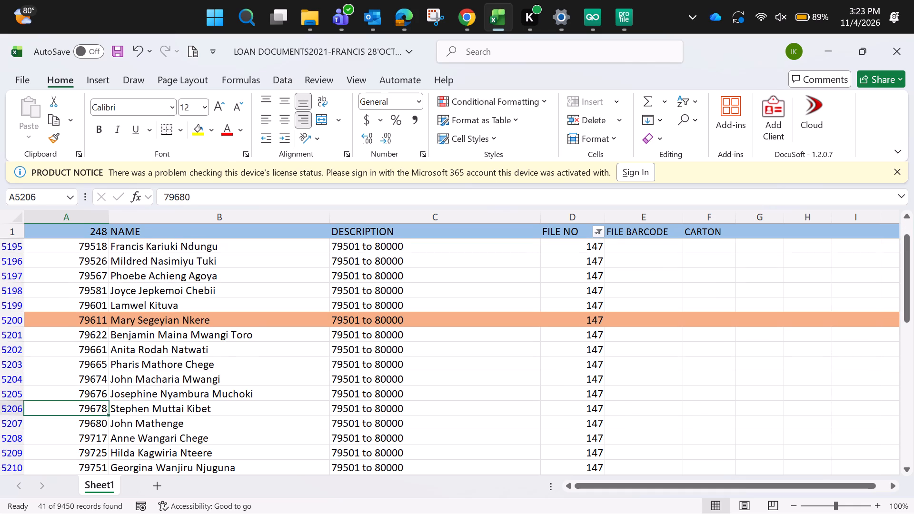
pyautogui.press('Up')
pyautogui.press('Up')
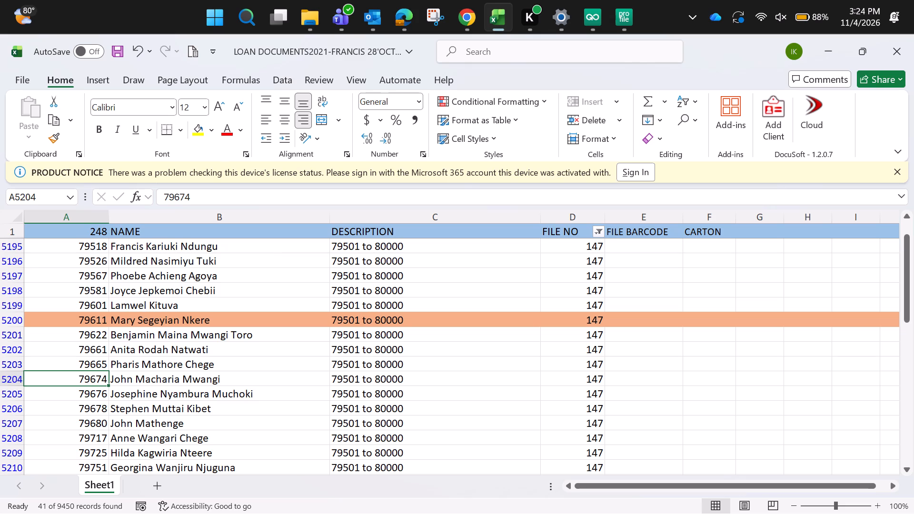
pyautogui.press('Down')
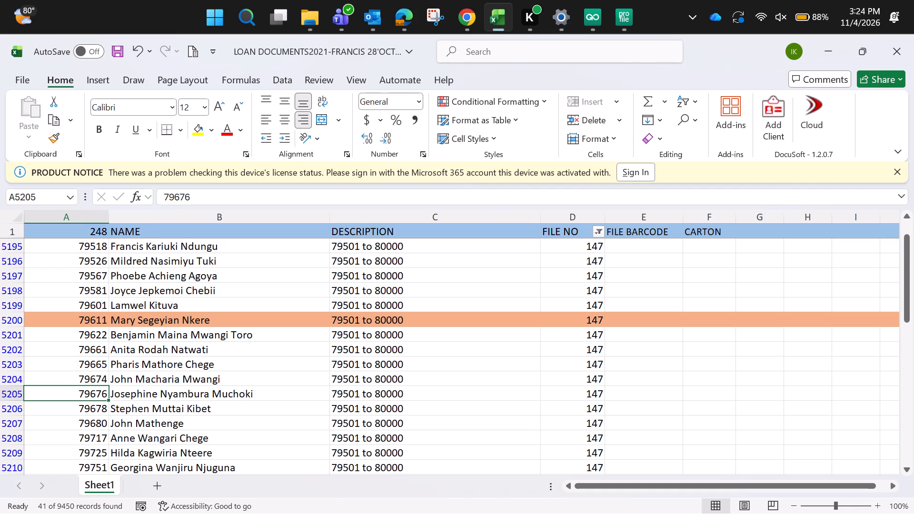
pyautogui.press('Down')
pyautogui.press('Down')
pyautogui.press('Down')
pyautogui.press('Up')
pyautogui.press('Up')
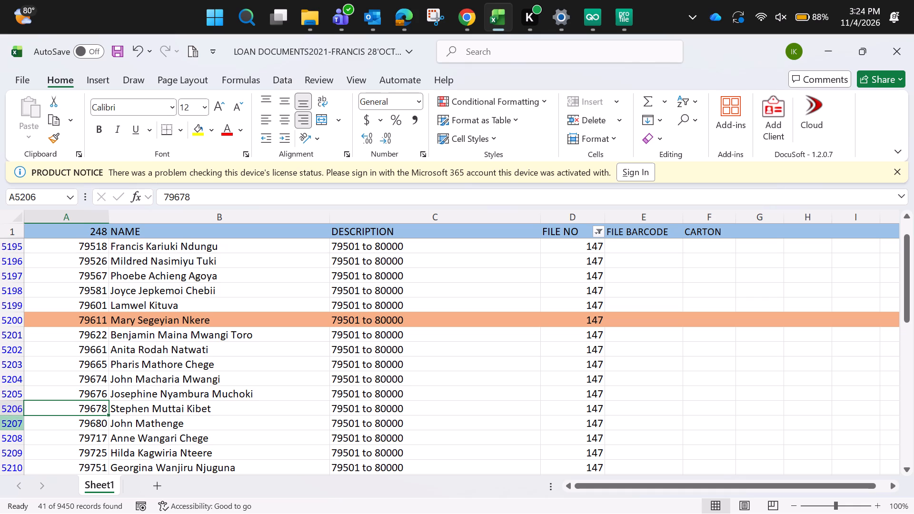
# Insert a blank row directly above record 79717.
pyautogui.click(9, 439)
pyautogui.rightClick(9, 439)
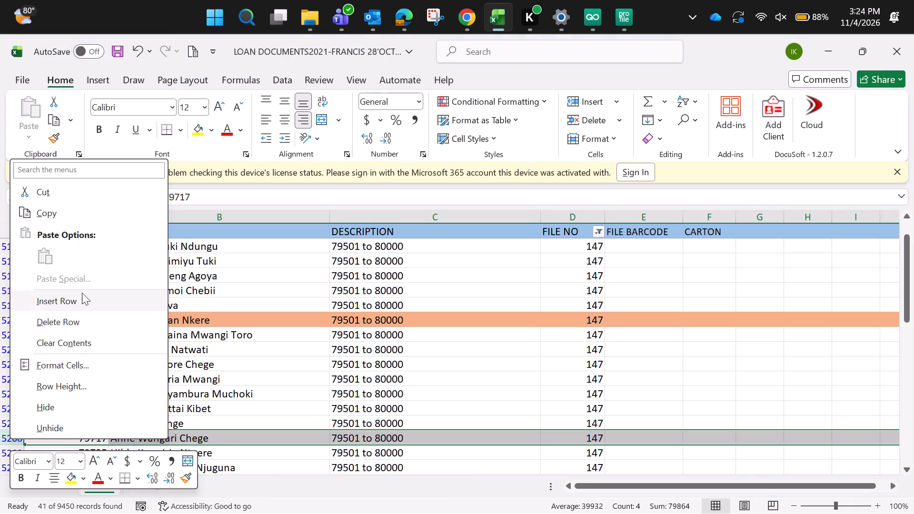
pyautogui.click(79, 306)
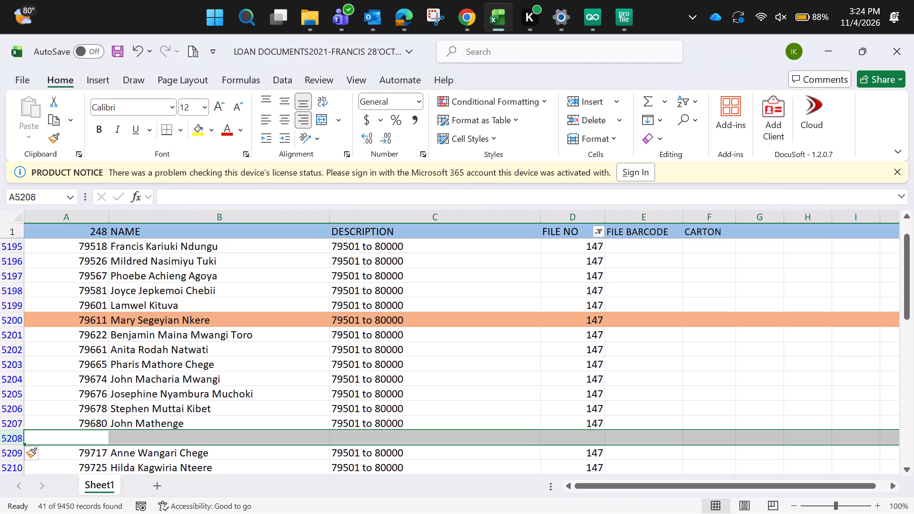
pyautogui.click(93, 433)
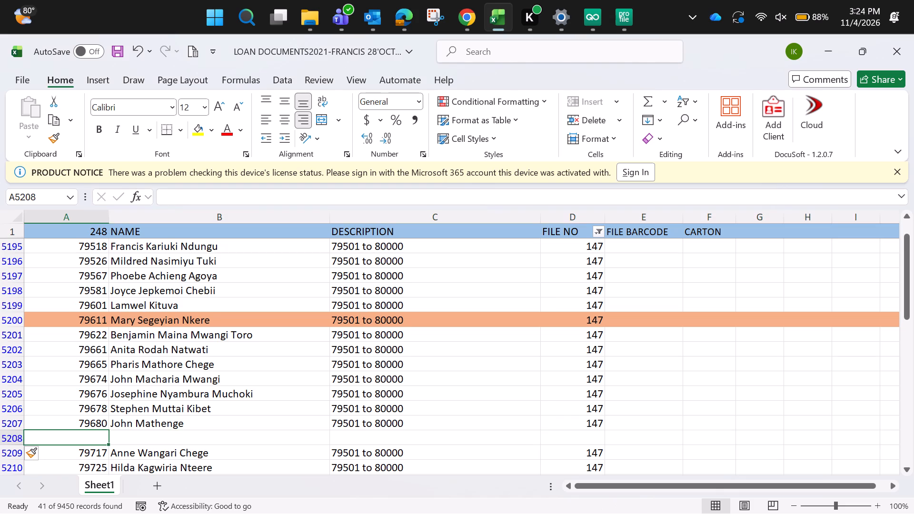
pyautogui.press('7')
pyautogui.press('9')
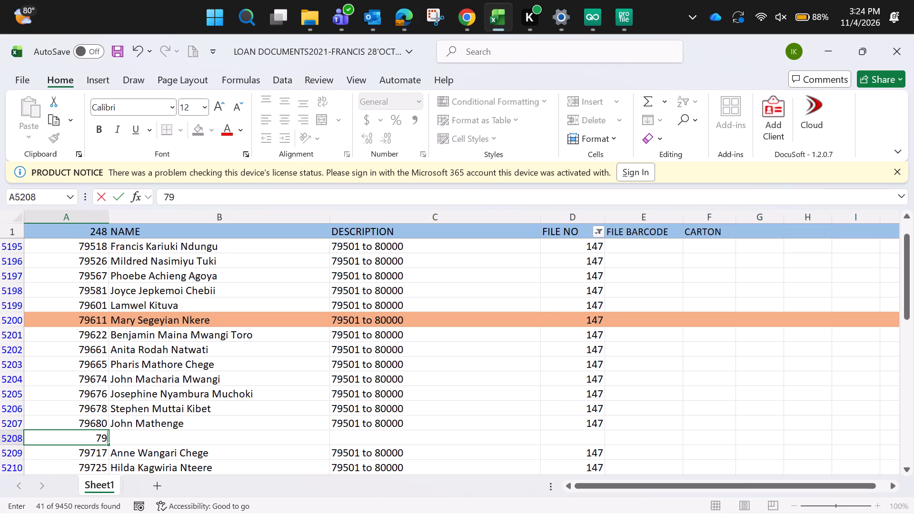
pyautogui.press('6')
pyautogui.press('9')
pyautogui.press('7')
pyautogui.press('Tab')
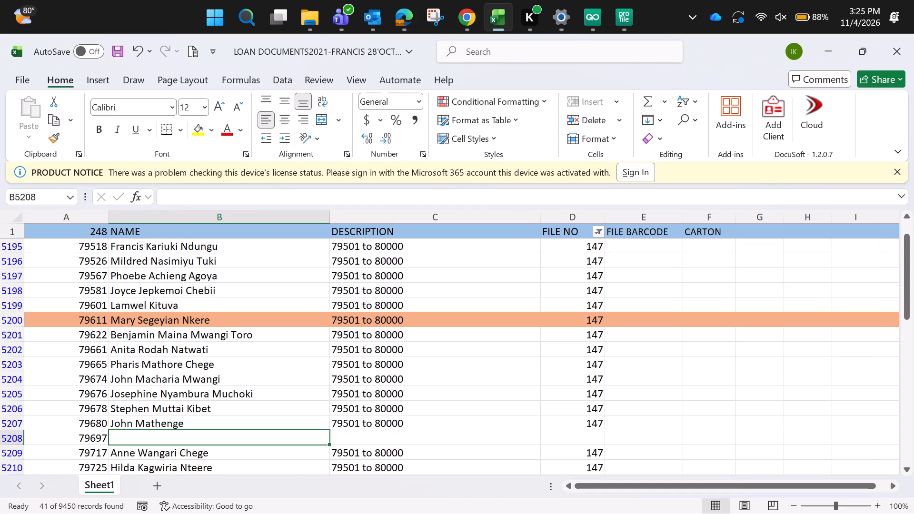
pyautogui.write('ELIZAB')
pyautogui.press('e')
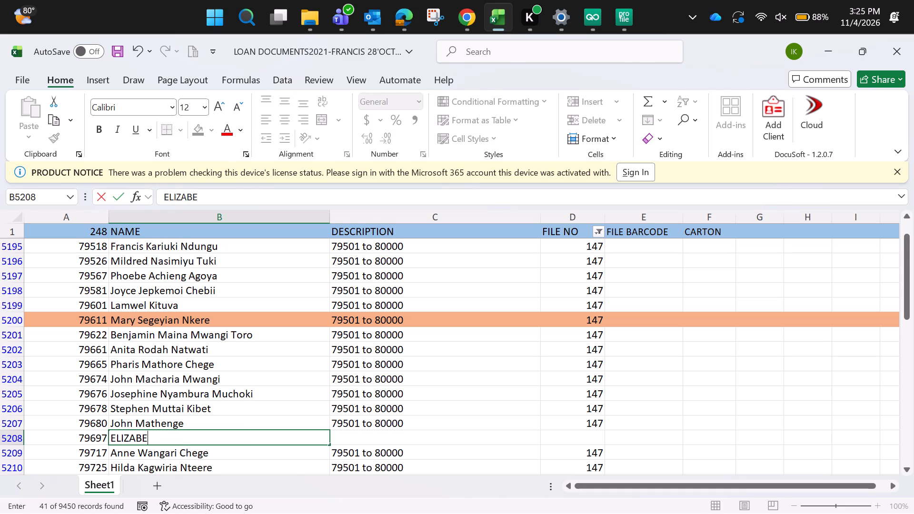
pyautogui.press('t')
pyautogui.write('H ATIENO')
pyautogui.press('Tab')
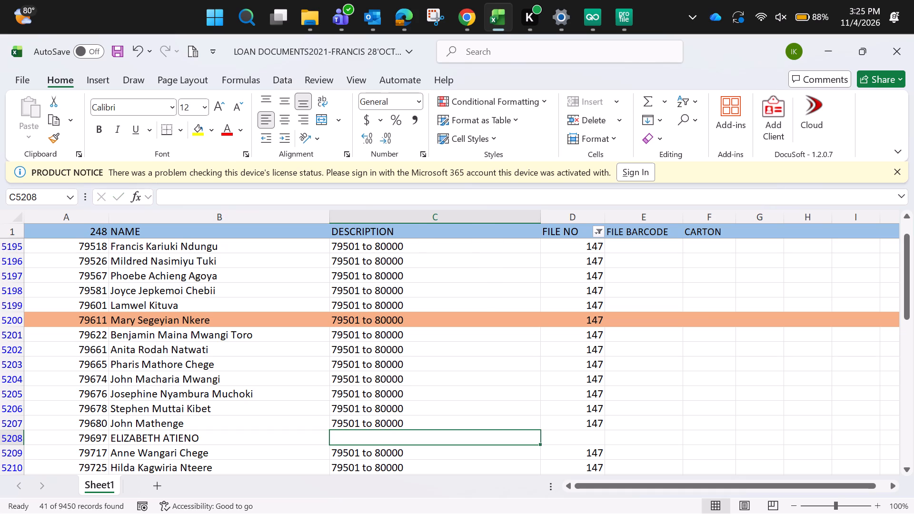
# Complete the new record 79697 with description 79501 To 80000 and file number 147.
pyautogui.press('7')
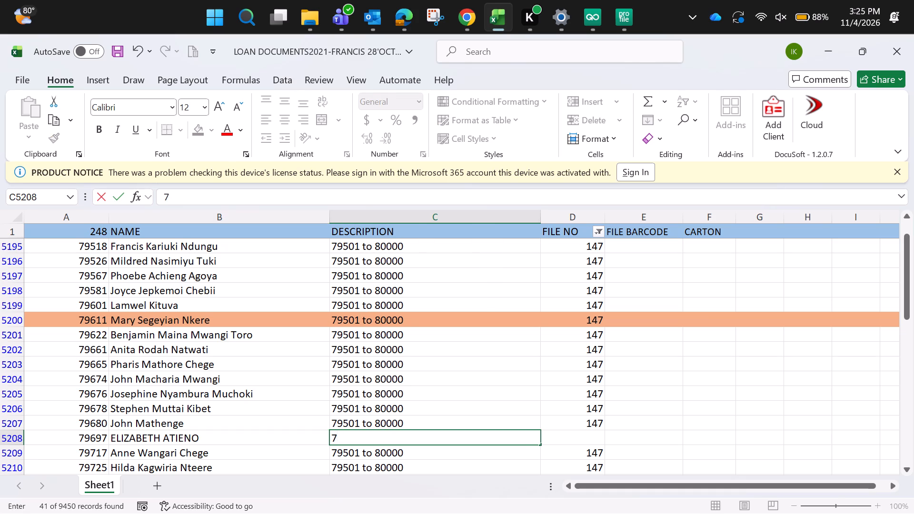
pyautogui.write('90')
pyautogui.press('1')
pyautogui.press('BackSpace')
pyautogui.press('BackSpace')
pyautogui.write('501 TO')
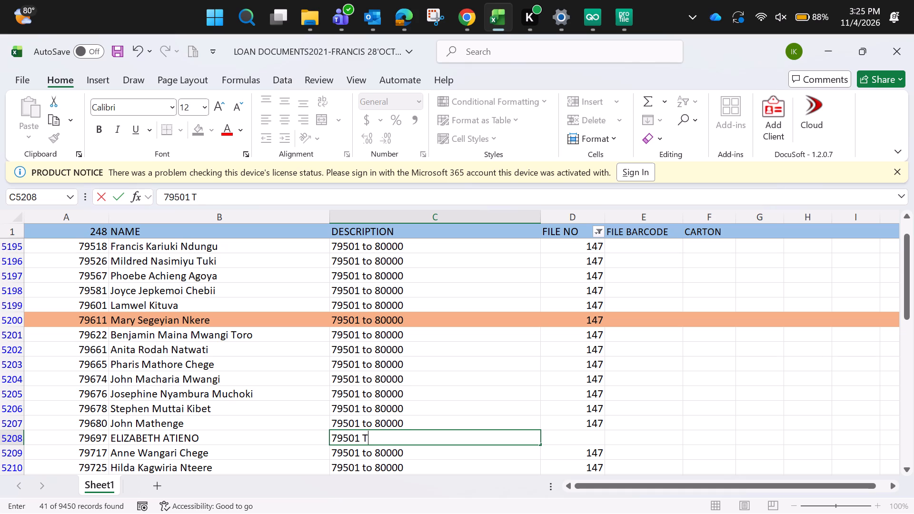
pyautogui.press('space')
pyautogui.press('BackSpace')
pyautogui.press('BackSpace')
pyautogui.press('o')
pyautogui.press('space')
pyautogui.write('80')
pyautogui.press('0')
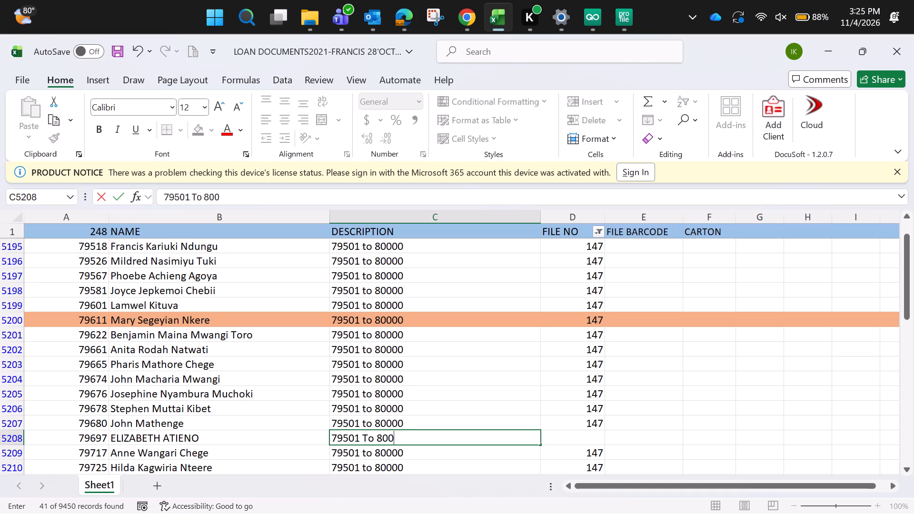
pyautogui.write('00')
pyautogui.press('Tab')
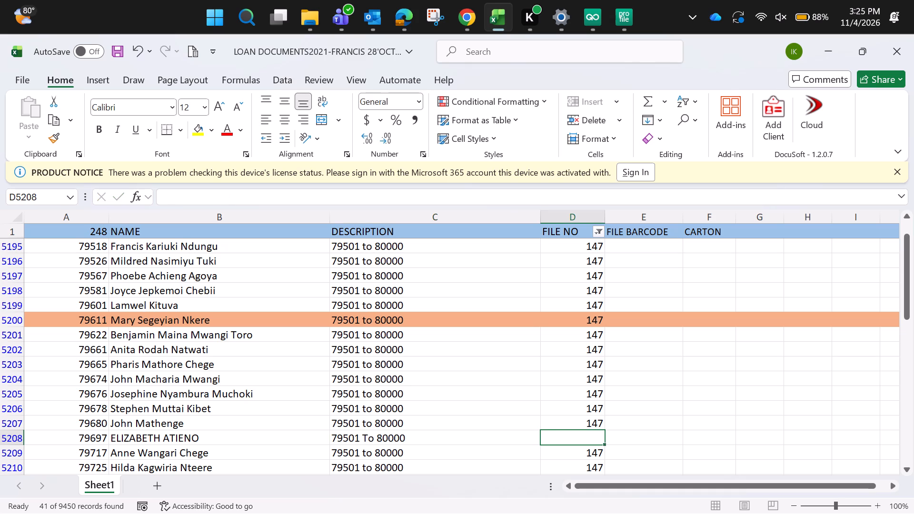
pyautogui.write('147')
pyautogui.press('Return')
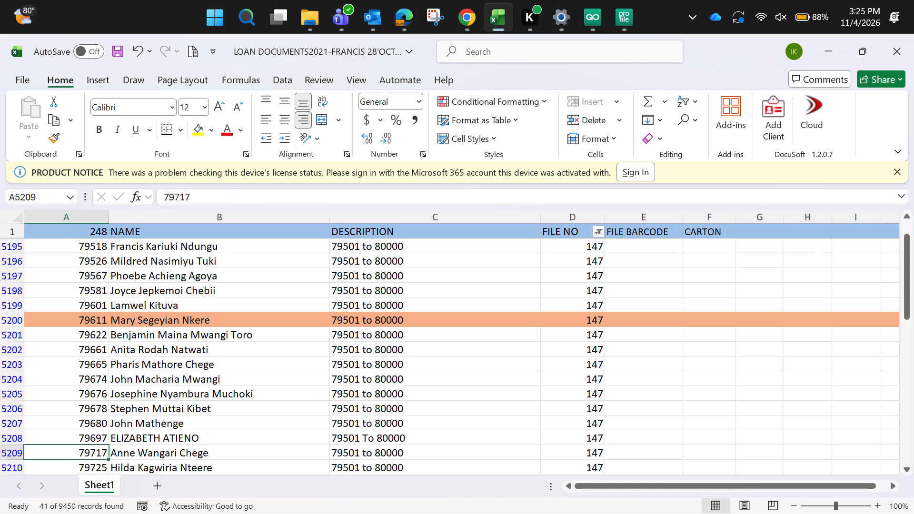
# Check the file 147 records one by one from number 79717 through 79936.
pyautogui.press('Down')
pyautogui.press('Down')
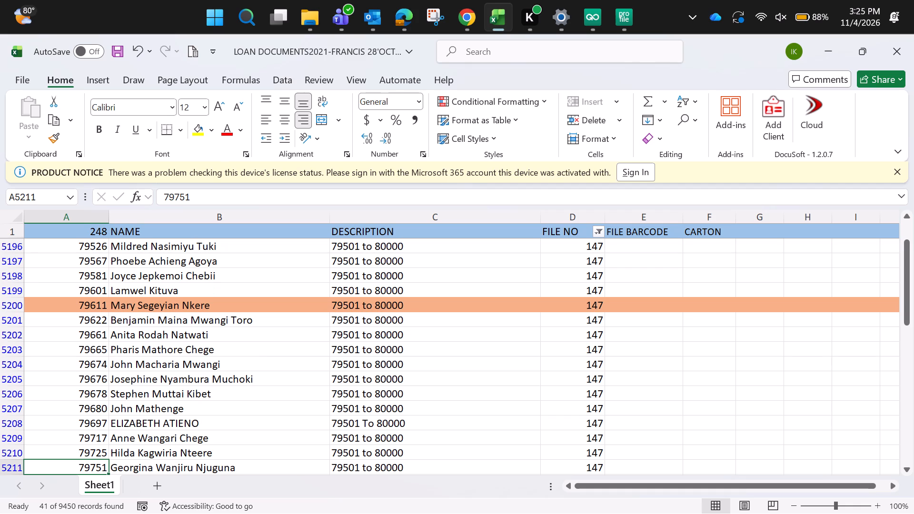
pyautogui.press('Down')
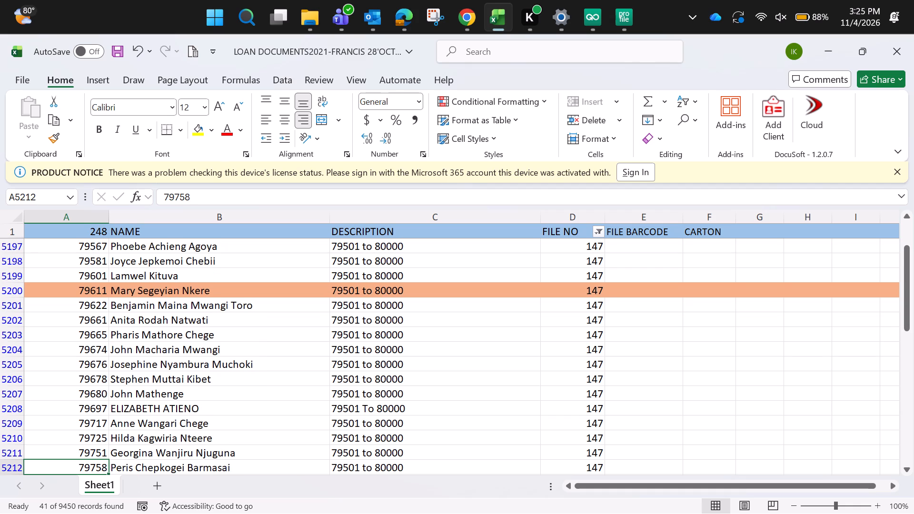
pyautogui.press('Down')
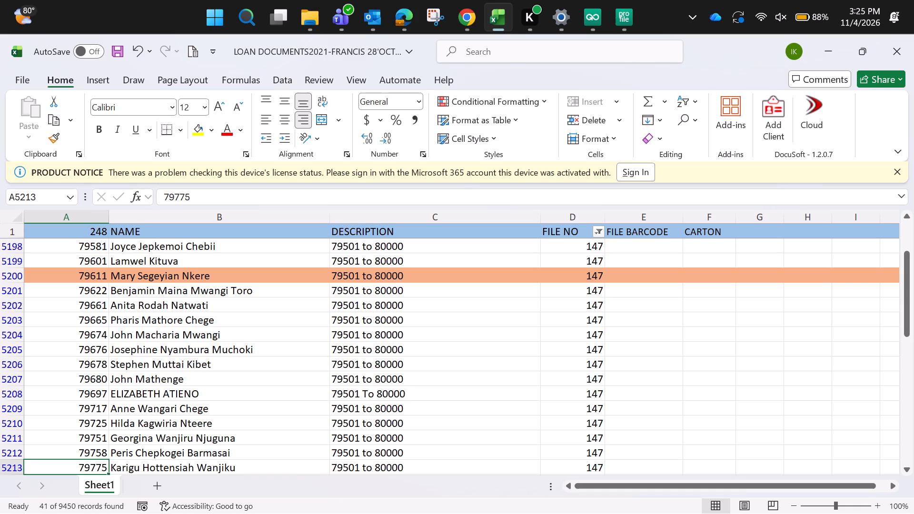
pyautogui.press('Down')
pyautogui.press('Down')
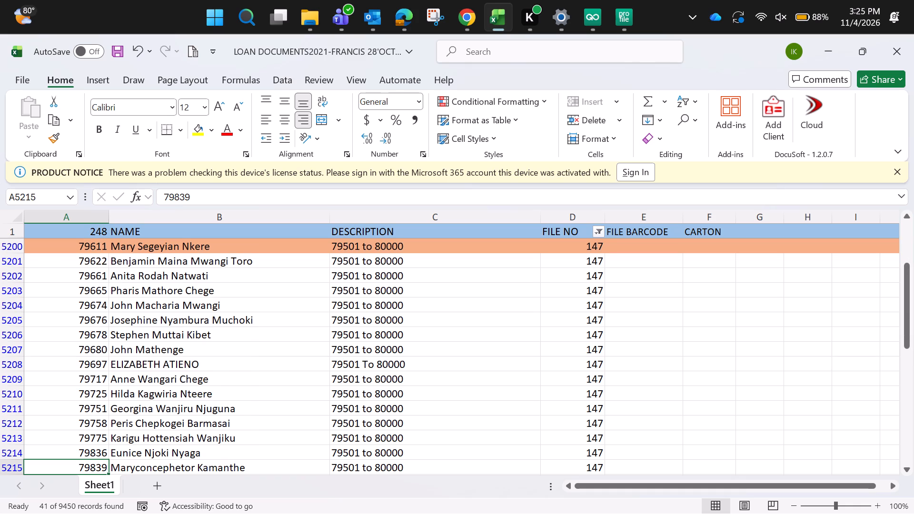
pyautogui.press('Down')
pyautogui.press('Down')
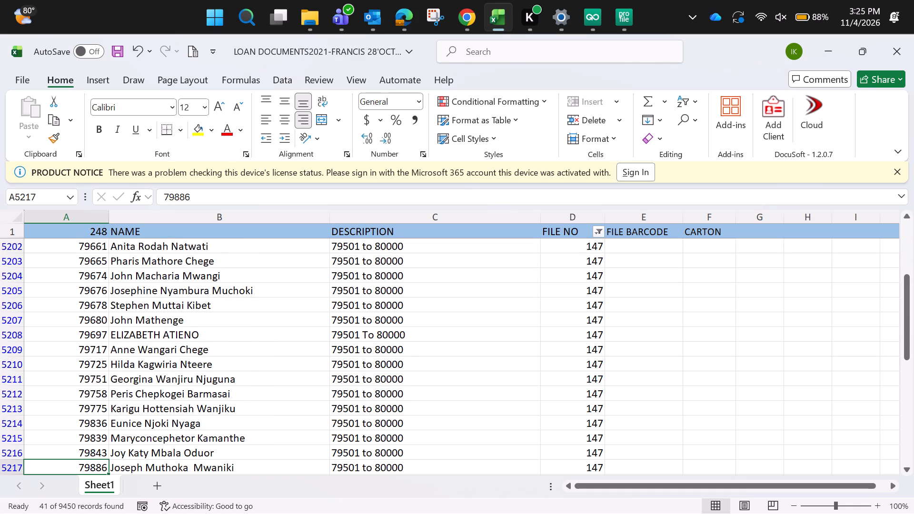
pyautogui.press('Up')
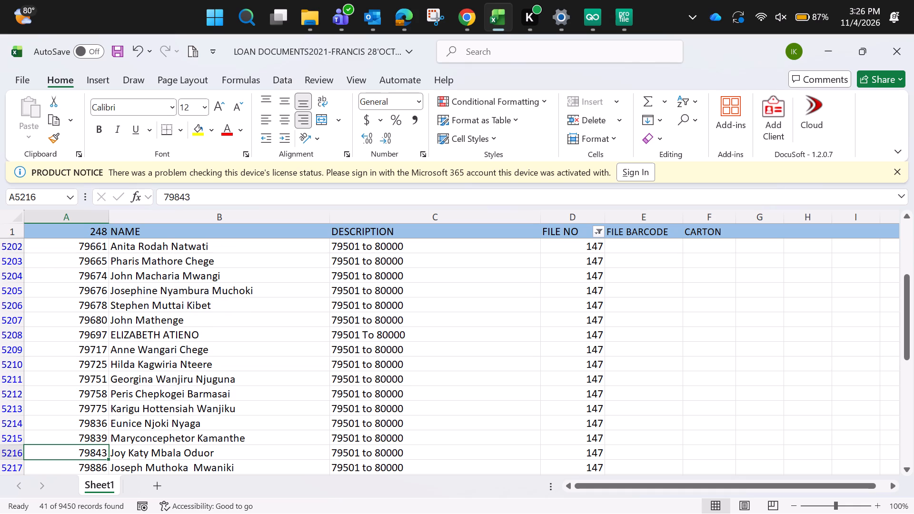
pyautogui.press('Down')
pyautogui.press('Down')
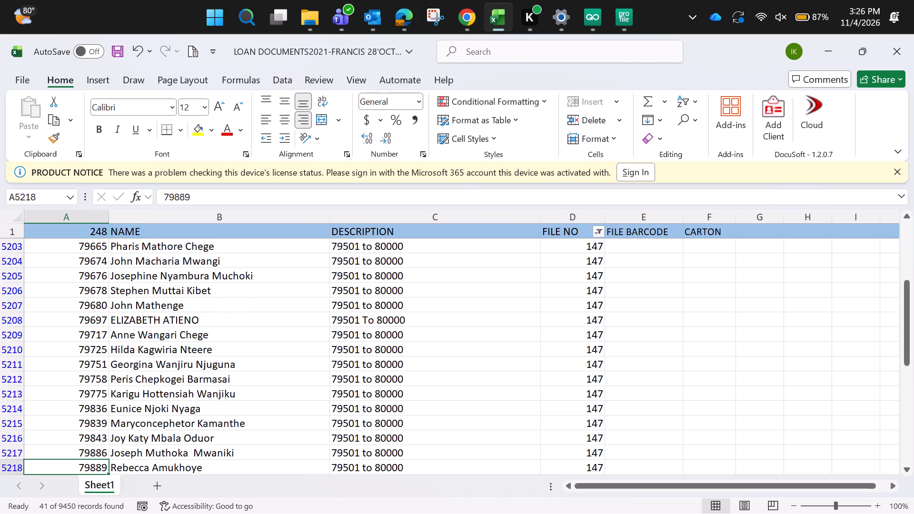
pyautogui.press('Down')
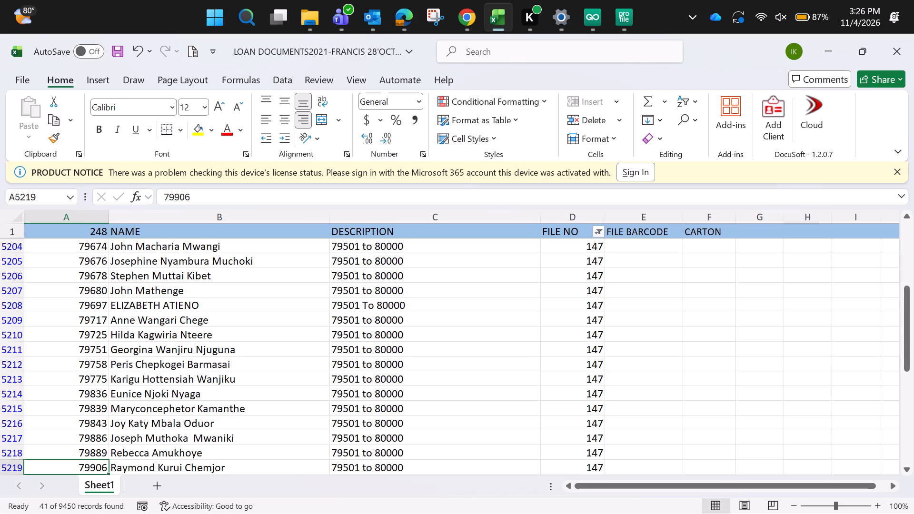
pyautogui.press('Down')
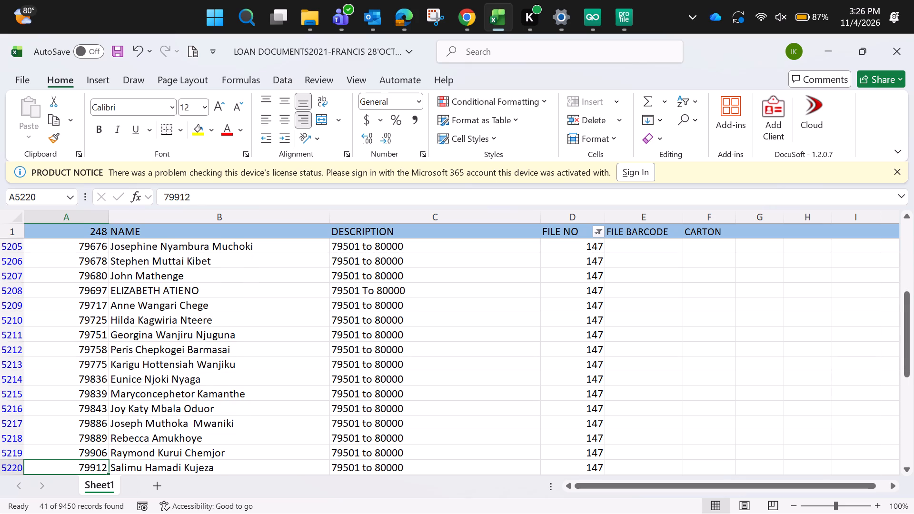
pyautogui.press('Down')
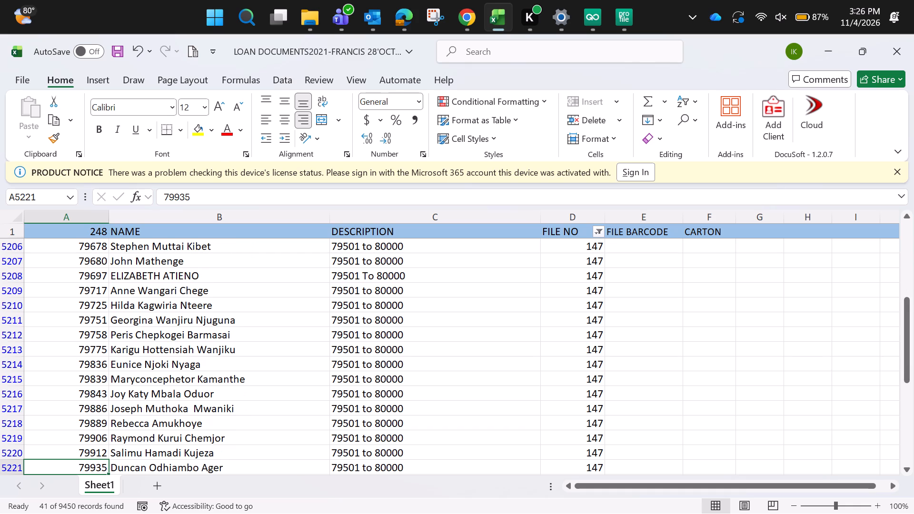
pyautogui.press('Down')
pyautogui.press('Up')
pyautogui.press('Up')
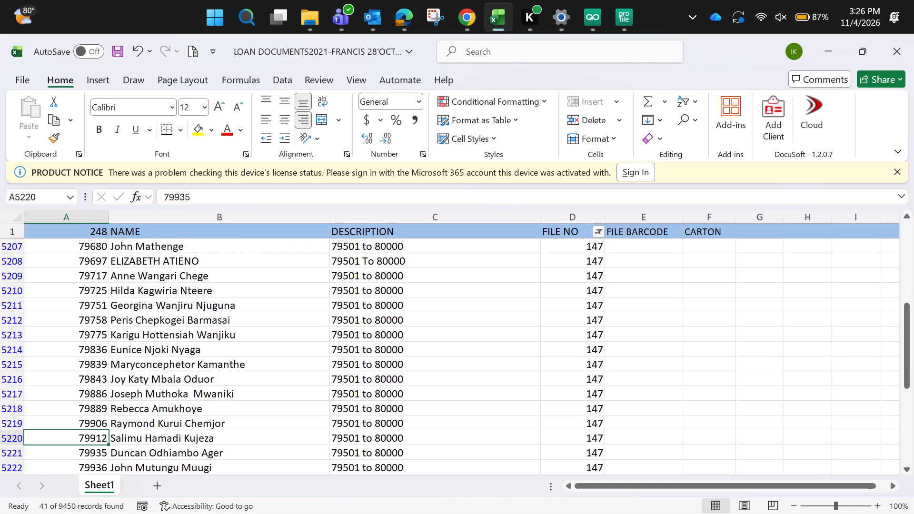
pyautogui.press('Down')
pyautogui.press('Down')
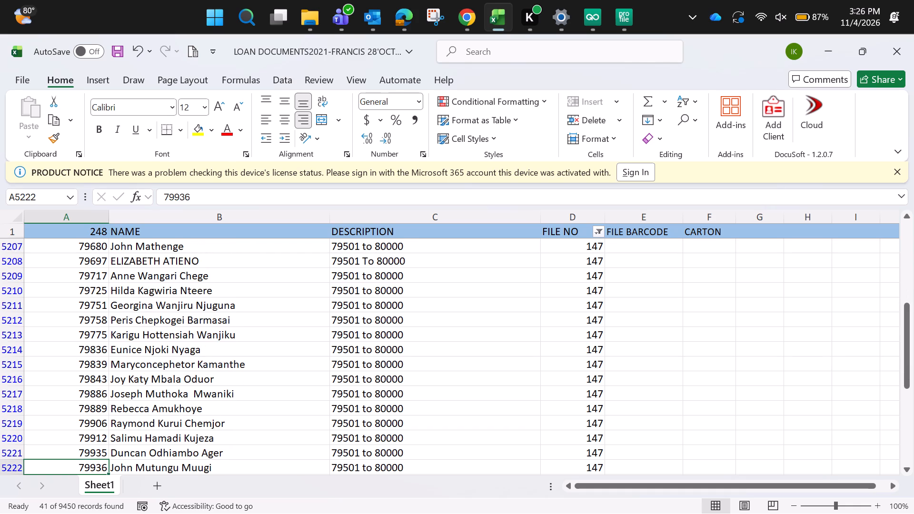
# Recheck the file 147 records between 79697 and 79939 against the current document.
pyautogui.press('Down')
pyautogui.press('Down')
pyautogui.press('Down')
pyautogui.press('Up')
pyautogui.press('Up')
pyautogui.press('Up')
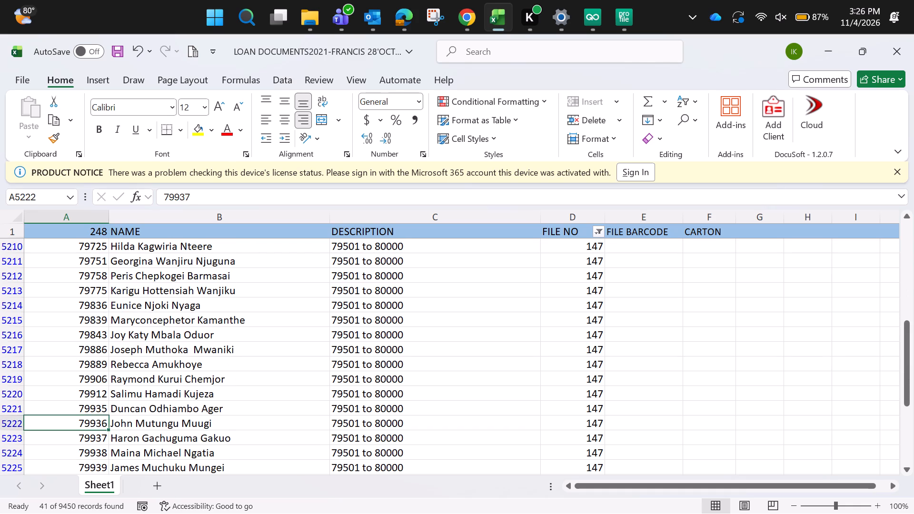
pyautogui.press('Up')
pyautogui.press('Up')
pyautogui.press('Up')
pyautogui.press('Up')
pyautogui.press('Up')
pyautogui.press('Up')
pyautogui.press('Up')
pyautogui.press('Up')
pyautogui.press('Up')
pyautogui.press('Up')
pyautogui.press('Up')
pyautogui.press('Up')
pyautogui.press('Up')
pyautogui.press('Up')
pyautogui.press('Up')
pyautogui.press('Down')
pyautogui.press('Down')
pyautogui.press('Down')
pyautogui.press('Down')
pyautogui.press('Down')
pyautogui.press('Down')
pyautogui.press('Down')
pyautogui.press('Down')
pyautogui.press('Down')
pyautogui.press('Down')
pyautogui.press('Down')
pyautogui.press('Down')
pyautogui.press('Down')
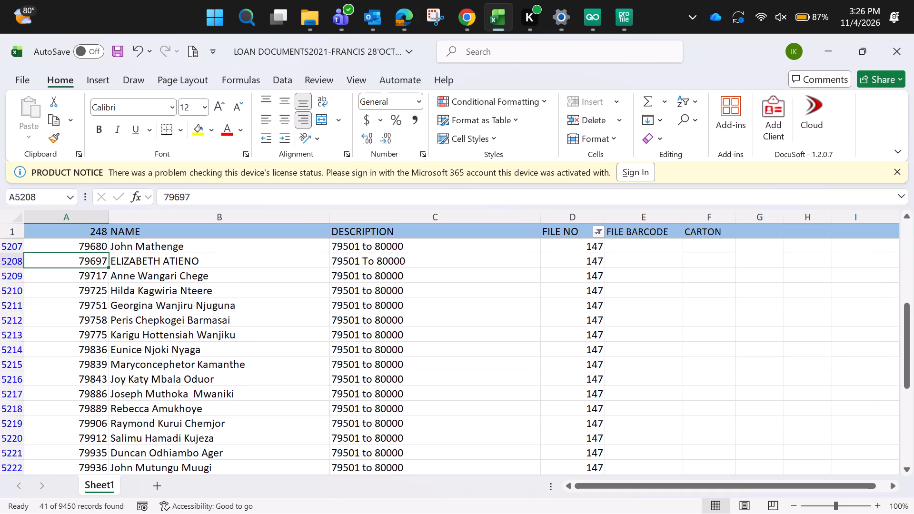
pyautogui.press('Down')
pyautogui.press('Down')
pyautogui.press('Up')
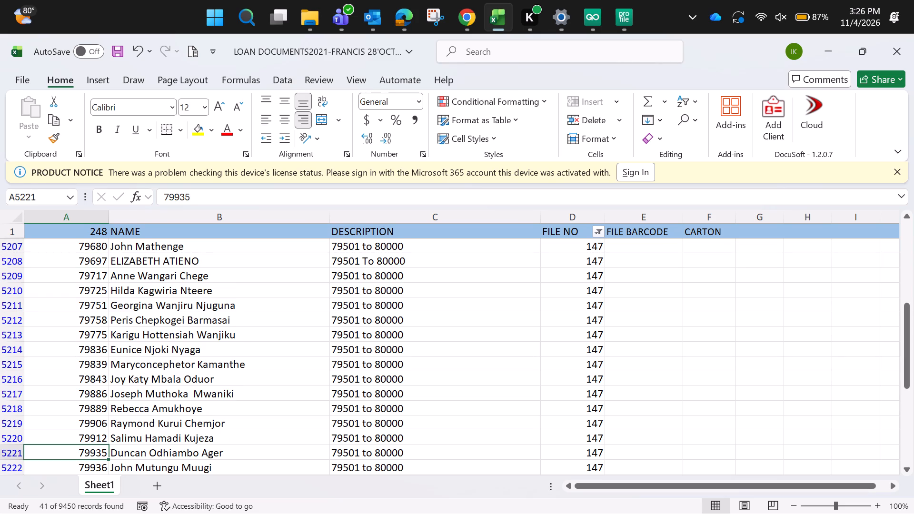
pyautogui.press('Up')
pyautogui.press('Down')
# Continue checking the file 147 records from number 79936 through 79946 and the following record 79921.
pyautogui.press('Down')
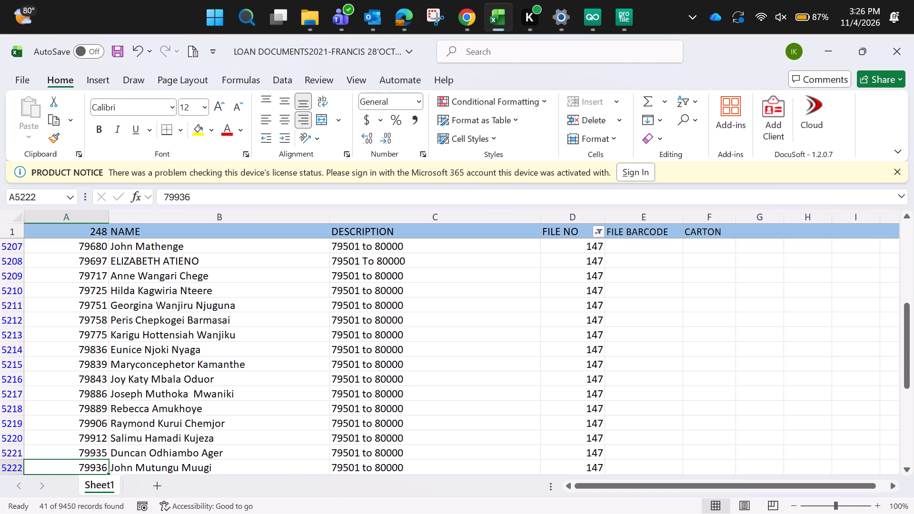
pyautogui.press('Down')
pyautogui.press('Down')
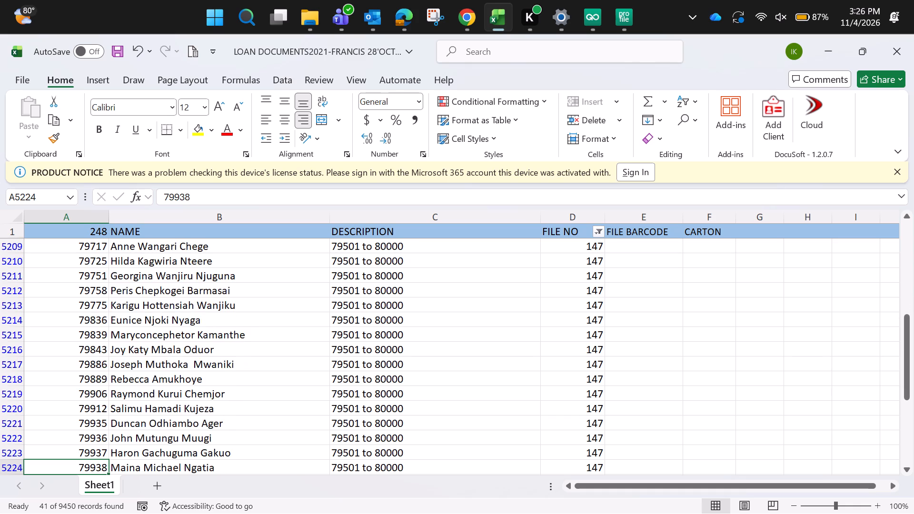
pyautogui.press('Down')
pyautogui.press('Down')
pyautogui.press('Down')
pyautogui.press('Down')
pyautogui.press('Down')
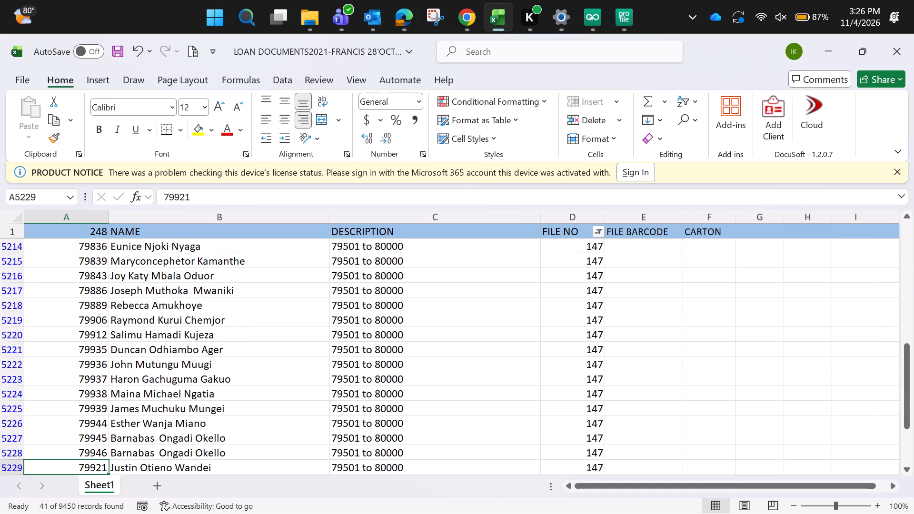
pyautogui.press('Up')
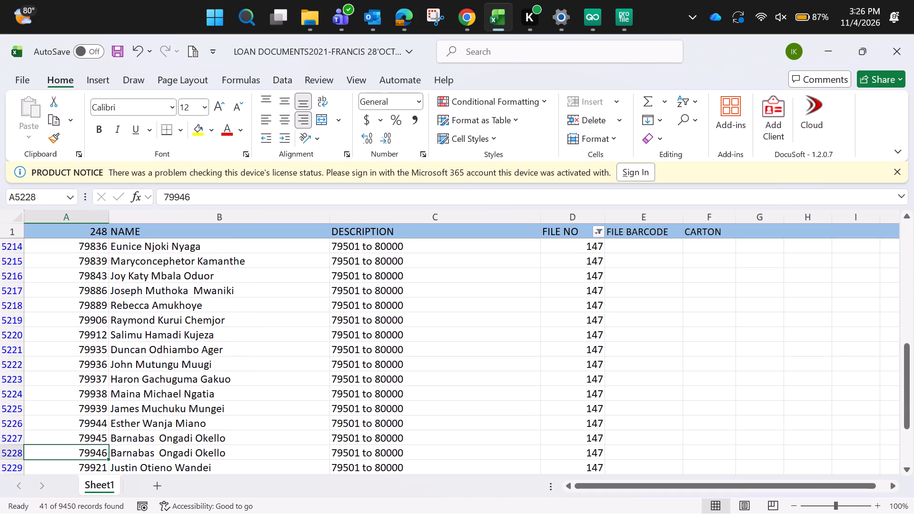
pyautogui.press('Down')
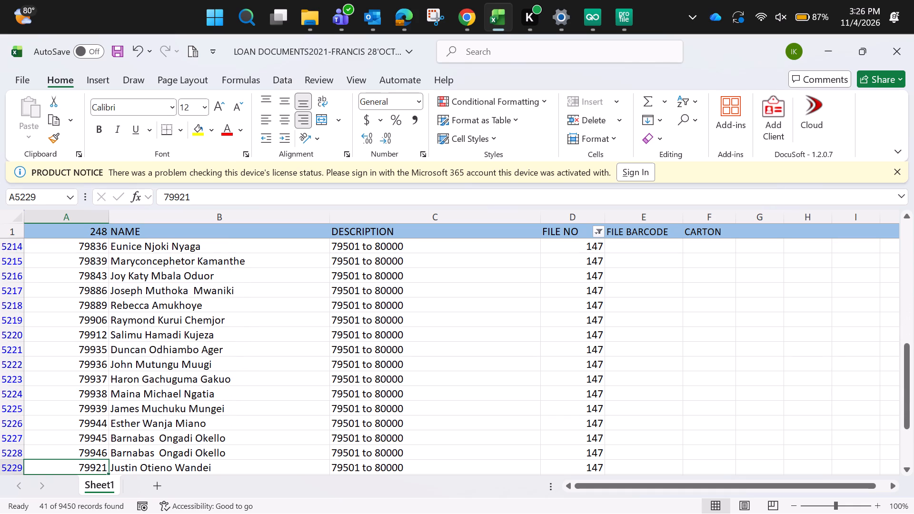
# Look through the remaining file 147 records to the end of the list and back up to record 79912.
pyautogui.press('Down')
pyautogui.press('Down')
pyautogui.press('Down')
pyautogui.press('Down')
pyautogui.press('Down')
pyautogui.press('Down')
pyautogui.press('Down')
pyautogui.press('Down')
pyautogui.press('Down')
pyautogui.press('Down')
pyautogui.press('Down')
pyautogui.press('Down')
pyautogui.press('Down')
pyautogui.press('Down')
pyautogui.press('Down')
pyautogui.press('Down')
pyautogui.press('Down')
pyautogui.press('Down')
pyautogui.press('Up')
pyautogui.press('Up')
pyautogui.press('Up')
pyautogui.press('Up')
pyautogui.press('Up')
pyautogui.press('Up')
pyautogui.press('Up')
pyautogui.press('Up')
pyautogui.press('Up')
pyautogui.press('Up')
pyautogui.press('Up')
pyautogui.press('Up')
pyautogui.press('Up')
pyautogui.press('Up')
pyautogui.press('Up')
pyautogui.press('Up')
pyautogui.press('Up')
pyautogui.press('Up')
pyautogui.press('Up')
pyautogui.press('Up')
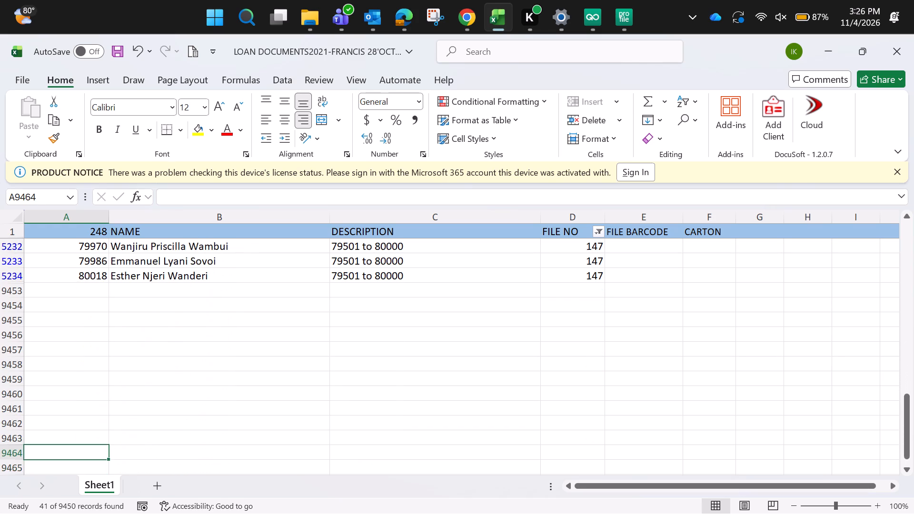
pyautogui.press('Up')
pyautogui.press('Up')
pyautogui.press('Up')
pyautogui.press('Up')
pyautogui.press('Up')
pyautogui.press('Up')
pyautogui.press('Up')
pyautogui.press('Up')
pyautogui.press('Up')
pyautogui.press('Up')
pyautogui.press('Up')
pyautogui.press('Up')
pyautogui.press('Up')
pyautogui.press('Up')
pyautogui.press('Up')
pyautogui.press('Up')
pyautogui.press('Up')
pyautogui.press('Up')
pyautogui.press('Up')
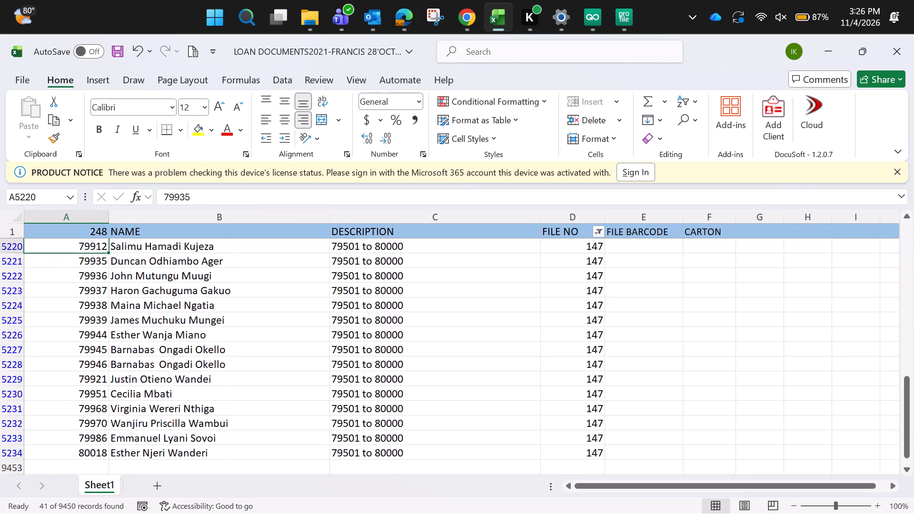
# Review the whole file 147 list again, going up to the header row and back down past record 80018.
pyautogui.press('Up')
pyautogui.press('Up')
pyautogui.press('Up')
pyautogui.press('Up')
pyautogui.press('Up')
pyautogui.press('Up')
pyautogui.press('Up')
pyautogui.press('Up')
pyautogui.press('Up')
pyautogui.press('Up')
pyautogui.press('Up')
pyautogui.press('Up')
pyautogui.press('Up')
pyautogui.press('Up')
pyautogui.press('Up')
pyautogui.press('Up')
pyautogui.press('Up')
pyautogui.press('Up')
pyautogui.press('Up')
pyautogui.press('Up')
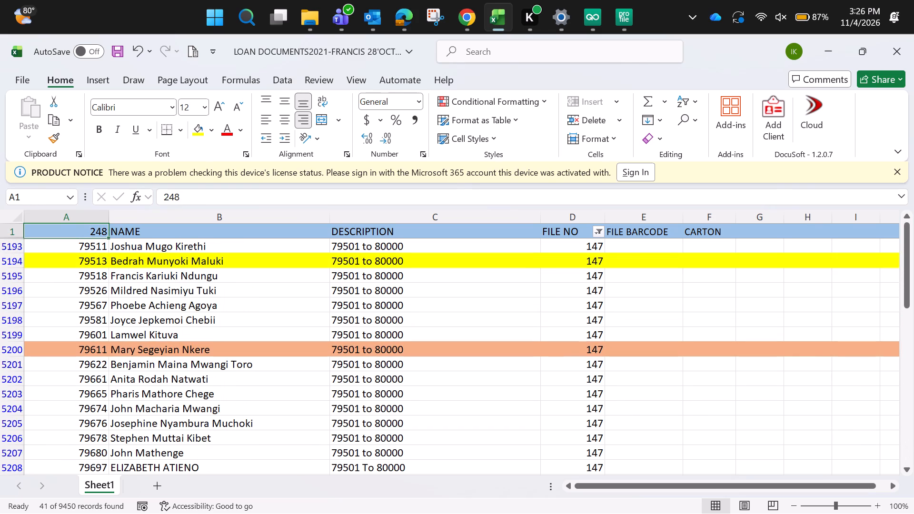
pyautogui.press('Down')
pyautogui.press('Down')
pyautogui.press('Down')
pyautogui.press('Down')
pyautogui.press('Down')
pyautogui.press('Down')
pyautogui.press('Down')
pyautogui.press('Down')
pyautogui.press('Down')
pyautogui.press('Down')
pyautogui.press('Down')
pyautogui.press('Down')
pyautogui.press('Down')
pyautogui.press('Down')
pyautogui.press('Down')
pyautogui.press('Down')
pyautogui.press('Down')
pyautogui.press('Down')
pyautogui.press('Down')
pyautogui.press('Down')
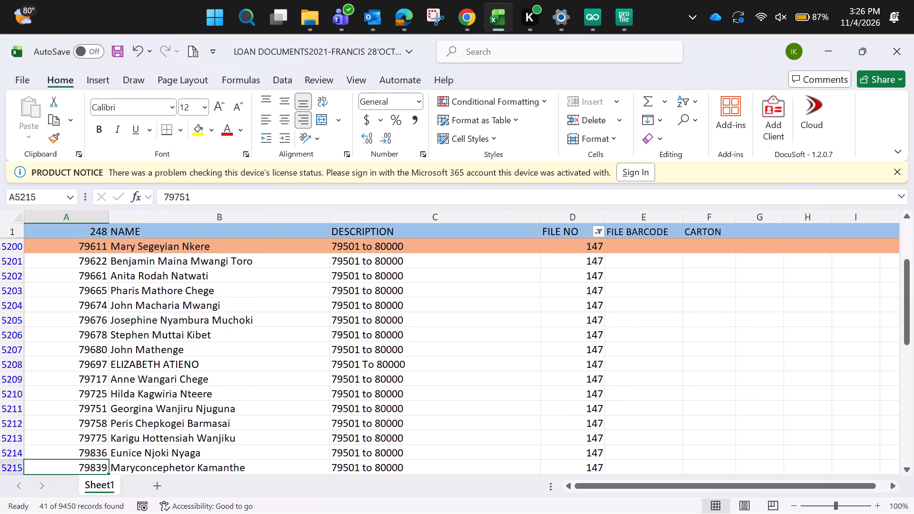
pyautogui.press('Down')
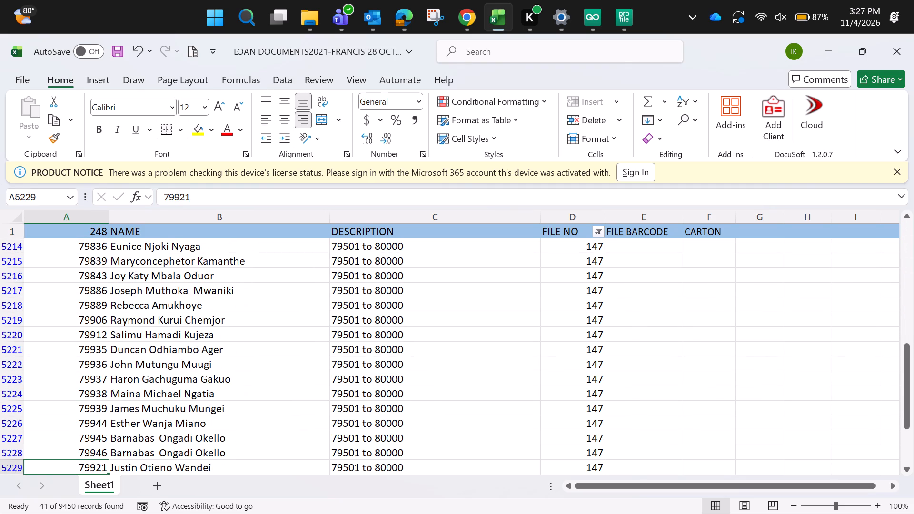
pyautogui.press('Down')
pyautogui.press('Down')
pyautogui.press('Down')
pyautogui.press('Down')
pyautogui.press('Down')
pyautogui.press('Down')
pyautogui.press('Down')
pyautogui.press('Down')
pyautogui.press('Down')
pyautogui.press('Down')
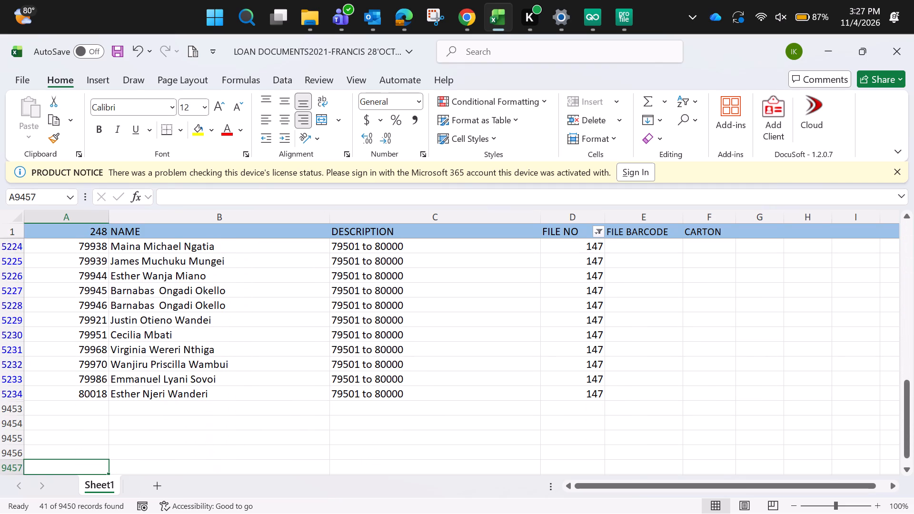
# Clear the entire row contents of record 80018, the last entry in the file 147 list.
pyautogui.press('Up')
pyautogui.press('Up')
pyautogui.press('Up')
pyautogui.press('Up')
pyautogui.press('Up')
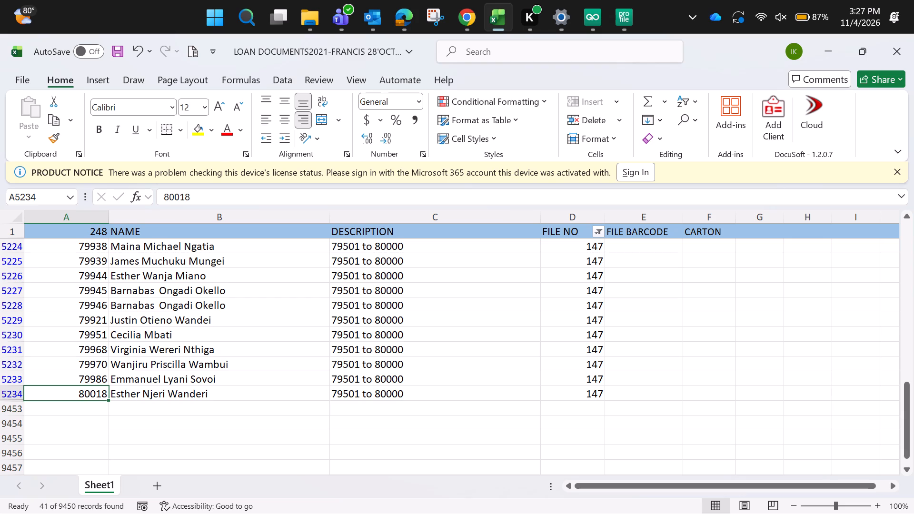
pyautogui.click(16, 396)
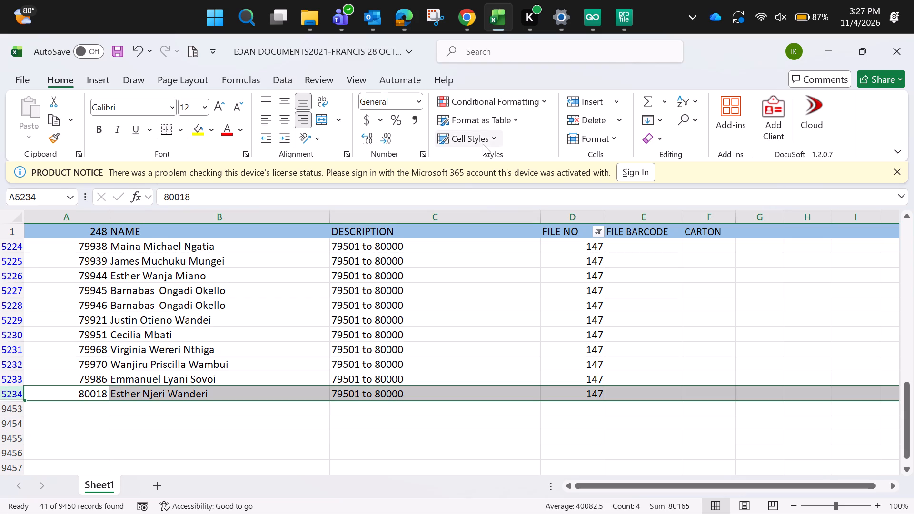
pyautogui.press('Delete')
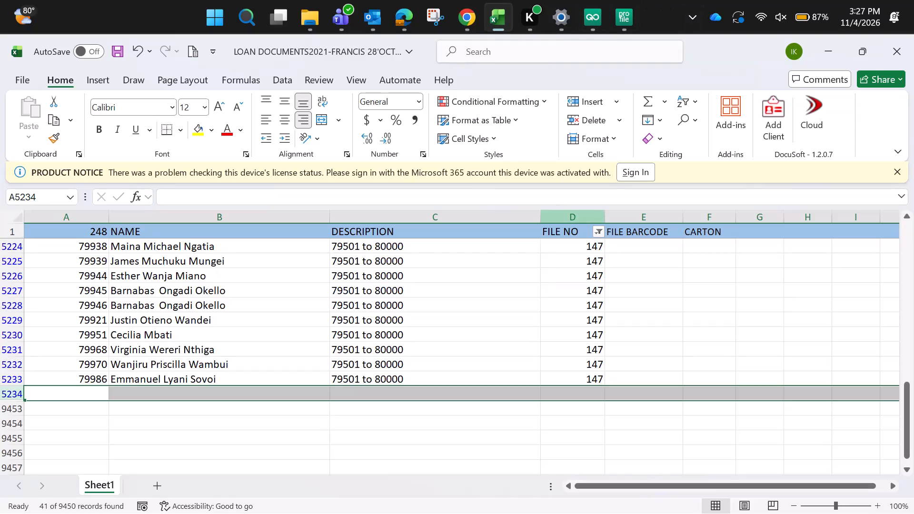
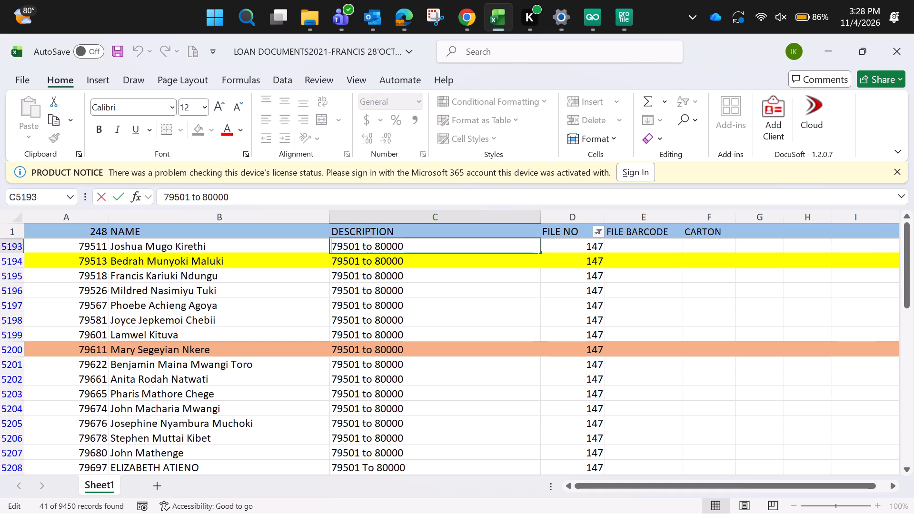
# Prefix the description of record 79511 so it reads POLICY LOAN DOCUMENTS 79501 to 80000.
pyautogui.write('POLICY')
pyautogui.press('space')
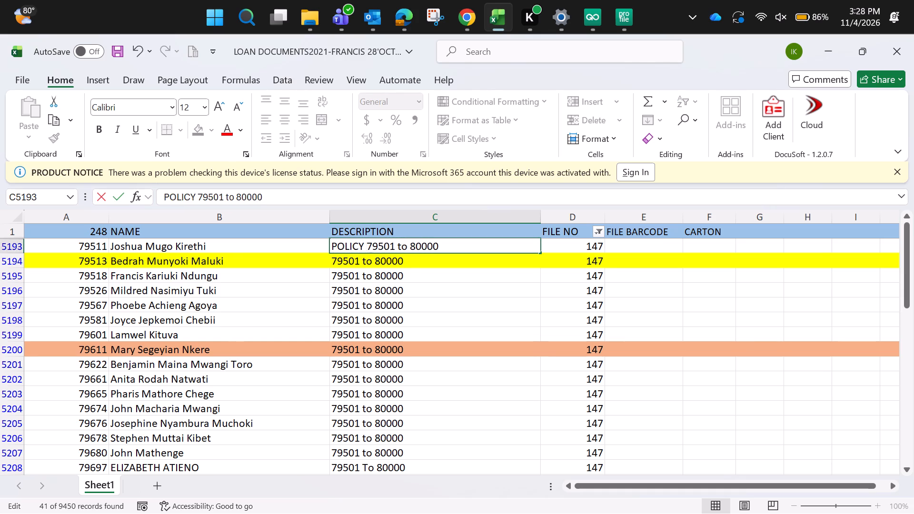
pyautogui.write('LOAN DOCUMENTS')
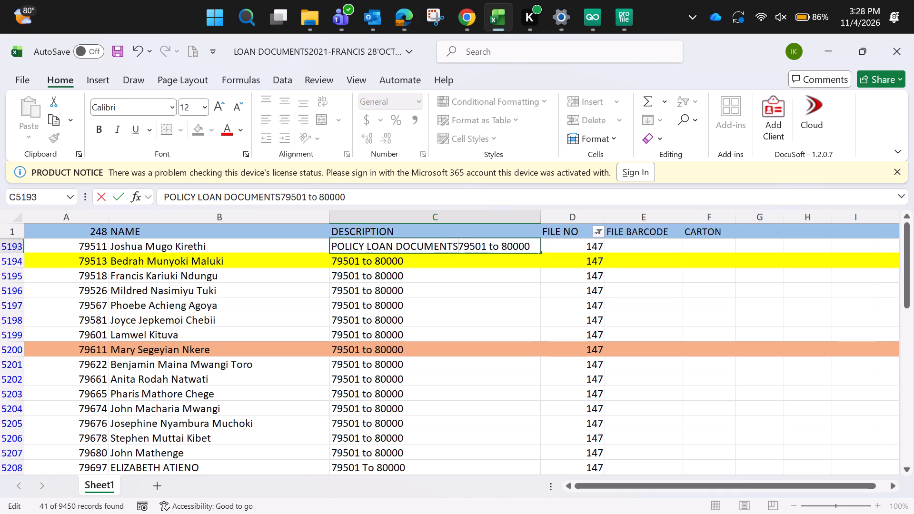
pyautogui.press('space')
pyautogui.press('Return')
# Fill the description POLICY LOAN DOCUMENTS 79501 to 80000 down from record 79511 through the last file 147 record, 79986.
pyautogui.press('Up')
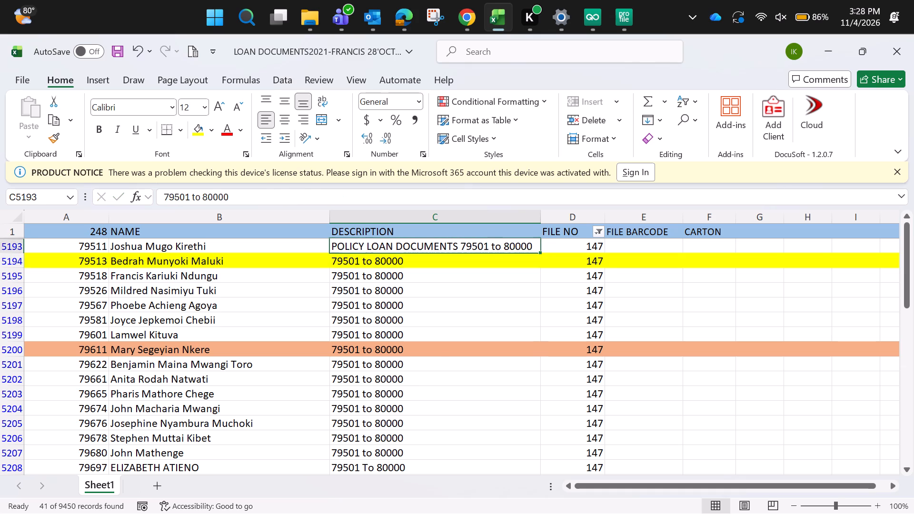
pyautogui.hotkey('shift', 'Down')
pyautogui.hotkey('shift', 'Down')
pyautogui.hotkey('shift', 'Down')
pyautogui.hotkey('shift', 'Down')
pyautogui.hotkey('shift', 'Down')
pyautogui.hotkey('shift', 'Down')
pyautogui.hotkey('shift', 'Down')
pyautogui.hotkey('shift', 'Down')
pyautogui.hotkey('shift', 'Down')
pyautogui.hotkey('shift', 'Down')
pyautogui.hotkey('shift', 'Down')
pyautogui.hotkey('shift', 'Down')
pyautogui.hotkey('shift', 'Down')
pyautogui.hotkey('shift', 'Down')
pyautogui.hotkey('shift', 'Down')
pyautogui.hotkey('shift', 'Down')
pyautogui.hotkey('shift', 'Down')
pyautogui.hotkey('shift', 'Down')
pyautogui.hotkey('shift', 'Down')
pyautogui.hotkey('shift', 'Down')
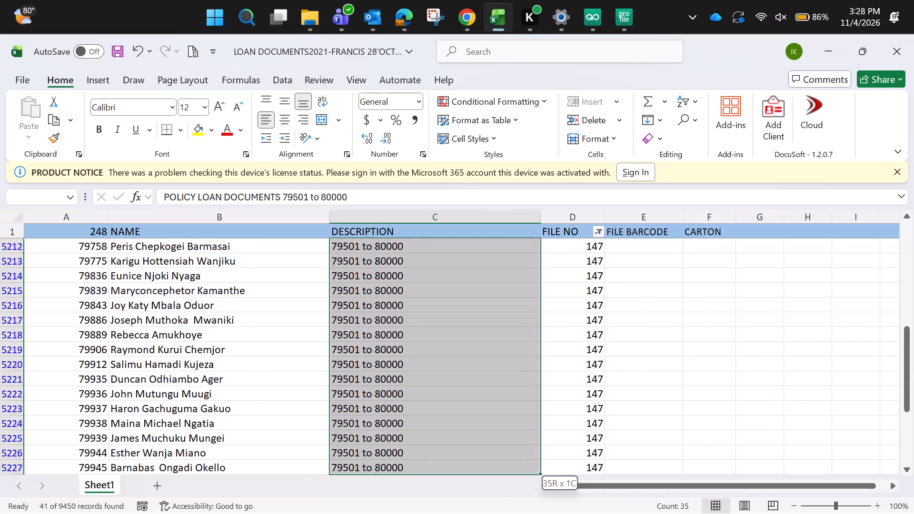
pyautogui.hotkey('shift', 'Down')
pyautogui.hotkey('shift', 'Up')
pyautogui.hotkey('shift', 'Up')
pyautogui.hotkey('ctrl', 'd')
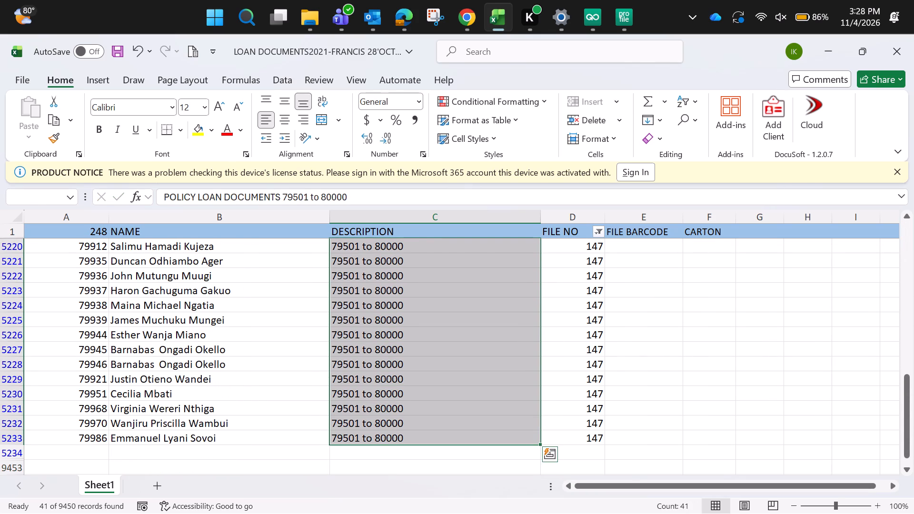
# Change the file number of the first filtered record, 79511, to BOX FILE 147.
pyautogui.press('Up')
pyautogui.press('Up')
pyautogui.press('Up')
pyautogui.press('Up')
pyautogui.press('Up')
pyautogui.press('Up')
pyautogui.press('Up')
pyautogui.press('Up')
pyautogui.press('Up')
pyautogui.press('Up')
pyautogui.press('Up')
pyautogui.press('Up')
pyautogui.press('Up')
pyautogui.press('Up')
pyautogui.press('Up')
pyautogui.press('Up')
pyautogui.press('Up')
pyautogui.press('Up')
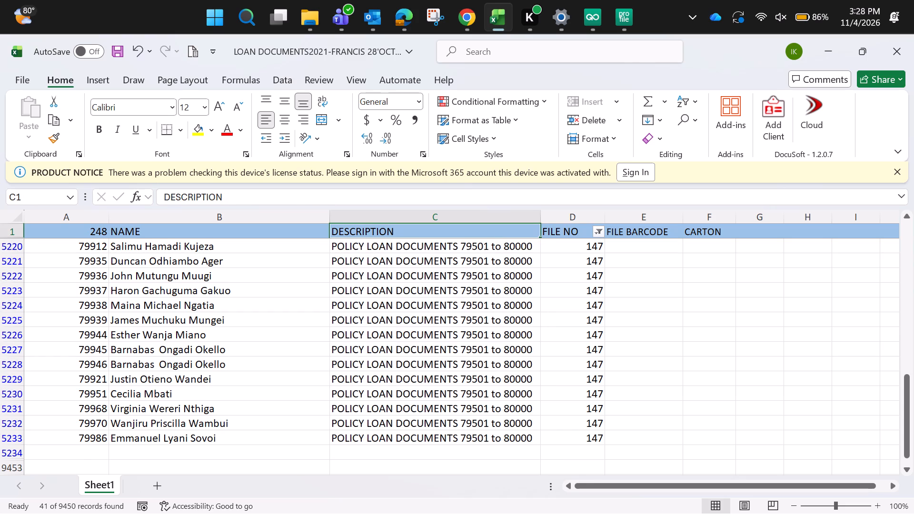
pyautogui.press('Down')
pyautogui.press('Down')
pyautogui.press('Right')
pyautogui.press('Up')
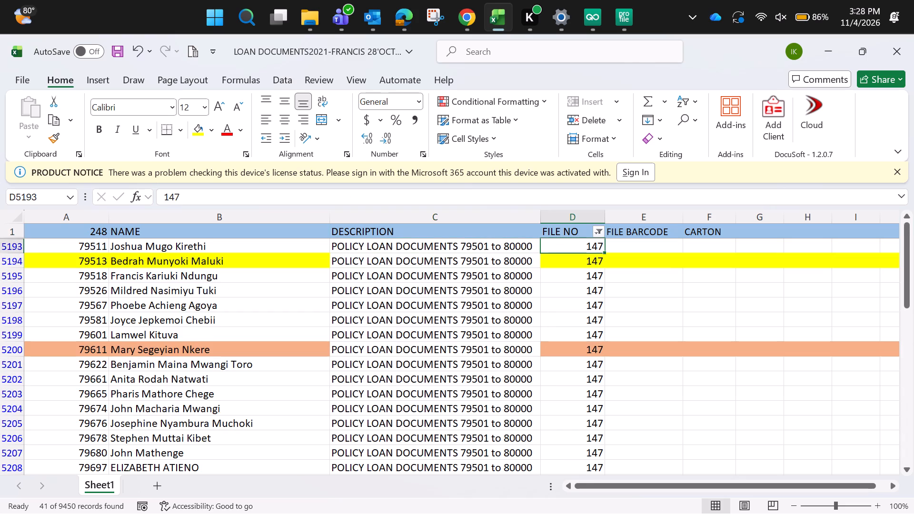
pyautogui.click(162, 199)
pyautogui.write('BOX FILE')
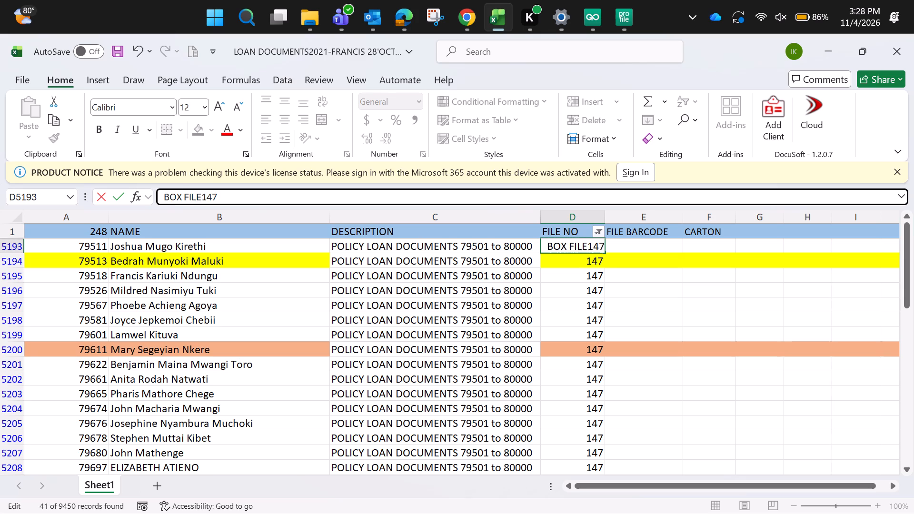
pyautogui.press('space')
pyautogui.press('Return')
# Fill the file number BOX FILE 147 down from record 79511 through record 79986.
pyautogui.press('Up')
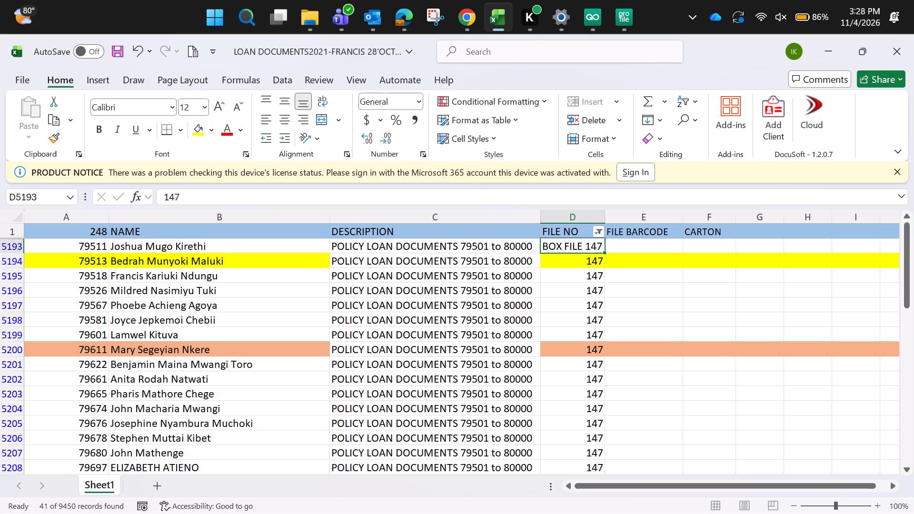
pyautogui.hotkey('shift', 'Down')
pyautogui.hotkey('shift', 'Down')
pyautogui.hotkey('shift', 'Down')
pyautogui.hotkey('shift', 'Down')
pyautogui.hotkey('shift', 'Down')
pyautogui.hotkey('shift', 'Down')
pyautogui.hotkey('shift', 'Down')
pyautogui.hotkey('shift', 'Down')
pyautogui.hotkey('shift', 'Down')
pyautogui.hotkey('shift', 'Down')
pyautogui.hotkey('shift', 'Down')
pyautogui.hotkey('shift', 'Down')
pyautogui.hotkey('shift', 'Down')
pyautogui.hotkey('shift', 'Down')
pyautogui.hotkey('shift', 'Down')
pyautogui.hotkey('shift', 'Down')
pyautogui.hotkey('shift', 'Down')
pyautogui.hotkey('shift', 'Down')
pyautogui.hotkey('shift', 'Down')
pyautogui.hotkey('shift', 'Down')
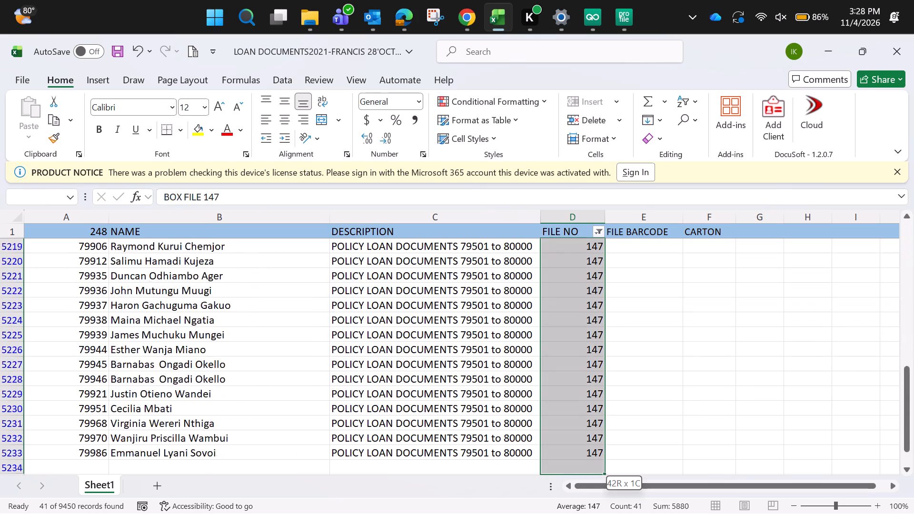
pyautogui.hotkey('shift', 'Up')
pyautogui.hotkey('shift', 'Up')
pyautogui.hotkey('shift', 'Up')
pyautogui.hotkey('shift', 'Up')
pyautogui.hotkey('shift', 'Up')
pyautogui.hotkey('shift', 'Up')
pyautogui.hotkey('shift', 'Up')
pyautogui.hotkey('shift', 'Up')
pyautogui.hotkey('shift', 'Up')
pyautogui.hotkey('shift', 'Up')
pyautogui.hotkey('shift', 'Up')
pyautogui.hotkey('shift', 'Down')
pyautogui.hotkey('shift', 'Down')
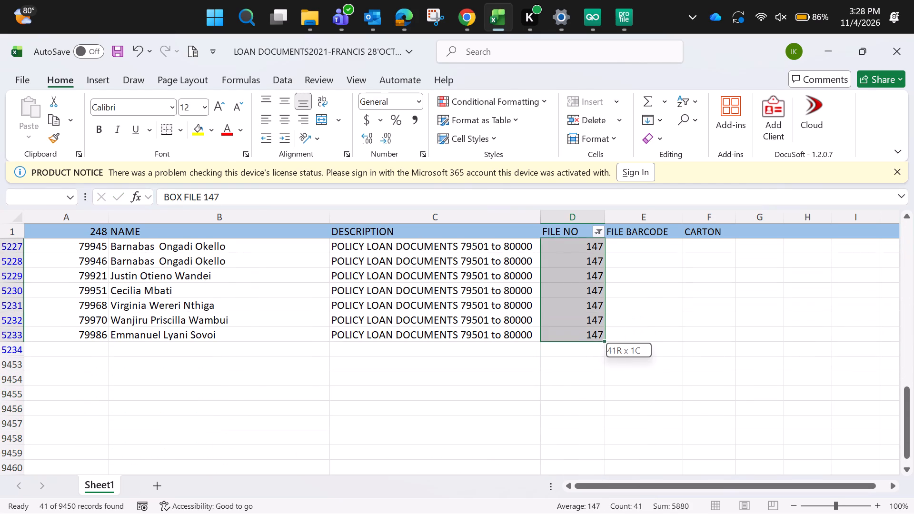
pyautogui.hotkey('ctrl', 'd')
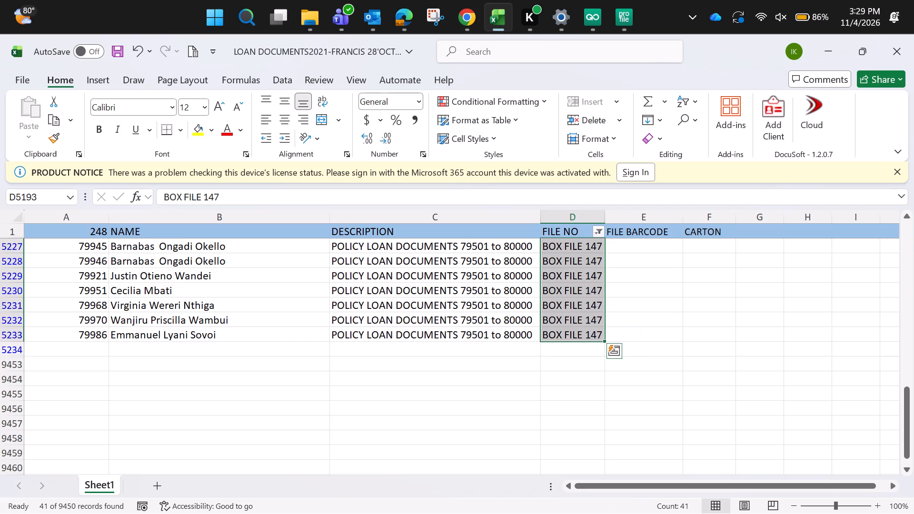
pyautogui.moveTo(913, 445); pyautogui.dragTo(913, 359)
pyautogui.moveTo(913, 359); pyautogui.dragTo(905, 399)
pyautogui.moveTo(905, 399); pyautogui.dragTo(913, 178)
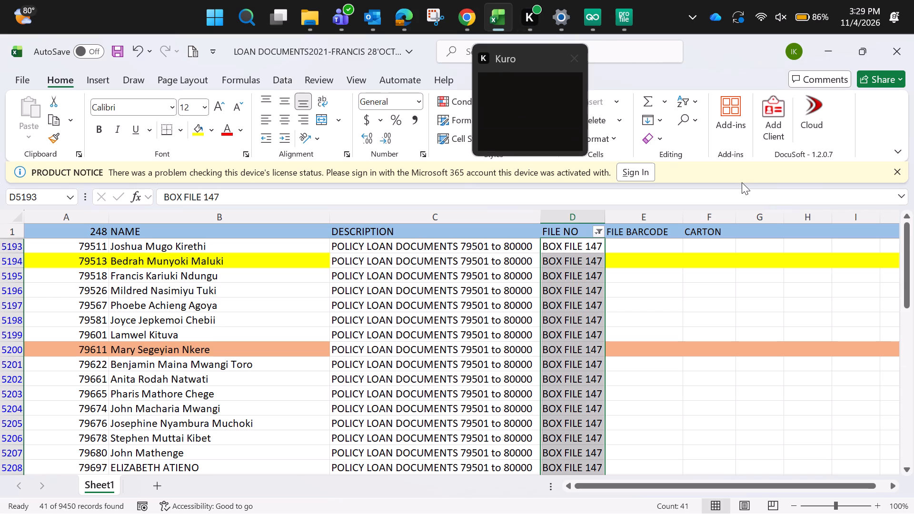
pyautogui.click(633, 246)
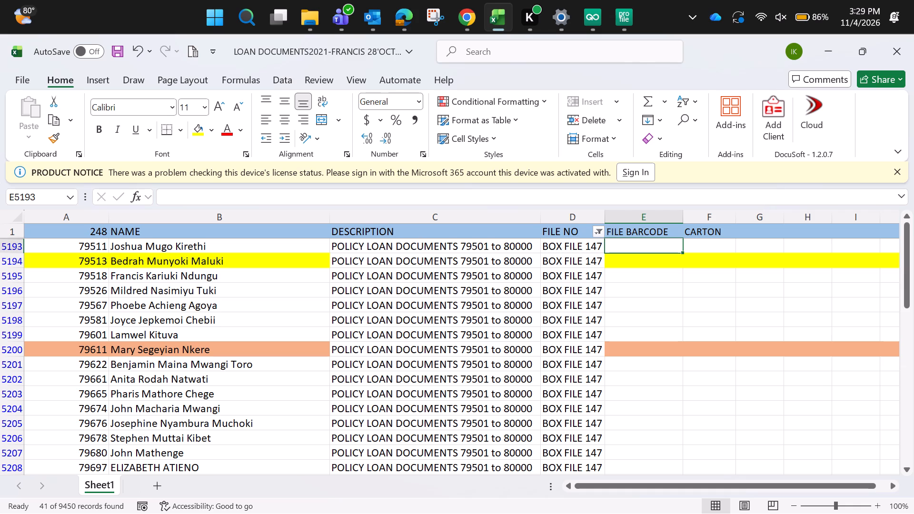
pyautogui.doubleClick(636, 244)
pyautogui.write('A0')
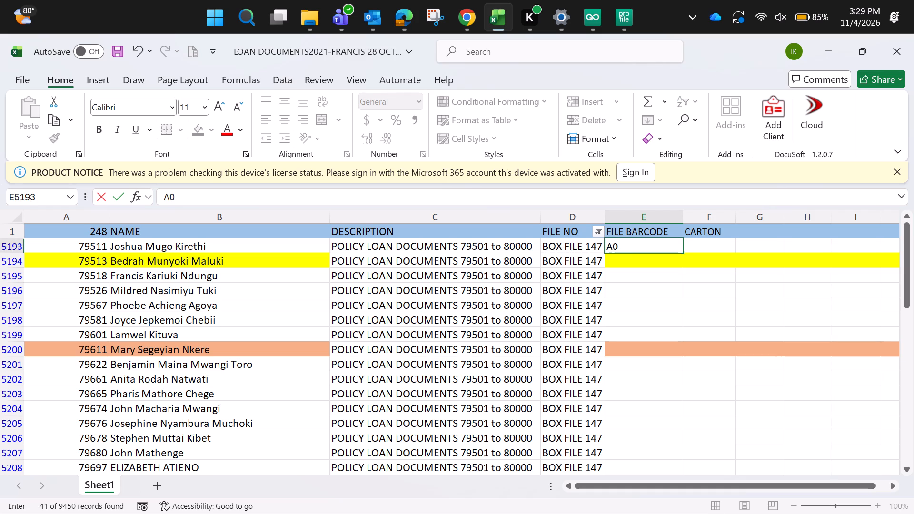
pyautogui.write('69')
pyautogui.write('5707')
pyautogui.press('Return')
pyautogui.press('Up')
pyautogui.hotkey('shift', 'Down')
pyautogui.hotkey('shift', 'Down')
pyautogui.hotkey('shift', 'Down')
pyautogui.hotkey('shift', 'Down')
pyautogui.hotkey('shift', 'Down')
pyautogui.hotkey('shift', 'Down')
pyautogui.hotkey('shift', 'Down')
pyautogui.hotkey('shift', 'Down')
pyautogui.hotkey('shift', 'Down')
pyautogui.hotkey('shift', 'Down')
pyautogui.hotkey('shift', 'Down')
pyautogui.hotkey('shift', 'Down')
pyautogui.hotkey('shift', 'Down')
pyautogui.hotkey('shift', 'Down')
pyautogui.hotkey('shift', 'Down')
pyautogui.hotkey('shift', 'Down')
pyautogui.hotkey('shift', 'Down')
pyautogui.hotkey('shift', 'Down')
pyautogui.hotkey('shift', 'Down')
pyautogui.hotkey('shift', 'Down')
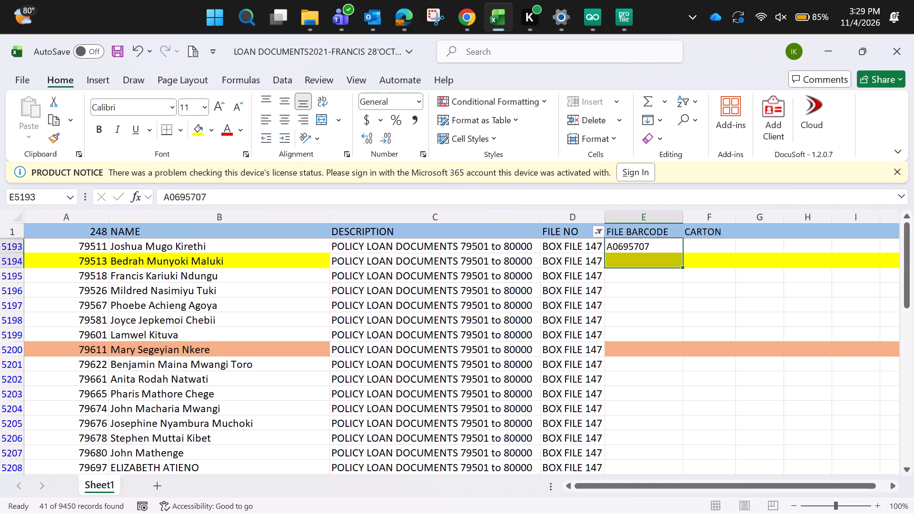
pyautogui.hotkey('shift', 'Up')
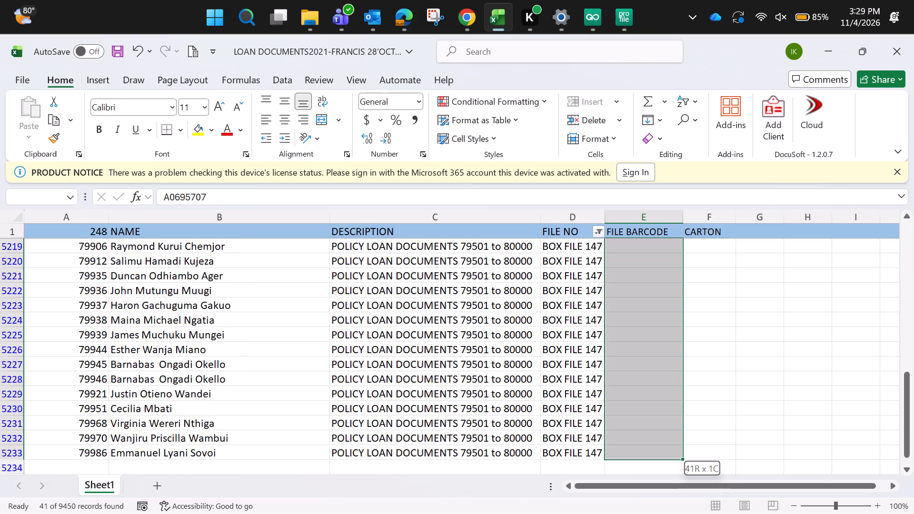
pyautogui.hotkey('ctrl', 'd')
# Enter the carton N025474 for the first filtered record, 79511.
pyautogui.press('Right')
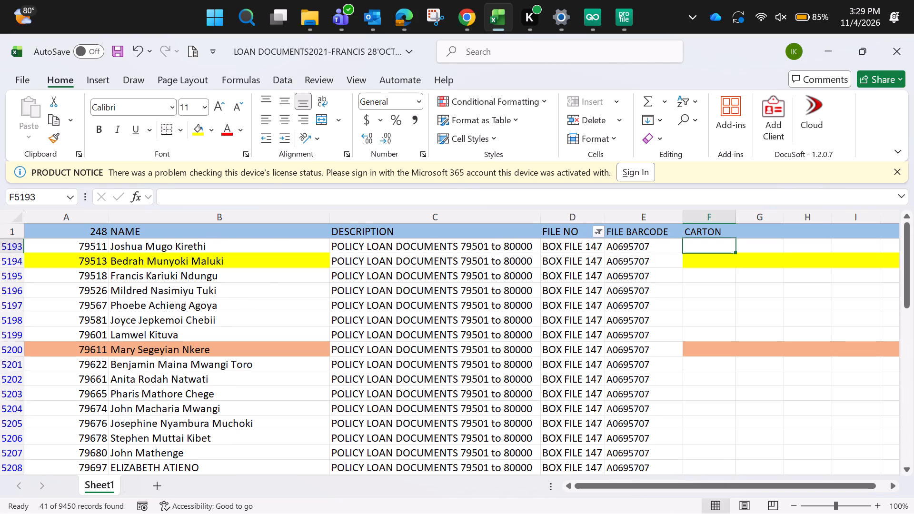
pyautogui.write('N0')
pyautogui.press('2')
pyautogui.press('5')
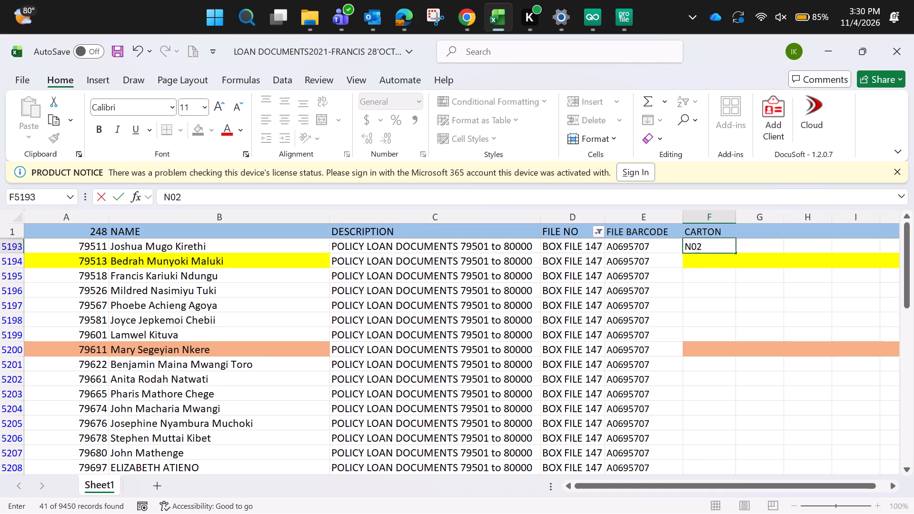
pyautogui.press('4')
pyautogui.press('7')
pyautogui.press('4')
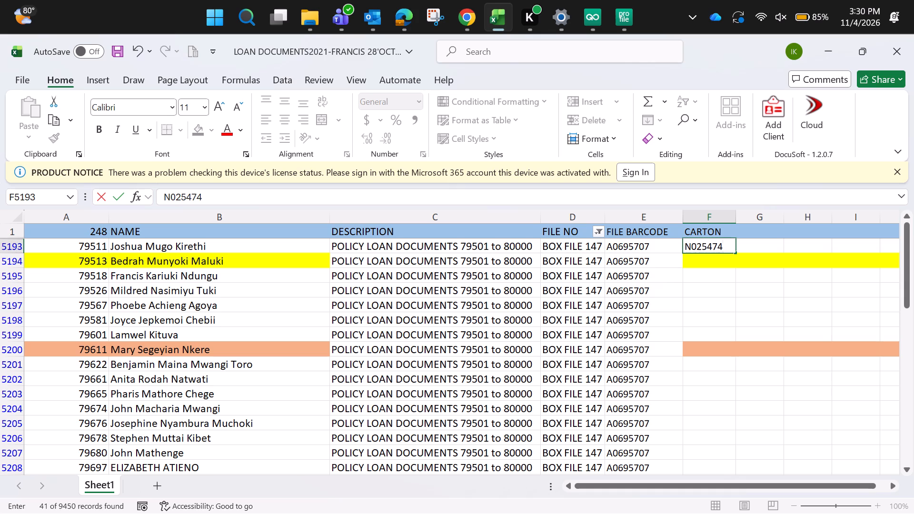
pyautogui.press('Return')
# Fill the carton N025474 down from record 79511 through record 79986.
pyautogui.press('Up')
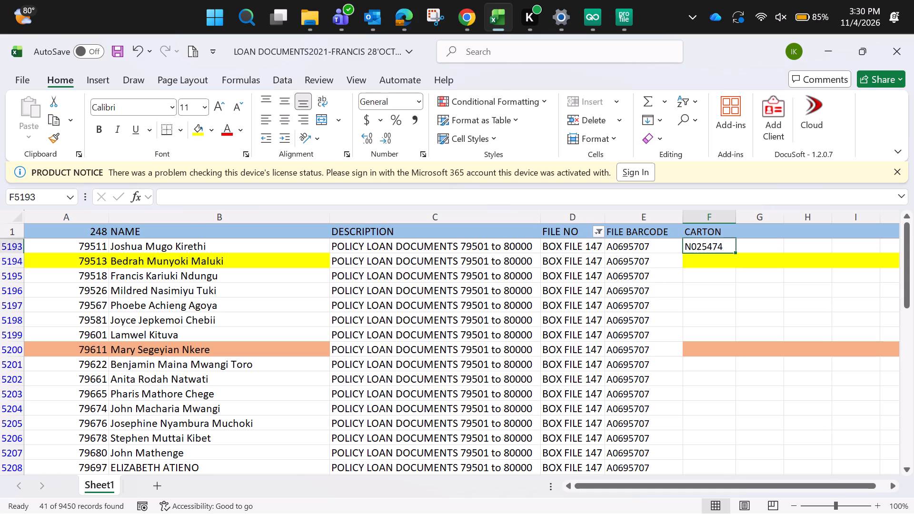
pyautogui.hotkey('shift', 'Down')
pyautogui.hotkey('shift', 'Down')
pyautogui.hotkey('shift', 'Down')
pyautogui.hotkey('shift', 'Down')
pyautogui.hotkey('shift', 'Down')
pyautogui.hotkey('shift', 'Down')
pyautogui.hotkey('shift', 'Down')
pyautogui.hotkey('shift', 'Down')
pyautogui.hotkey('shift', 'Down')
pyautogui.hotkey('shift', 'Down')
pyautogui.hotkey('shift', 'Down')
pyautogui.hotkey('shift', 'Down')
pyautogui.hotkey('shift', 'Down')
pyautogui.hotkey('shift', 'Down')
pyautogui.hotkey('shift', 'Down')
pyautogui.hotkey('shift', 'Down')
pyautogui.hotkey('shift', 'Down')
pyautogui.hotkey('shift', 'Down')
pyautogui.hotkey('shift', 'Down')
pyautogui.hotkey('shift', 'Down')
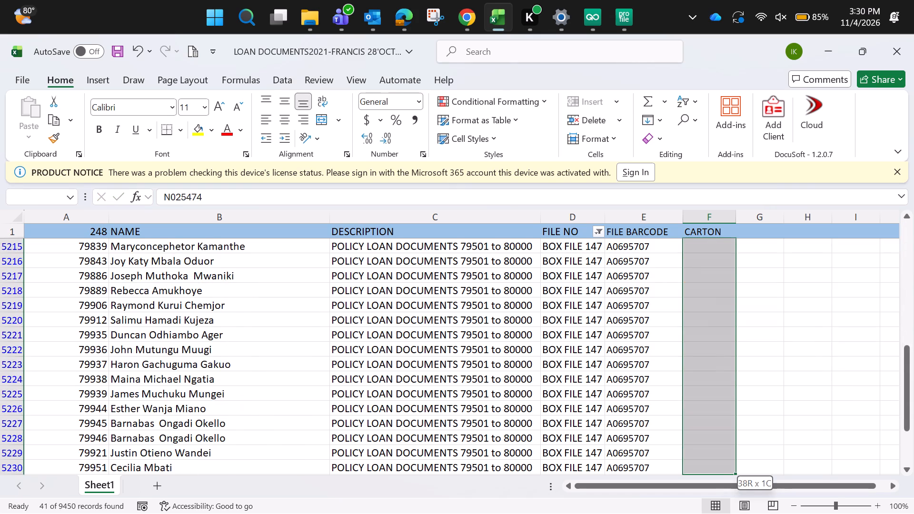
pyautogui.hotkey('shift', 'Down')
pyautogui.hotkey('shift', 'Down')
pyautogui.hotkey('shift', 'Down')
pyautogui.hotkey('shift', 'Down')
pyautogui.hotkey('shift', 'Down')
pyautogui.hotkey('shift', 'Up')
pyautogui.hotkey('shift', 'Up')
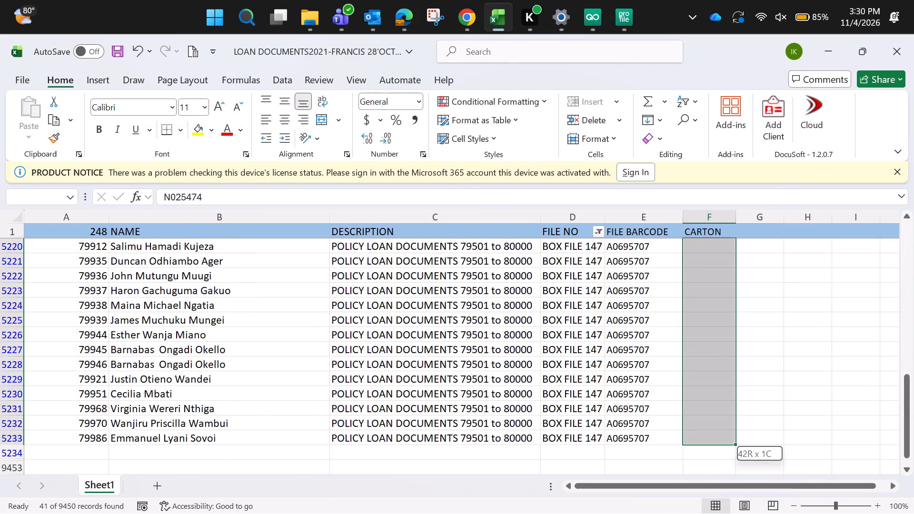
pyautogui.hotkey('ctrl', 'd')
# Clear the carton and file barcode of the yellow-highlighted record 79513.
pyautogui.press('Up')
pyautogui.press('Up')
pyautogui.press('Up')
pyautogui.press('Up')
pyautogui.press('Up')
pyautogui.press('Up')
pyautogui.press('Up')
pyautogui.press('Up')
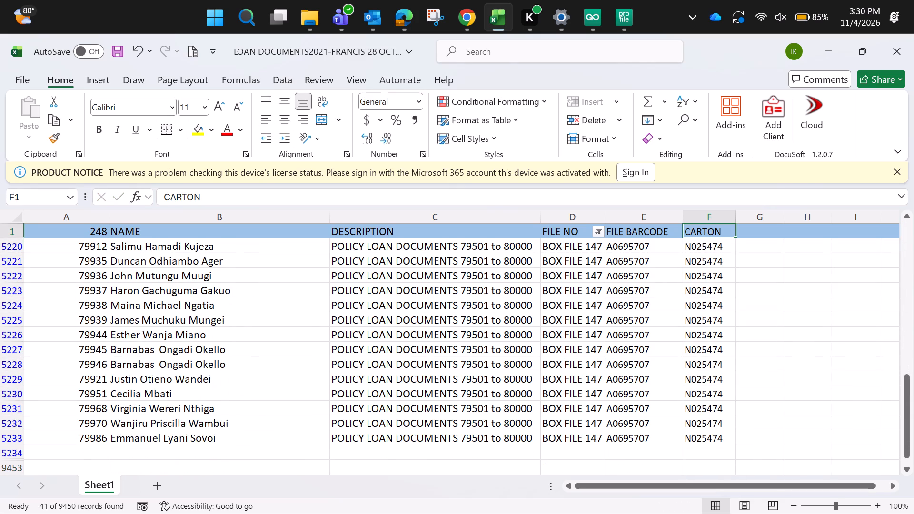
pyautogui.press('Down')
pyautogui.press('Down')
pyautogui.press('Down')
pyautogui.press('Up')
pyautogui.press('Delete')
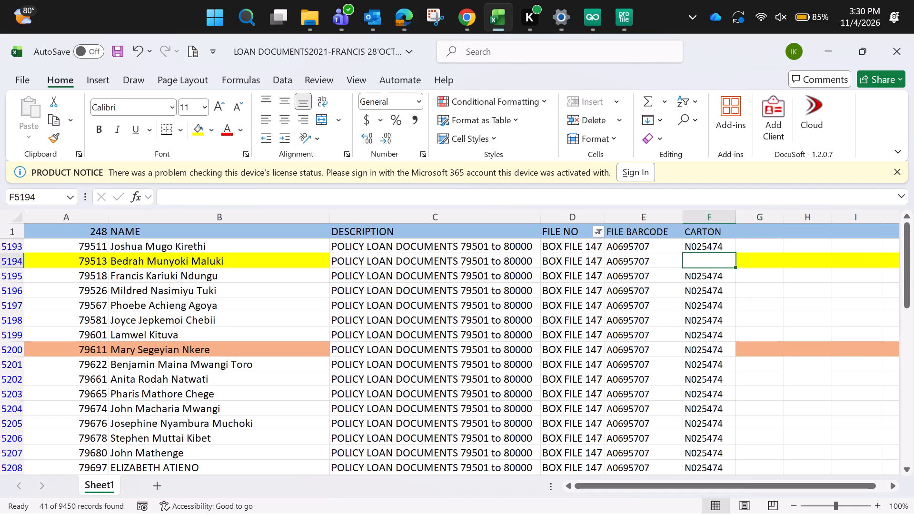
pyautogui.press('Left')
pyautogui.press('Delete')
# Clear the file barcode and carton of the orange-highlighted record 79611.
pyautogui.press('Down')
pyautogui.press('Down')
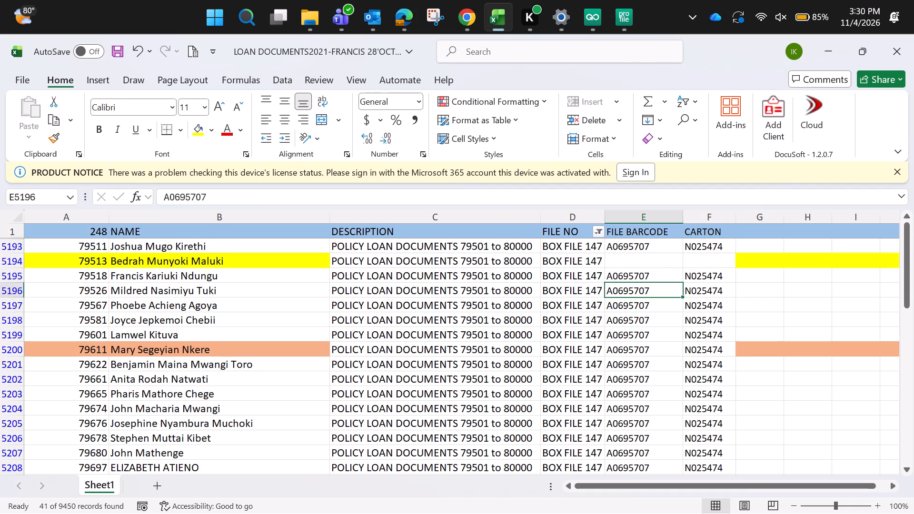
pyautogui.press('Down')
pyautogui.press('Down')
pyautogui.press('Down')
pyautogui.press('Down')
pyautogui.press('Delete')
pyautogui.press('End')
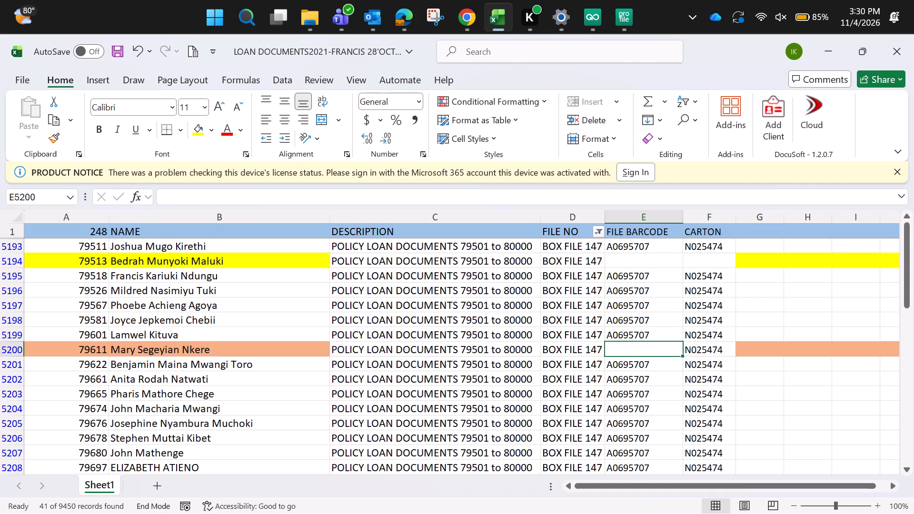
pyautogui.press('Right')
pyautogui.press('Delete')
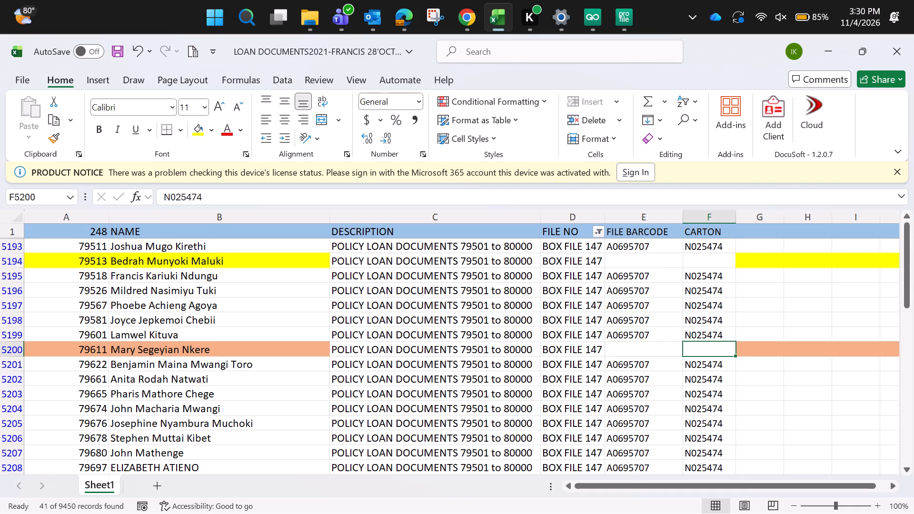
# Check the remaining BOX FILE 147 records for other highlighted exceptions and for complete barcode and carton entries.
pyautogui.press('Down')
pyautogui.press('Down')
pyautogui.press('Down')
pyautogui.press('Down')
pyautogui.press('Down')
pyautogui.press('Down')
pyautogui.press('Down')
pyautogui.press('Down')
pyautogui.press('Down')
pyautogui.press('Down')
pyautogui.press('Down')
pyautogui.press('Down')
pyautogui.press('Down')
pyautogui.press('Down')
pyautogui.press('Down')
pyautogui.press('Down')
pyautogui.press('Down')
pyautogui.press('Down')
pyautogui.press('Down')
pyautogui.press('Down')
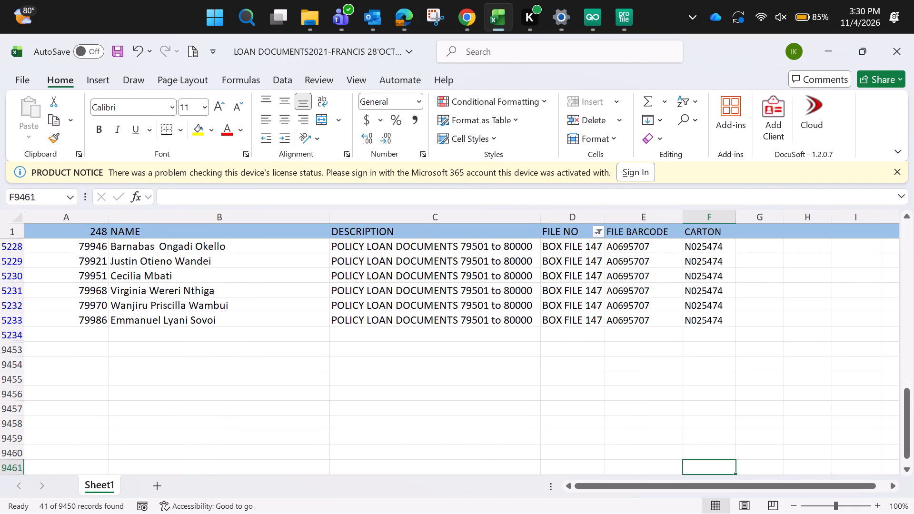
pyautogui.moveTo(905, 454); pyautogui.dragTo(913, 237)
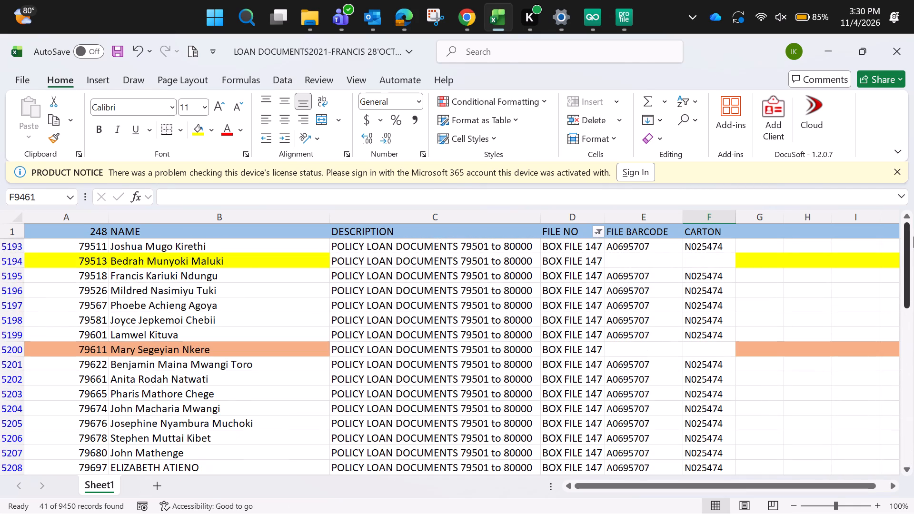
# Save the loan documents workbook.
pyautogui.hotkey('ctrl', 's')
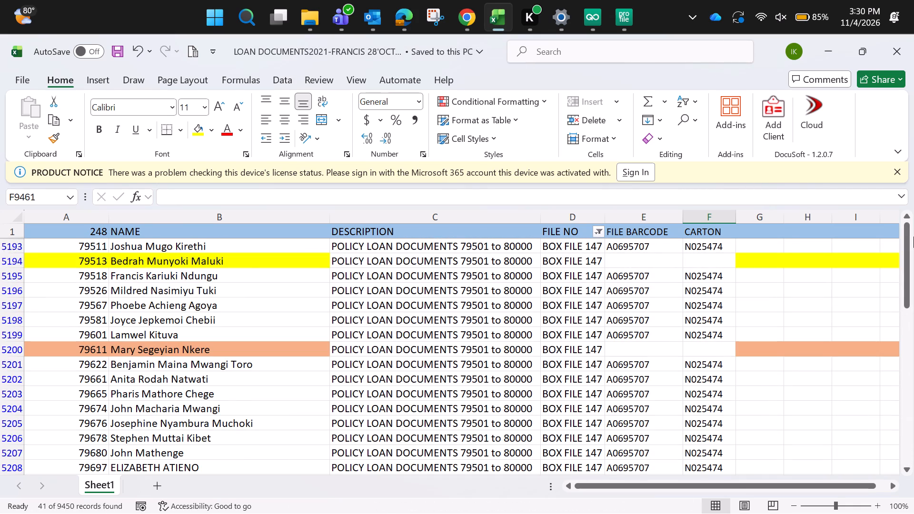
# Switch to the SensorFusionLab browser task, start its welcome instructions, and complete the guidelines and important reminders steps.
pyautogui.click(620, 8)
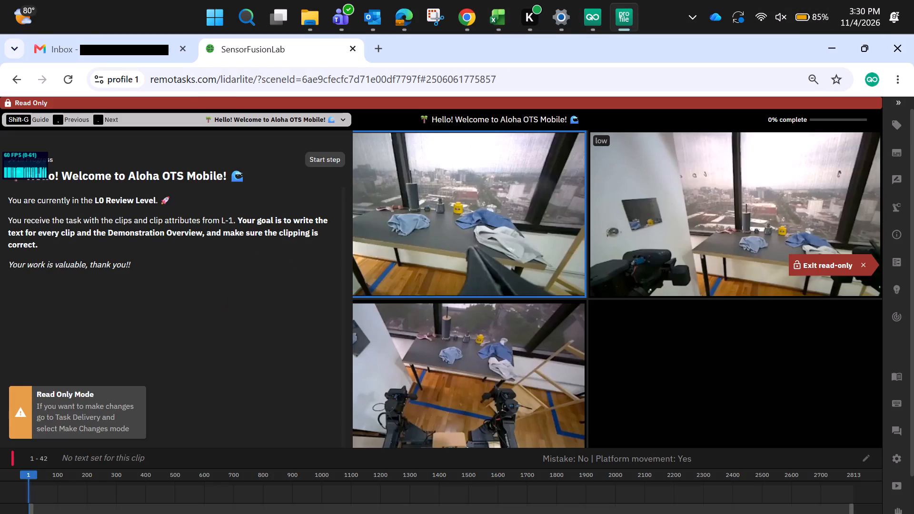
pyautogui.click(311, 165)
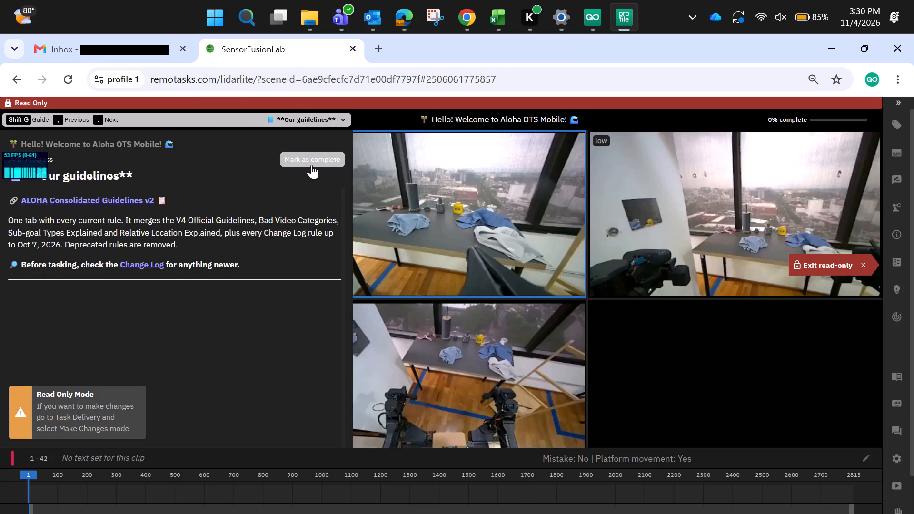
pyautogui.click(311, 165)
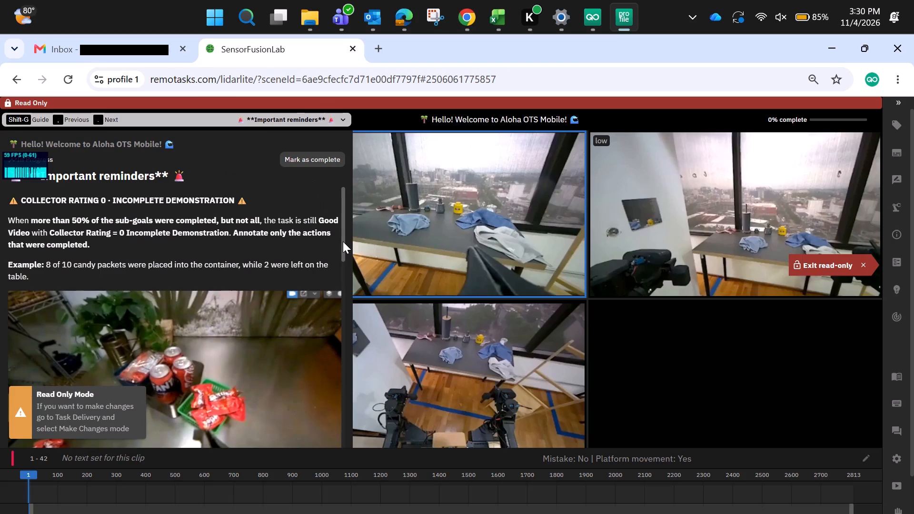
pyautogui.moveTo(343, 241); pyautogui.dragTo(338, 296)
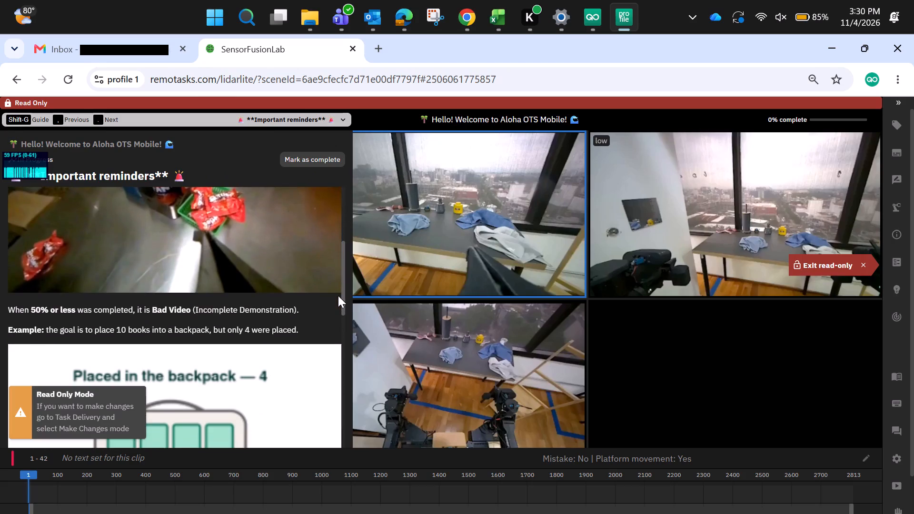
pyautogui.moveTo(338, 296); pyautogui.dragTo(338, 486)
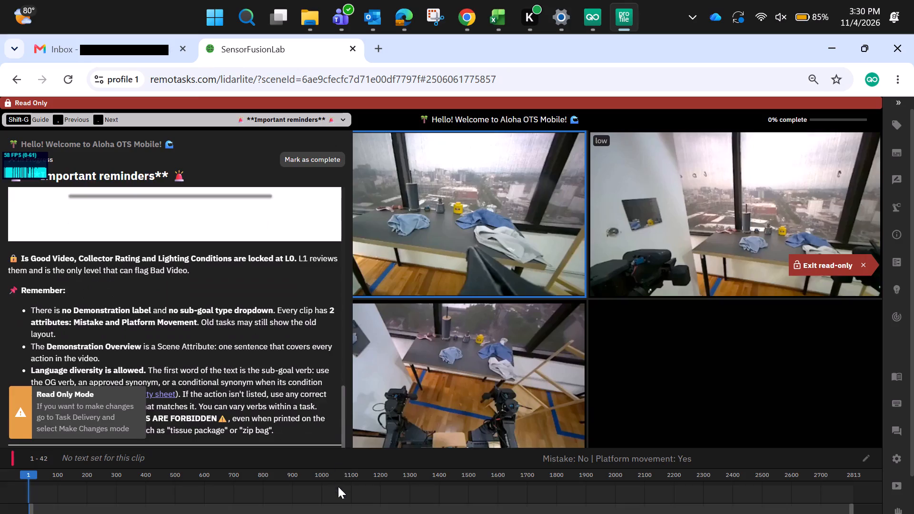
pyautogui.moveTo(338, 486); pyautogui.dragTo(356, 197)
pyautogui.click(321, 156)
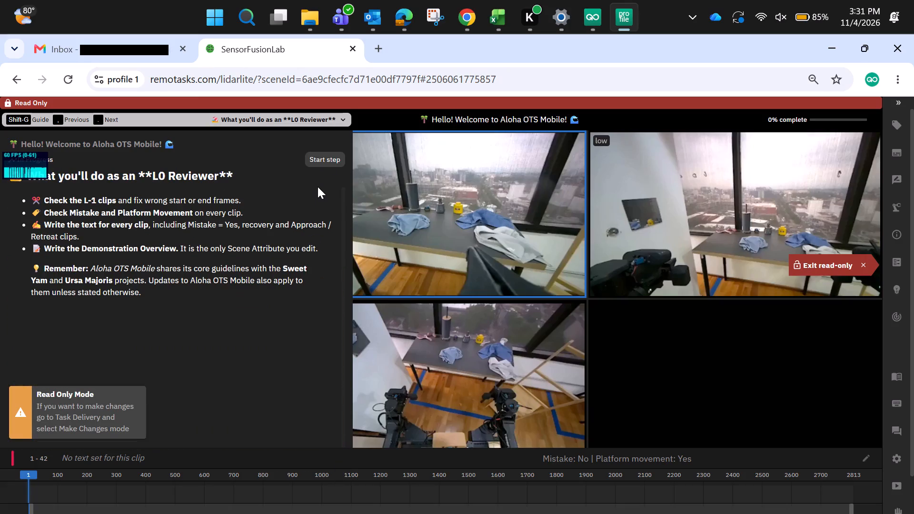
# Start the L0 Reviewer instructions and mark their remaining steps complete, from Your workflow through the hide/open section note.
pyautogui.click(318, 160)
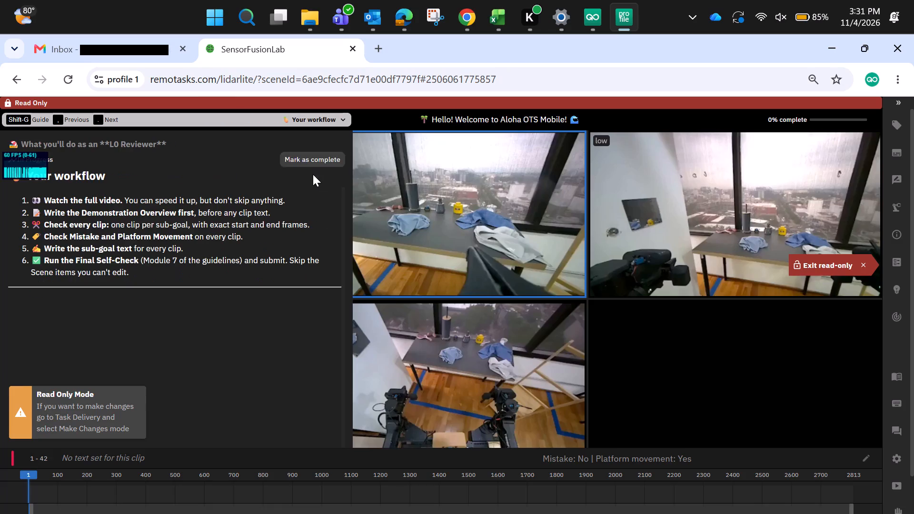
pyautogui.click(314, 157)
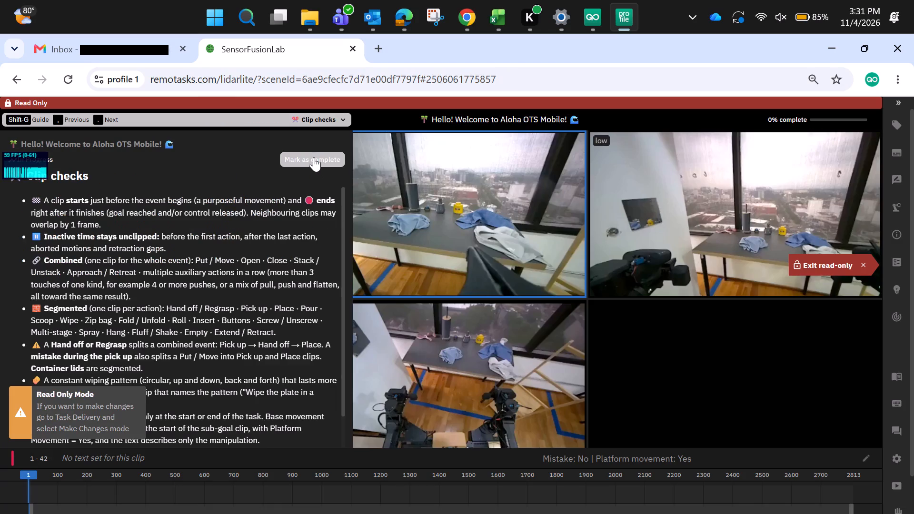
pyautogui.click(314, 157)
pyautogui.click(314, 157)
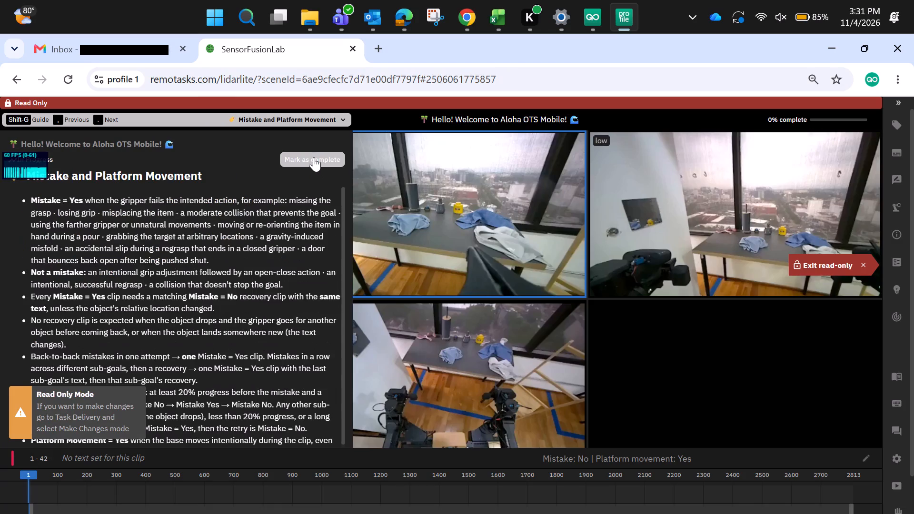
pyautogui.click(314, 157)
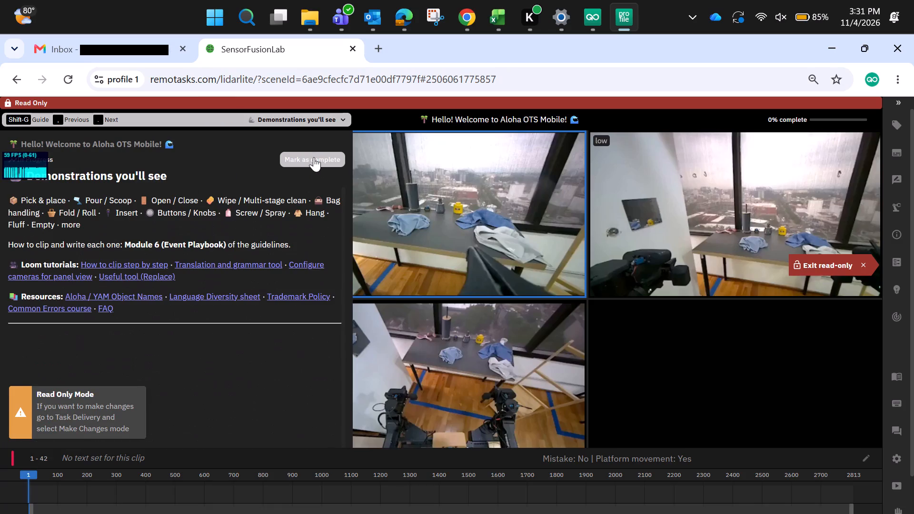
pyautogui.click(314, 157)
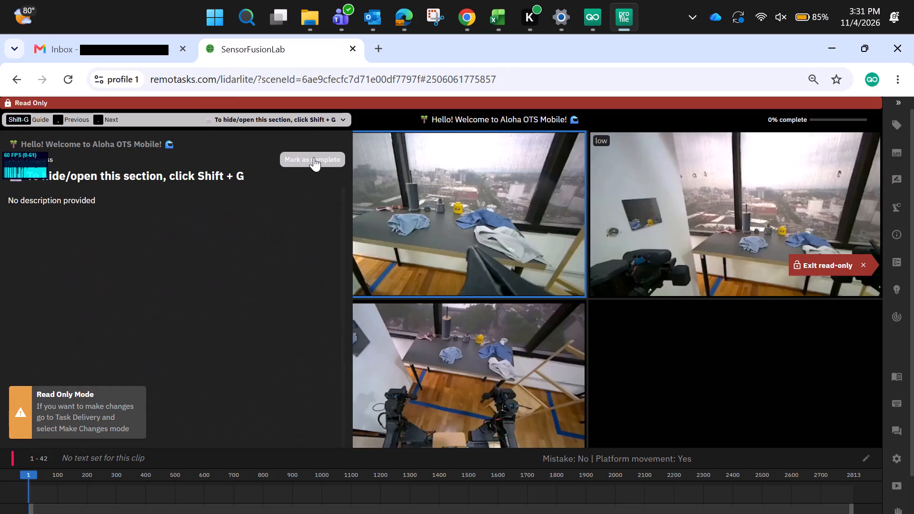
pyautogui.click(307, 160)
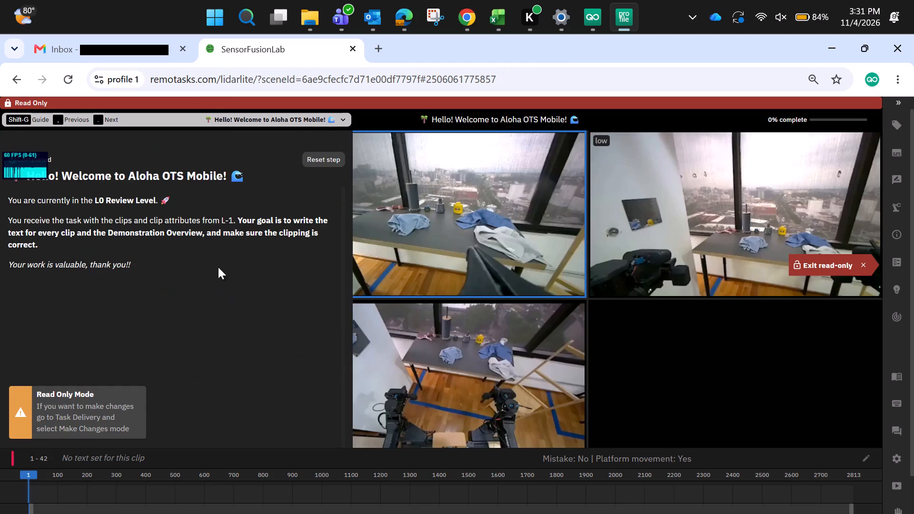
# Revisit the Important reminders, welcome and Our guidelines instructions, and open the linked Change Log before returning to the task.
pyautogui.click(315, 120)
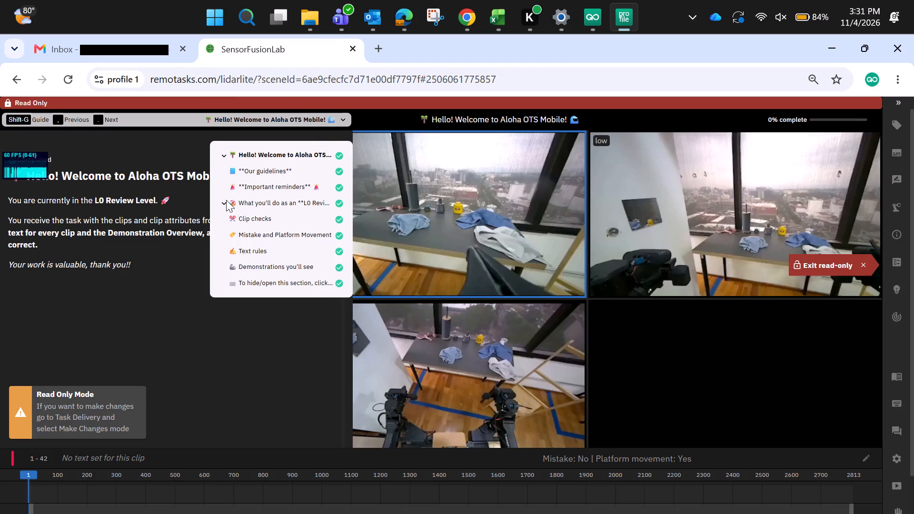
pyautogui.click(257, 187)
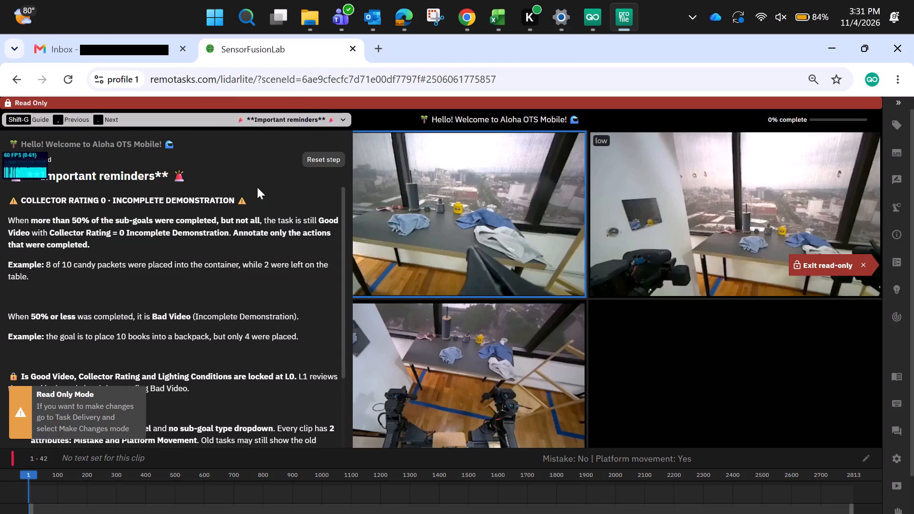
pyautogui.click(307, 121)
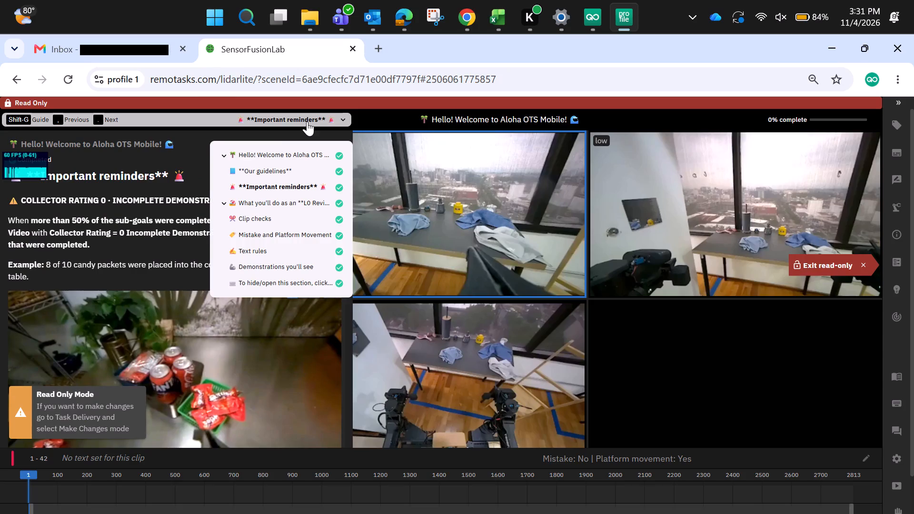
pyautogui.click(281, 150)
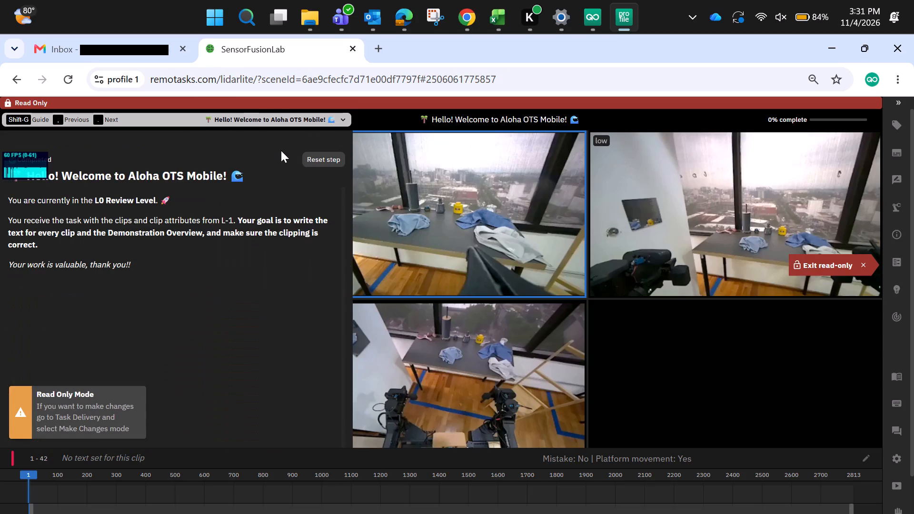
pyautogui.click(315, 117)
pyautogui.click(276, 175)
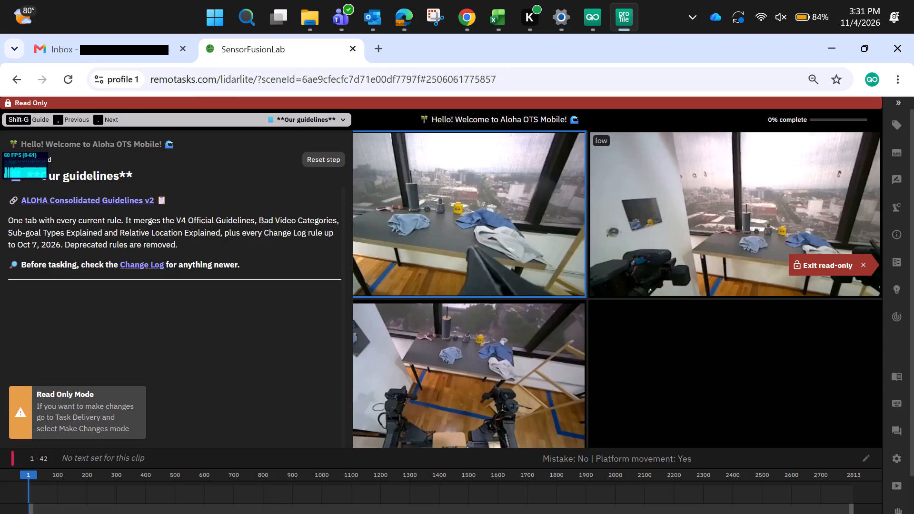
pyautogui.click(151, 264)
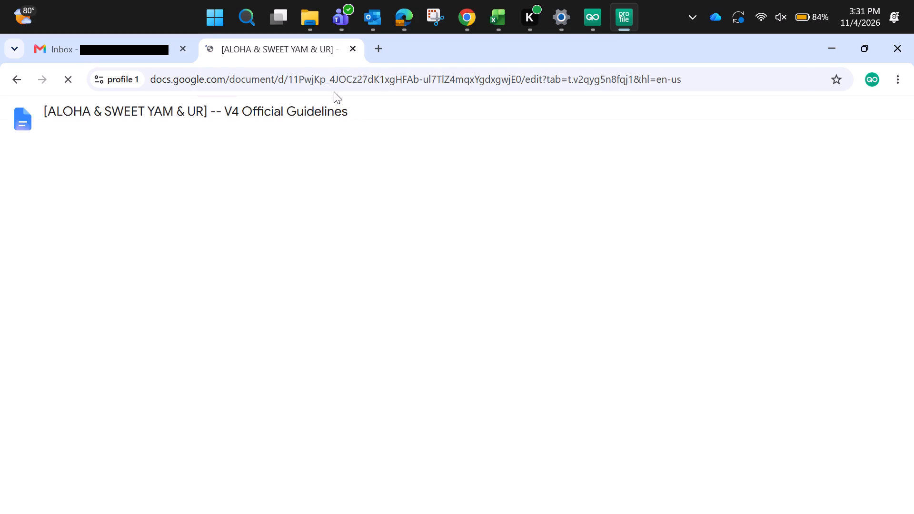
pyautogui.click(11, 72)
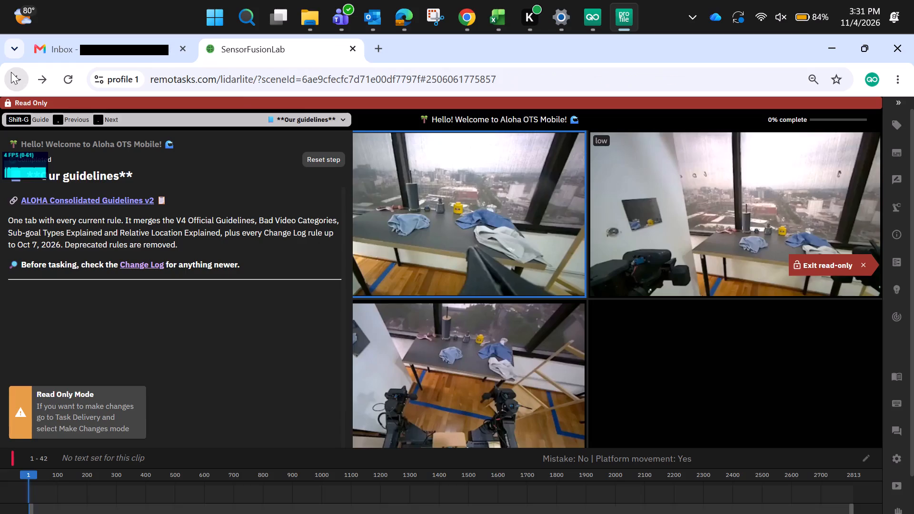
# Reset the Our guidelines instruction step.
pyautogui.click(324, 154)
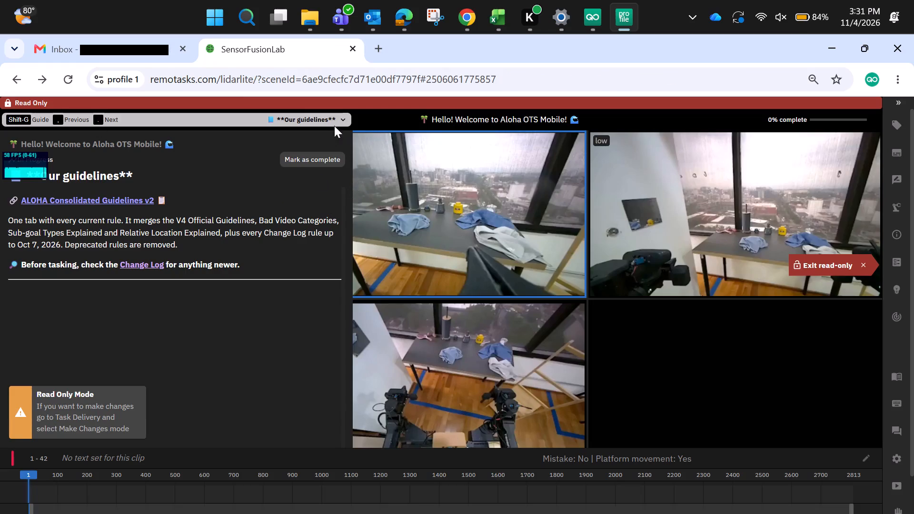
pyautogui.click(22, 115)
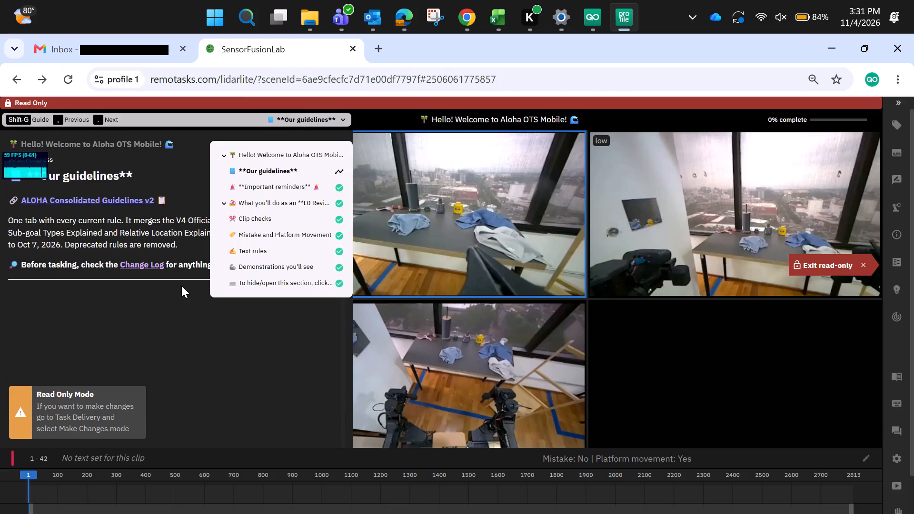
pyautogui.click(181, 286)
pyautogui.click(163, 126)
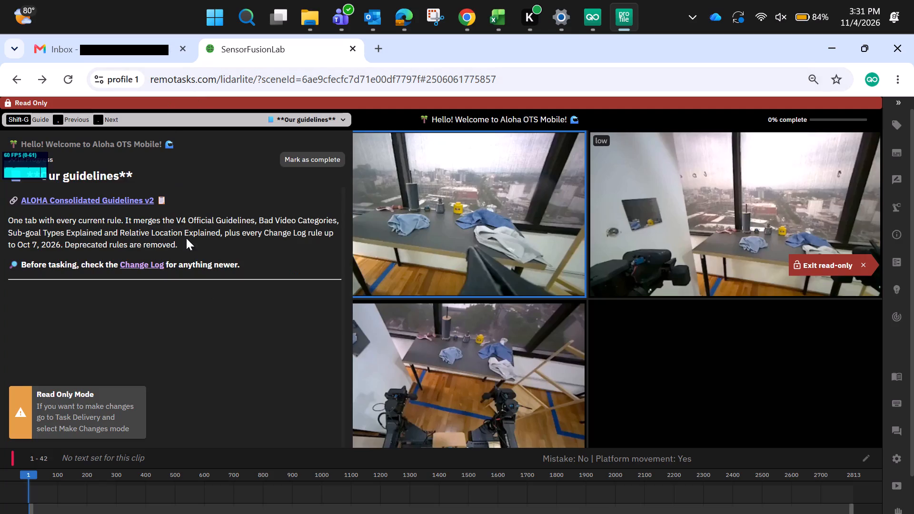
# Play the demonstration video and examine the robot arms handling the cloth in the different camera views.
pyautogui.press('space')
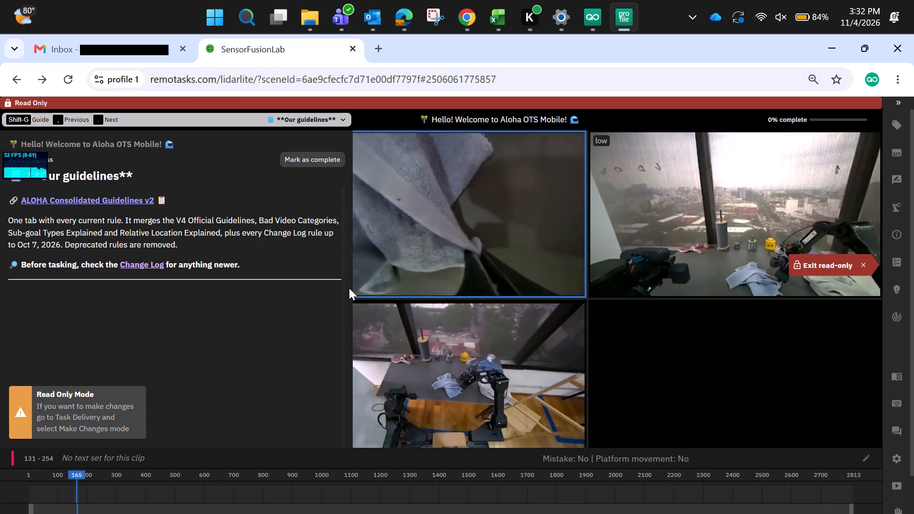
pyautogui.click(645, 188)
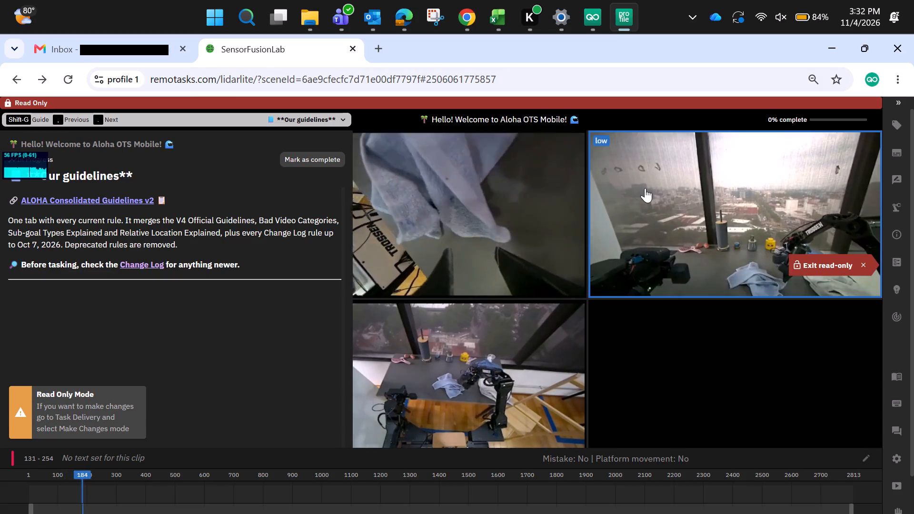
pyautogui.click(599, 147)
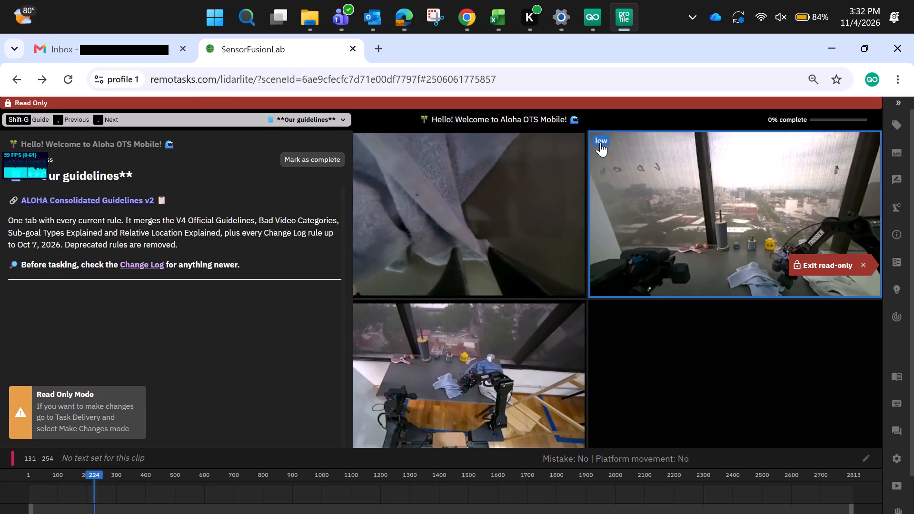
pyautogui.click(600, 142)
pyautogui.click(521, 352)
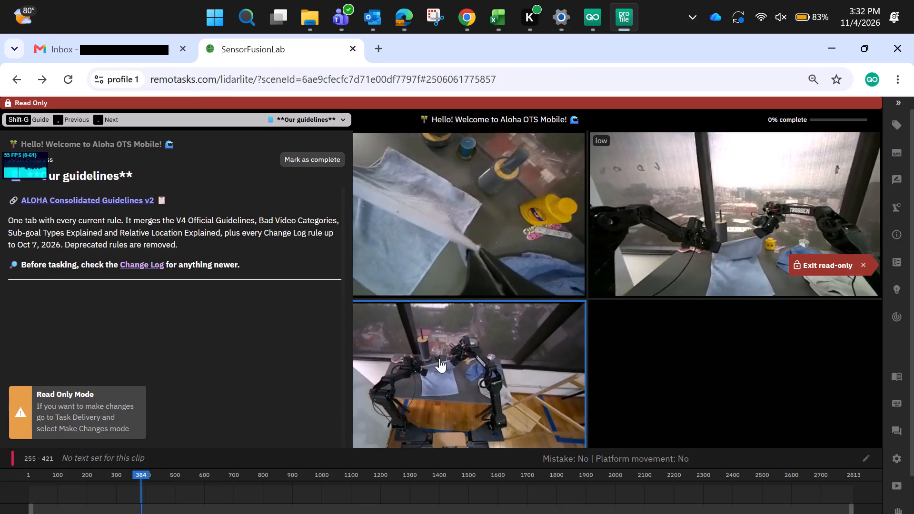
pyautogui.press('Right')
pyautogui.press('Right')
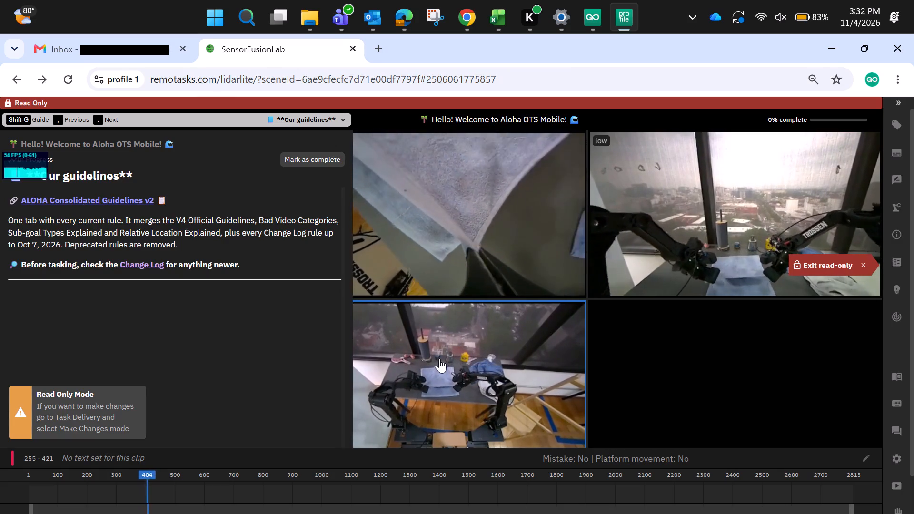
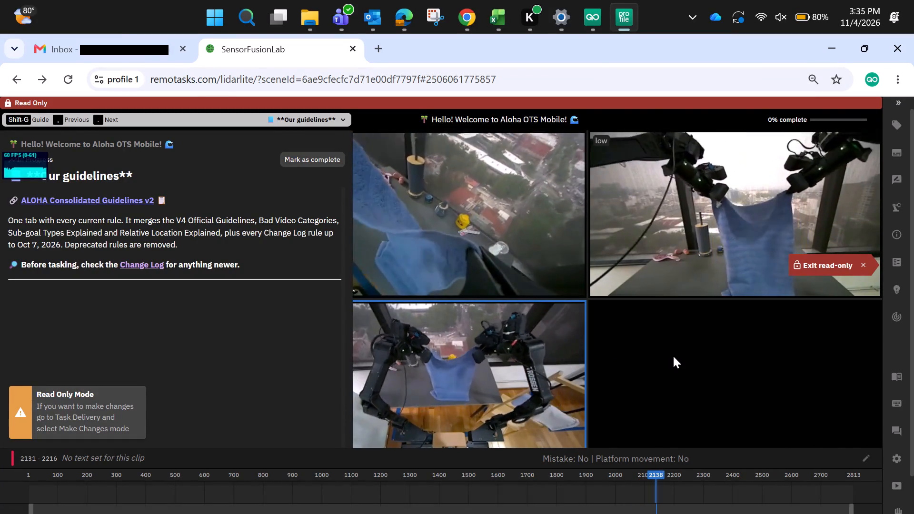
# Examine the rest of the demonstration video in the different camera views, and rewind it to frame 1.
pyautogui.click(666, 208)
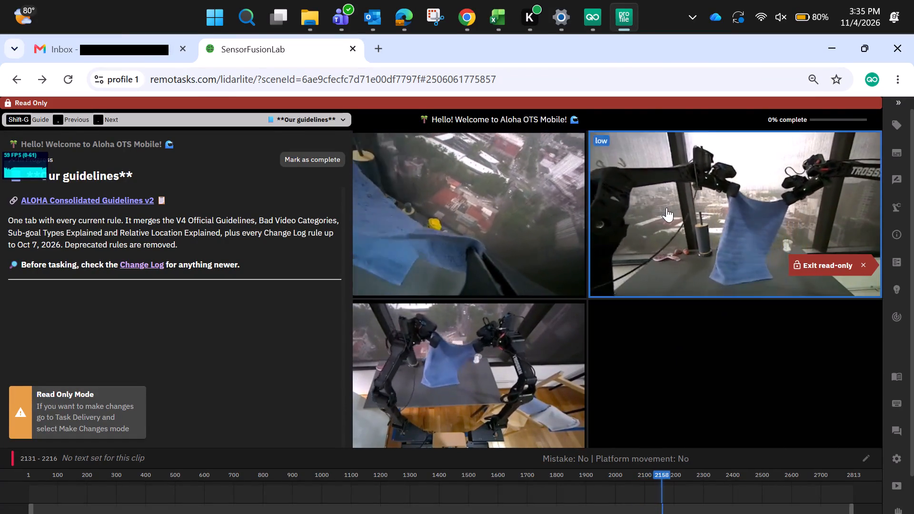
pyautogui.click(484, 345)
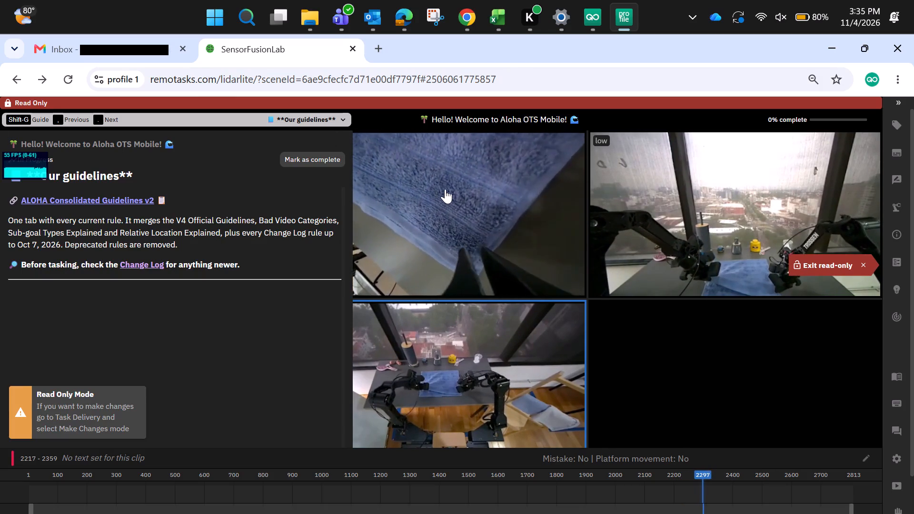
pyautogui.click(897, 106)
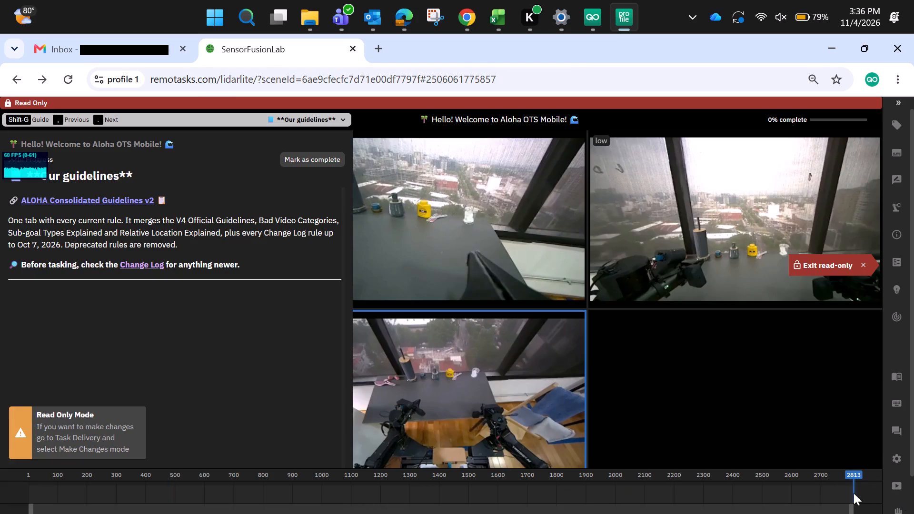
pyautogui.moveTo(854, 493); pyautogui.dragTo(193, 438)
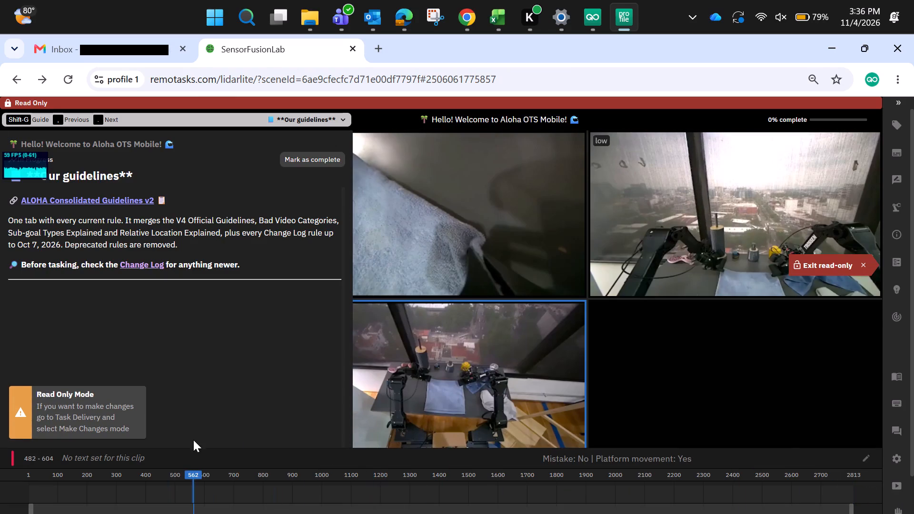
pyautogui.moveTo(193, 480); pyautogui.dragTo(21, 453)
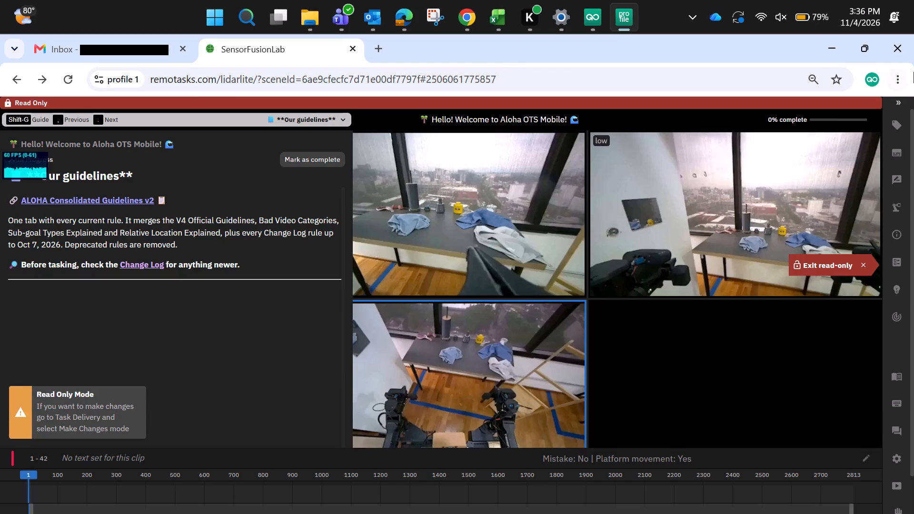
# Switch back to the loan documents workbook in Excel.
pyautogui.click(831, 45)
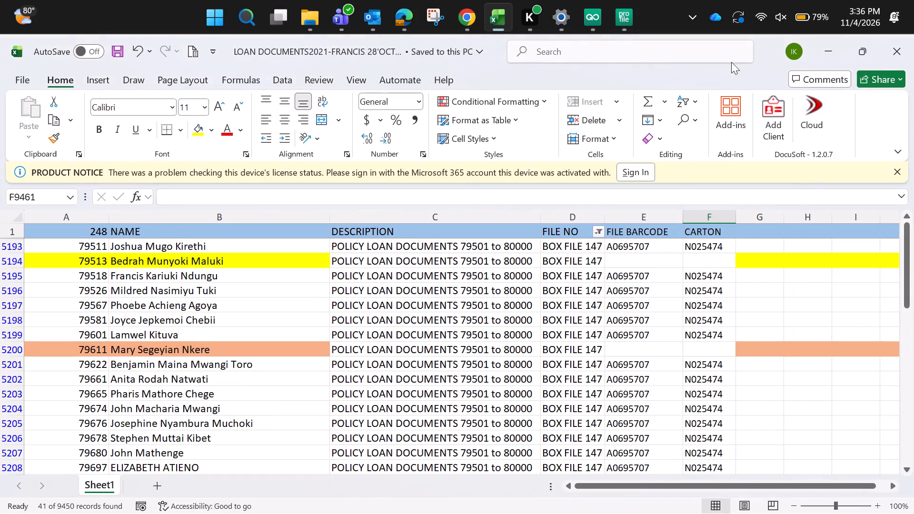
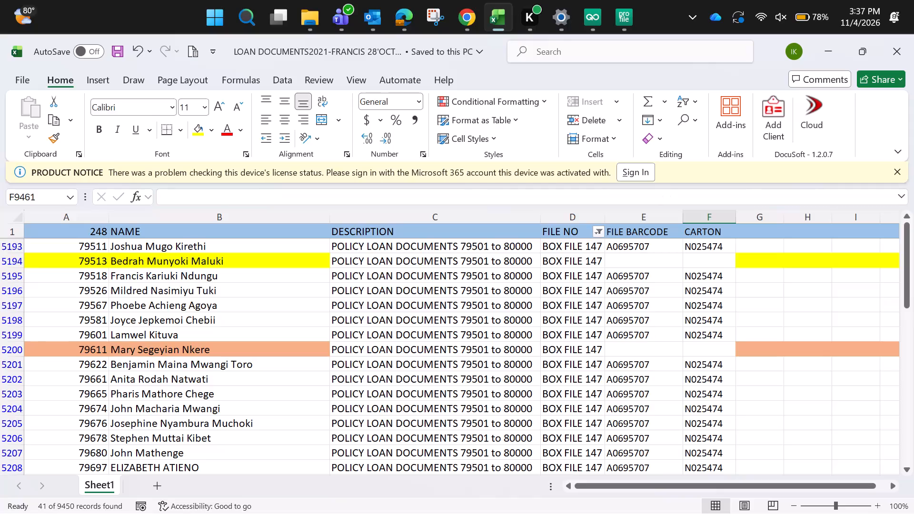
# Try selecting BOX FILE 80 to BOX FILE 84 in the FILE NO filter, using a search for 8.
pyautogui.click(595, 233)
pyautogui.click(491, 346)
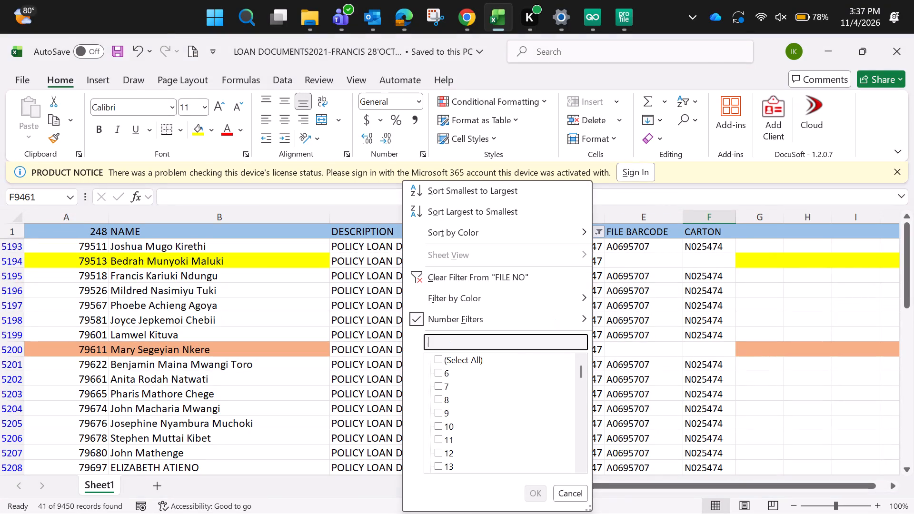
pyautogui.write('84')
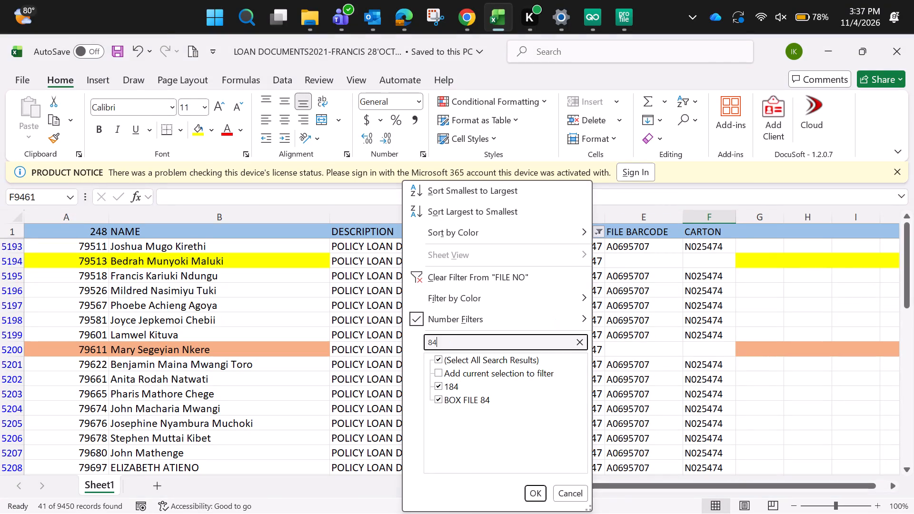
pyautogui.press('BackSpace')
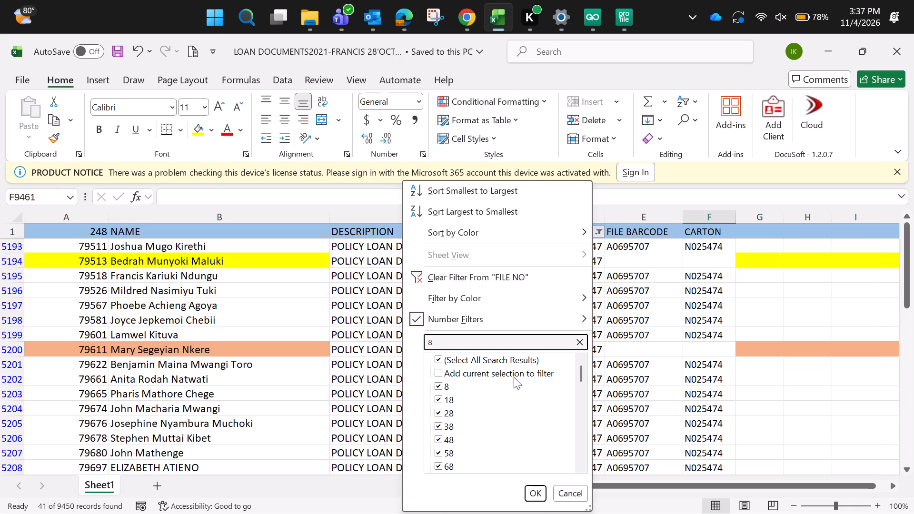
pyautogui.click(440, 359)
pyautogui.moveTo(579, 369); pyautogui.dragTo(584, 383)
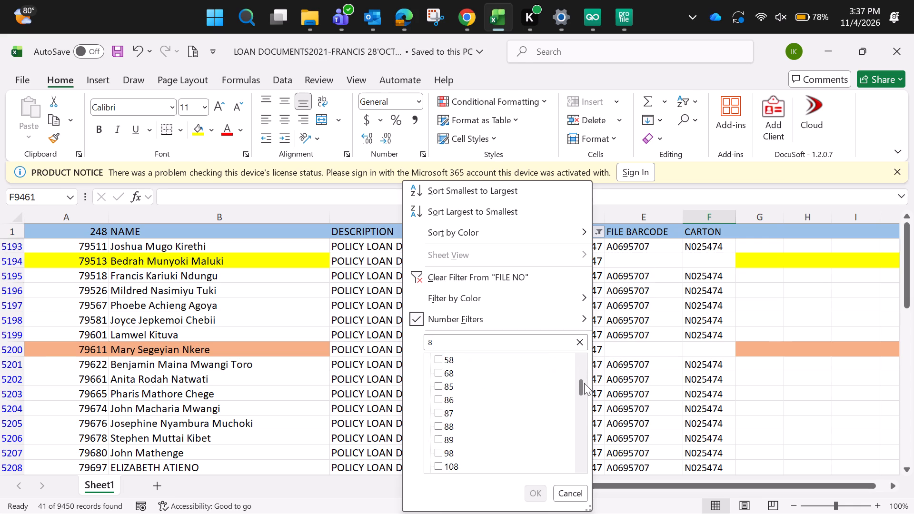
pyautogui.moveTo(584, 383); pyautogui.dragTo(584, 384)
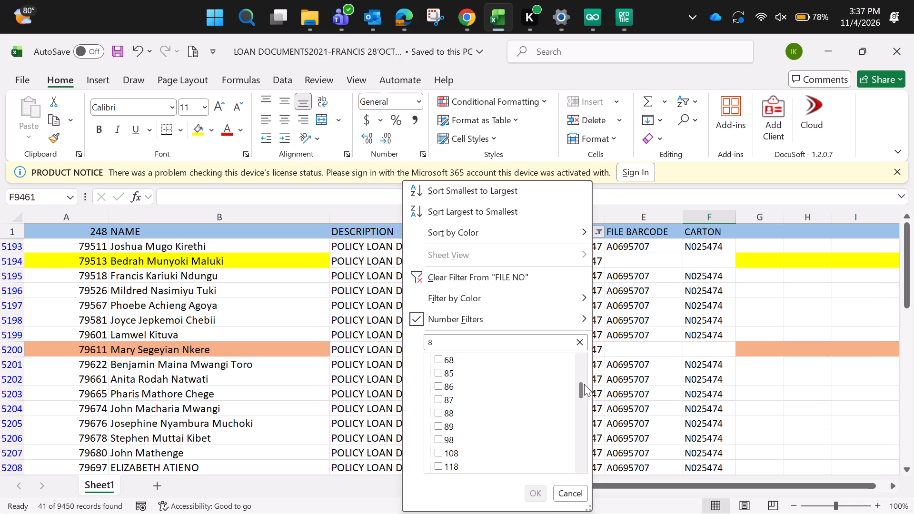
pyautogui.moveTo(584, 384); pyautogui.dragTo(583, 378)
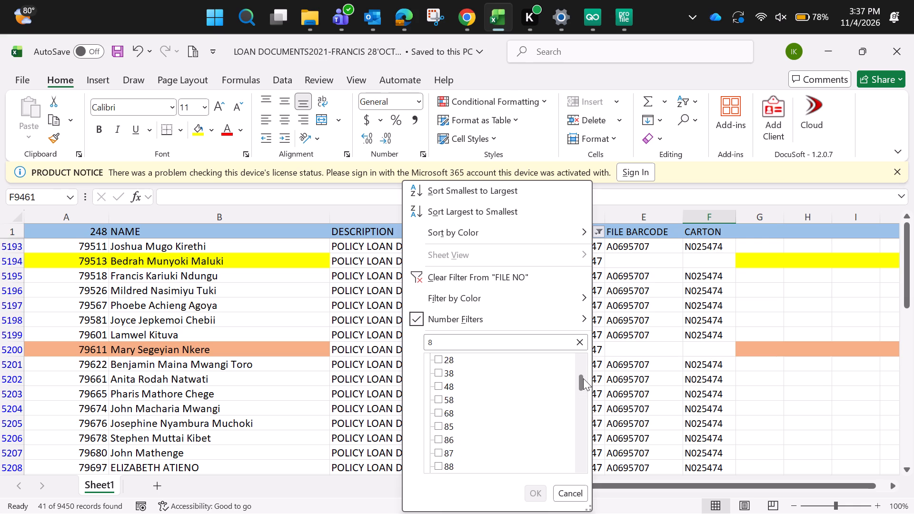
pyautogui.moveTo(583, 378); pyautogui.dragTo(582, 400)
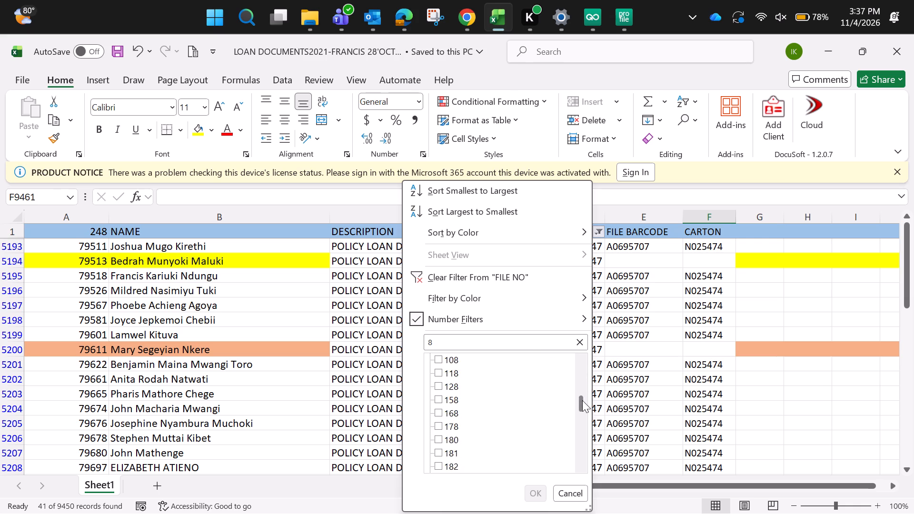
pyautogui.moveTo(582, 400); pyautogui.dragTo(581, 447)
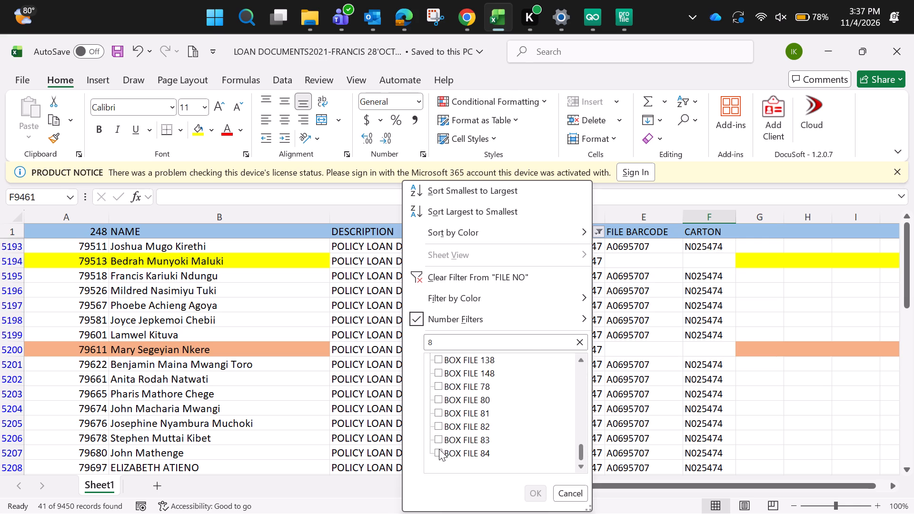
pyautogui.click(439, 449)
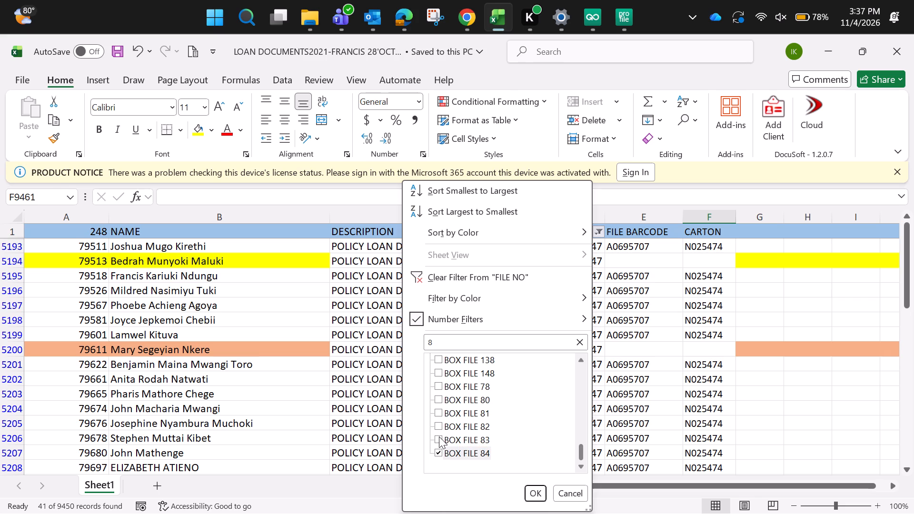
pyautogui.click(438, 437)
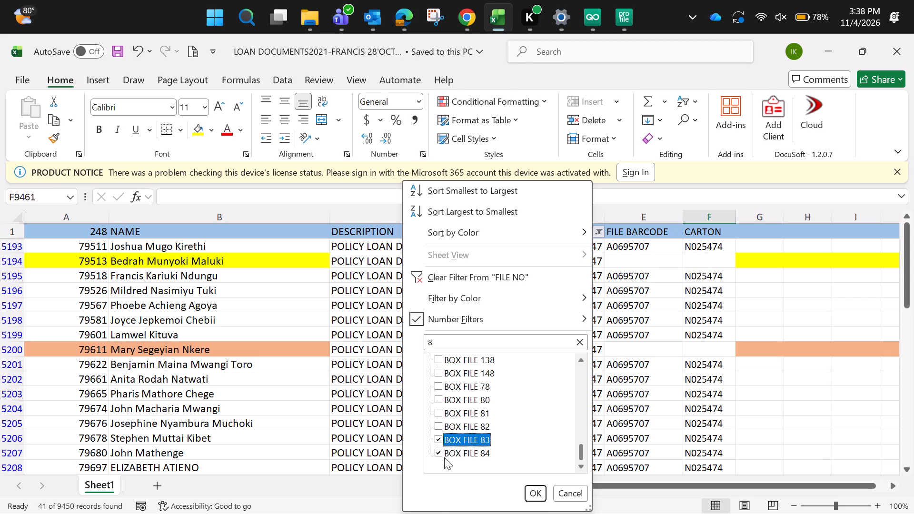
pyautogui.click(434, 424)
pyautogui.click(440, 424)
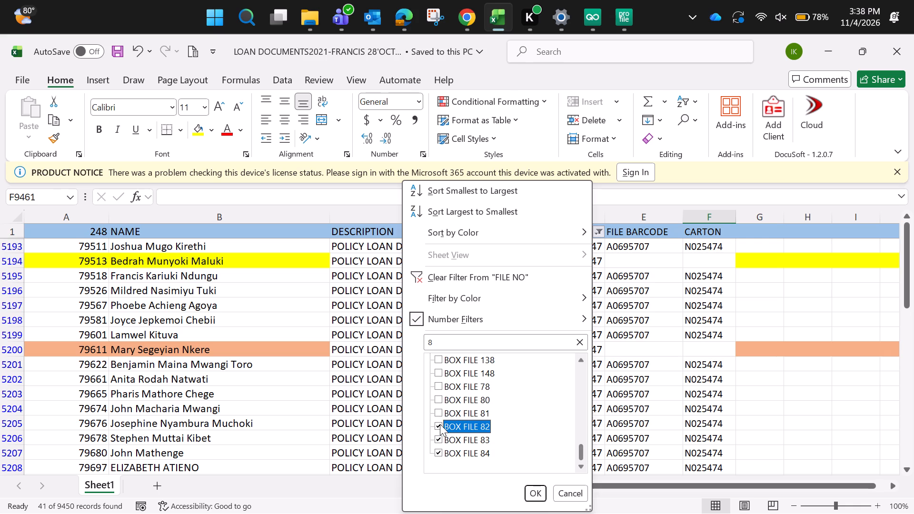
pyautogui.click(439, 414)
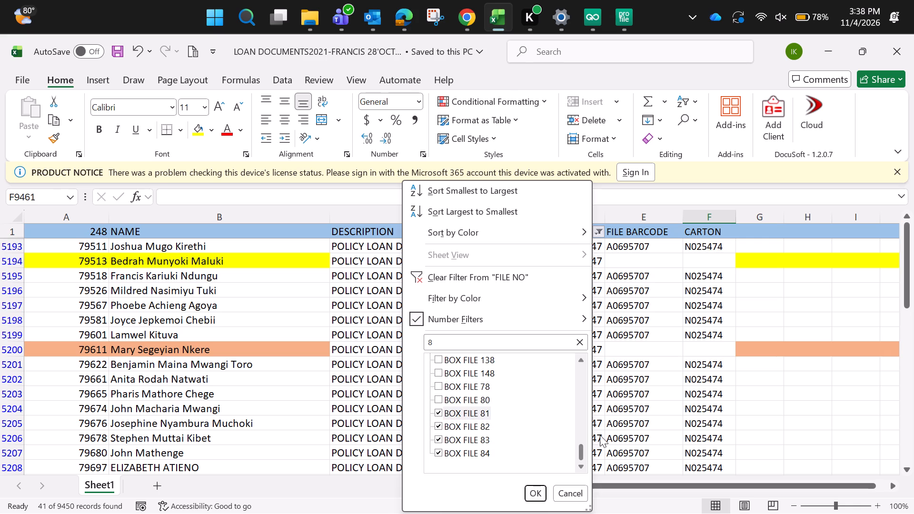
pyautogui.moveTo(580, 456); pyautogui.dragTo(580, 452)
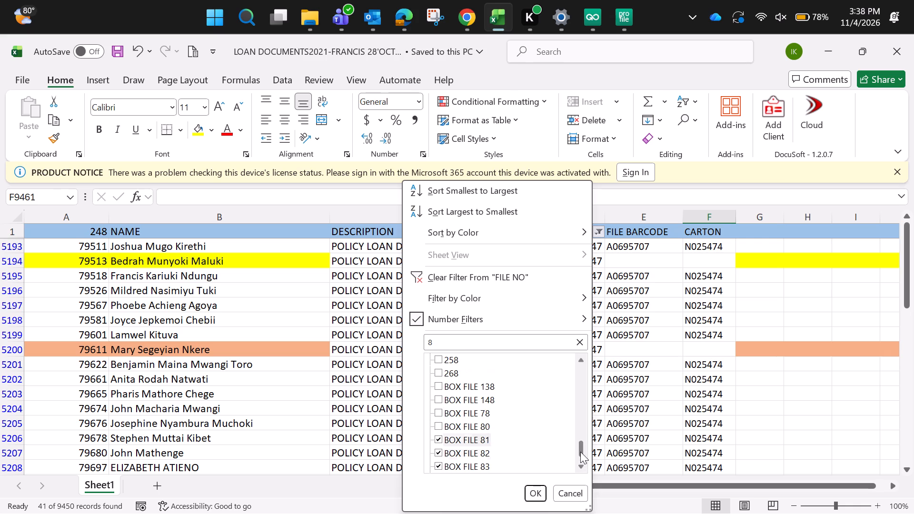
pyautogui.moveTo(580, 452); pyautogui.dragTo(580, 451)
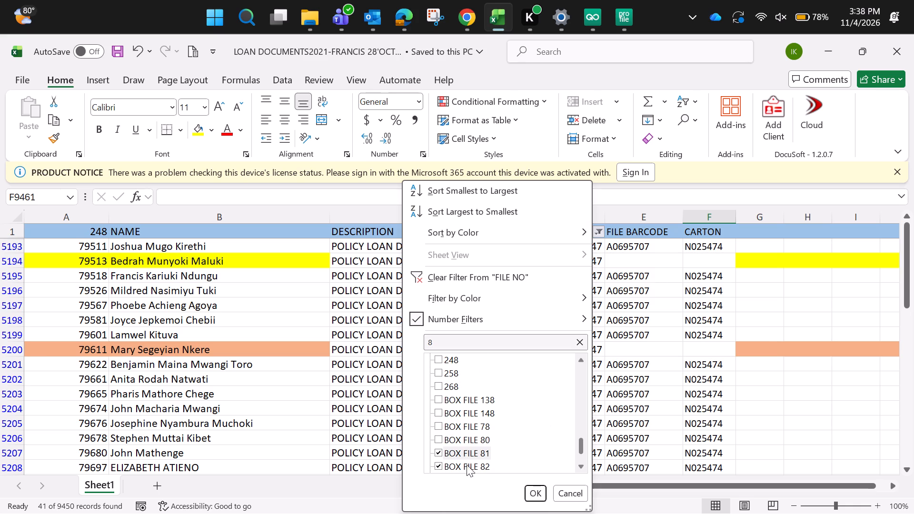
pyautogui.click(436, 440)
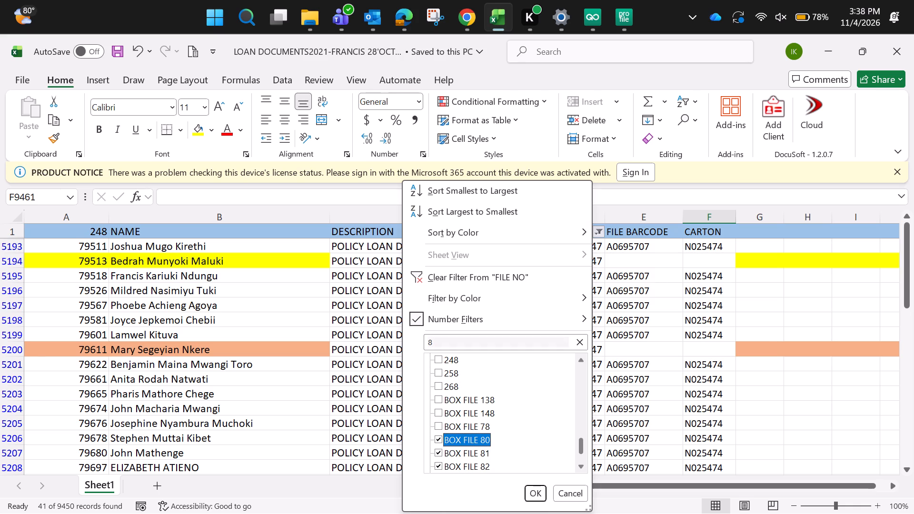
# Search the FILE NO filter values for BOX FILE and select only BOX FILE 147, 148, 149 and 150.
pyautogui.click(446, 343)
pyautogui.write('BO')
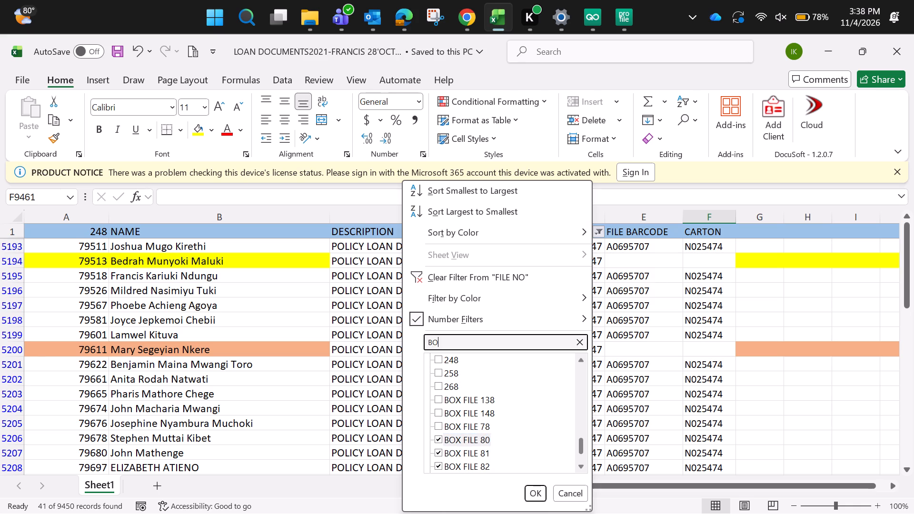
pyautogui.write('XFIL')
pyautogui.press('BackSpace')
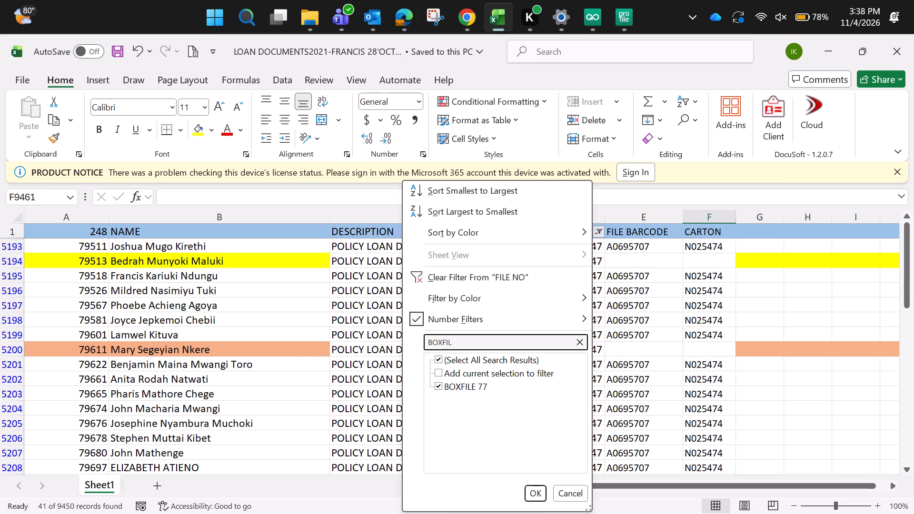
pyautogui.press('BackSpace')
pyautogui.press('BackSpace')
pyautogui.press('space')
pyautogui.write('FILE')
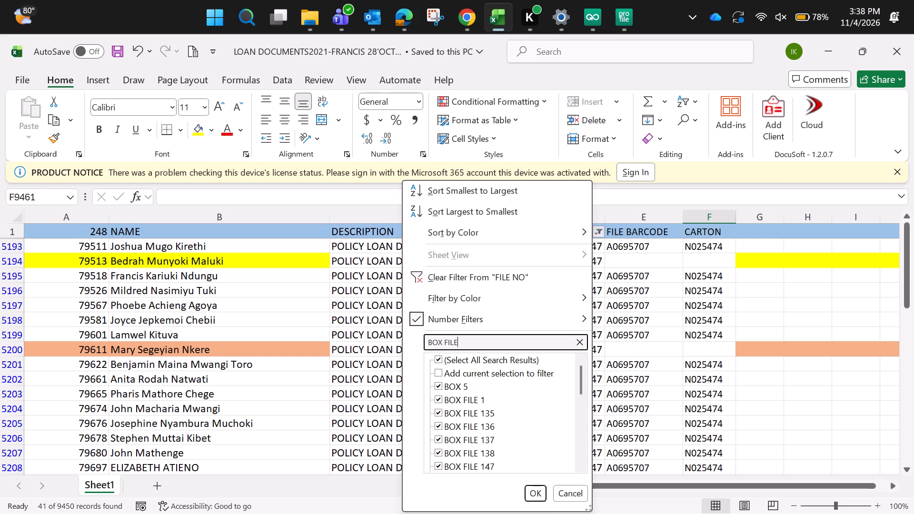
pyautogui.click(438, 360)
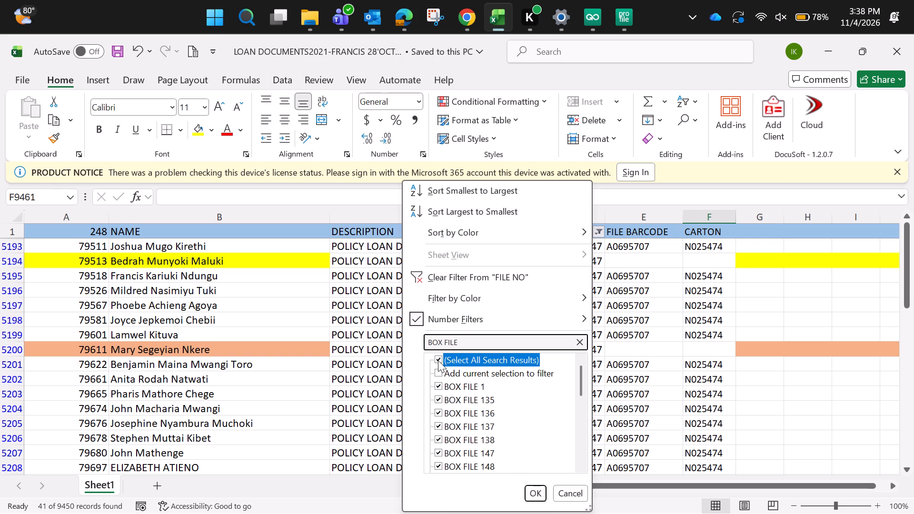
pyautogui.click(582, 387)
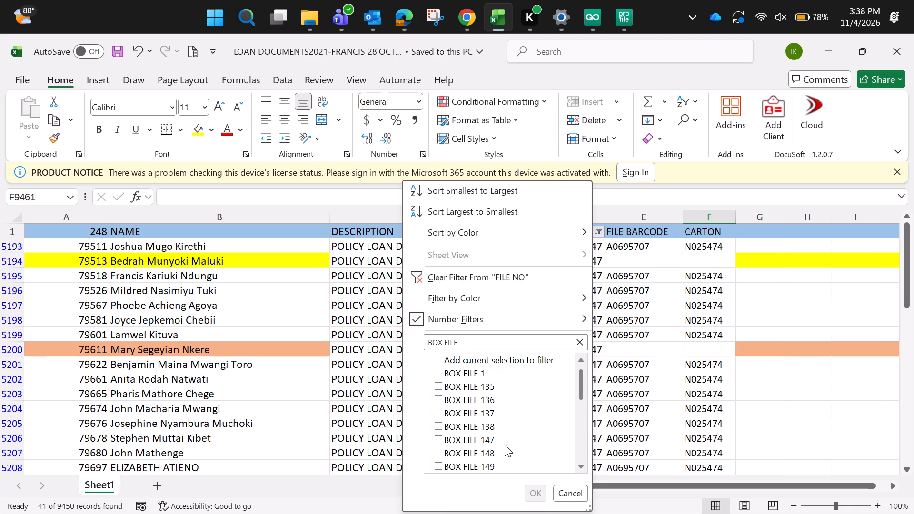
pyautogui.click(439, 436)
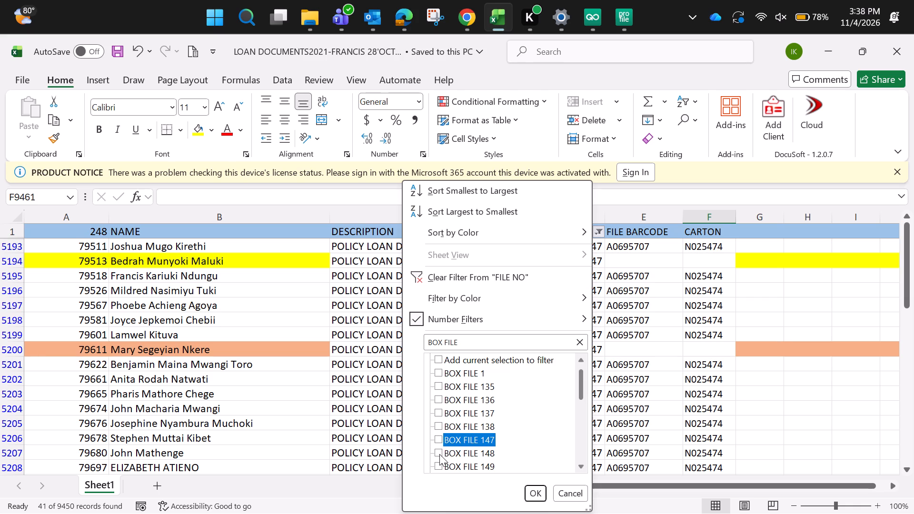
pyautogui.click(439, 454)
pyautogui.click(438, 466)
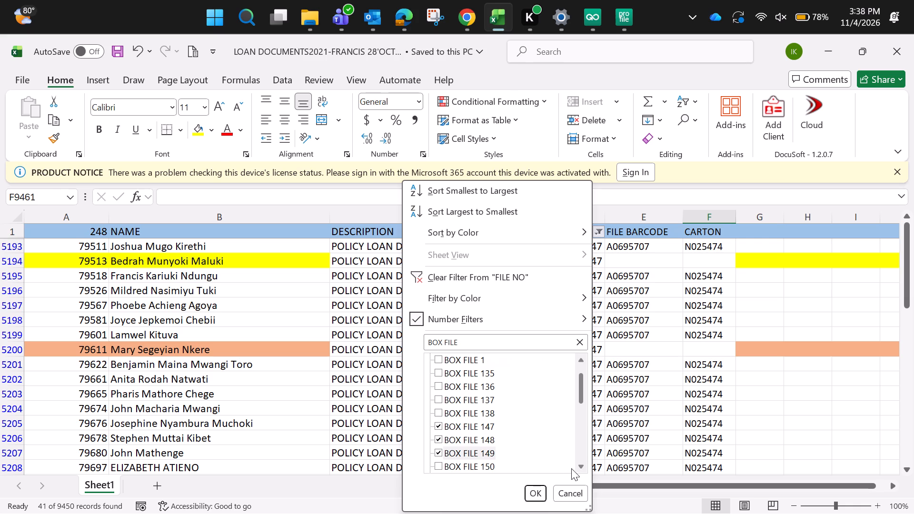
pyautogui.click(437, 465)
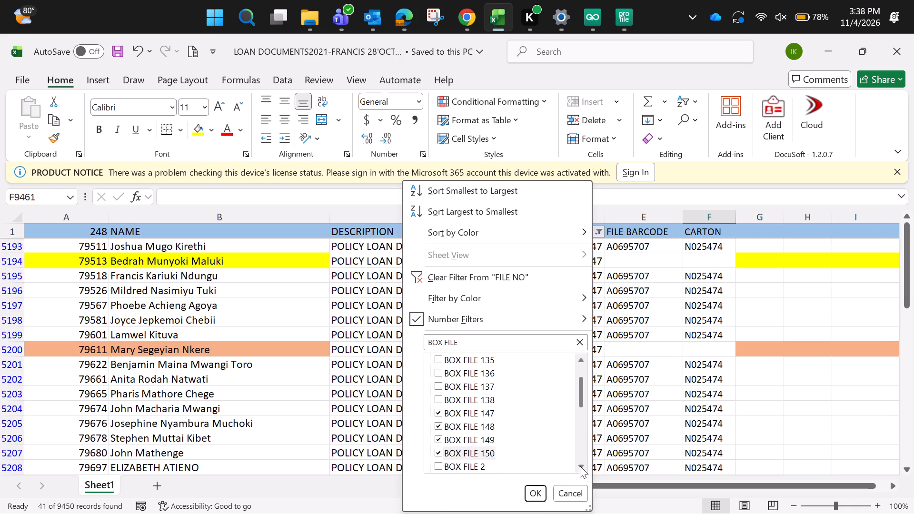
# Add BOX FILE 81, 82, 83 and 84 to the FILE NO filter selection and apply the filter.
pyautogui.tripleClick(580, 466)
pyautogui.click(580, 466)
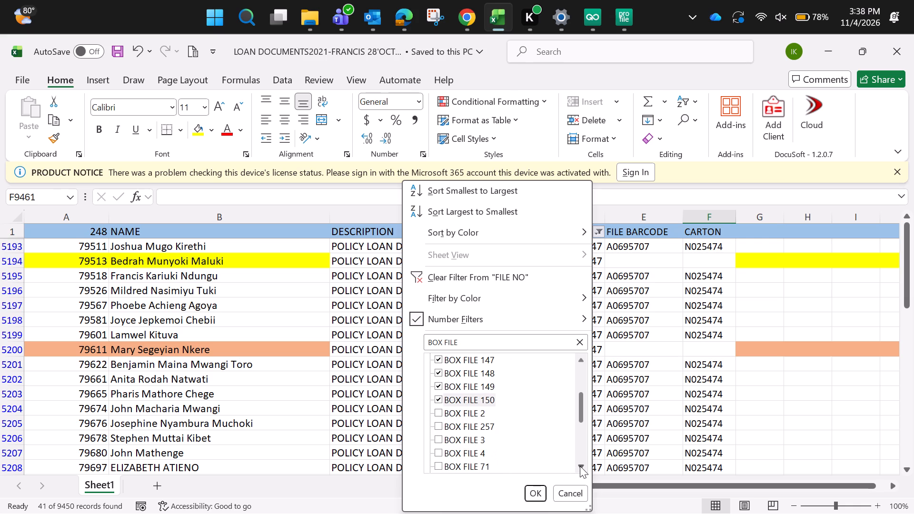
pyautogui.tripleClick(580, 466)
pyautogui.tripleClick(580, 466)
pyautogui.click(580, 466)
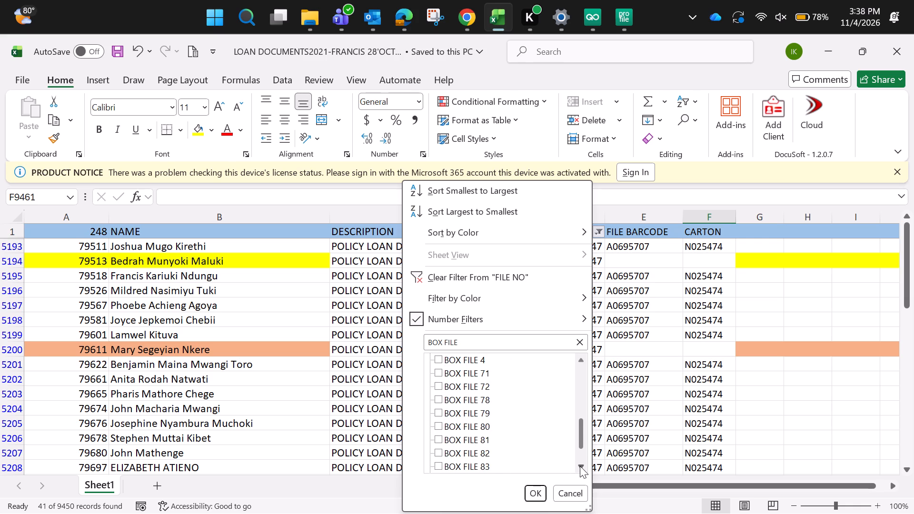
pyautogui.click(442, 440)
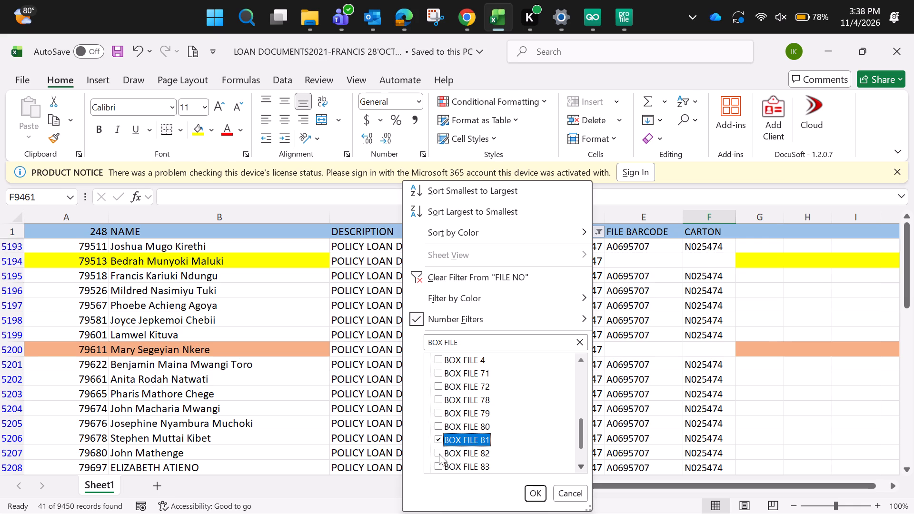
pyautogui.click(439, 455)
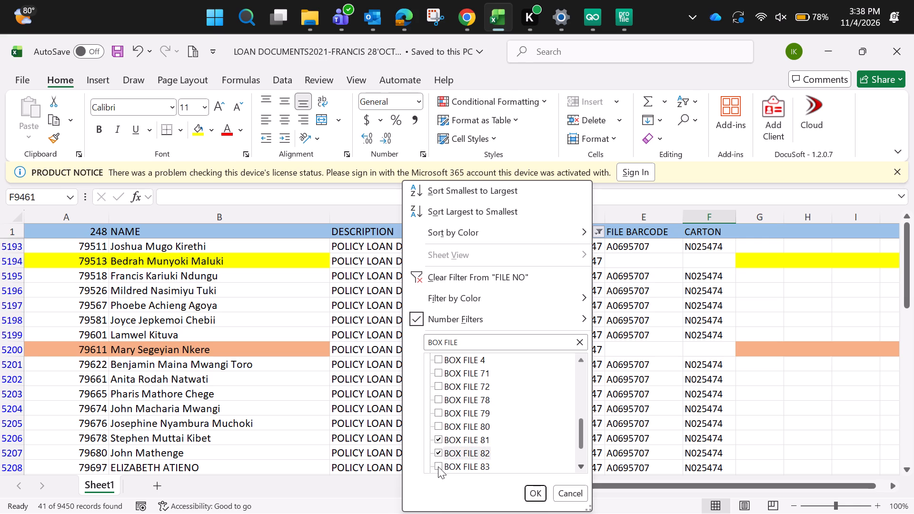
pyautogui.click(438, 466)
pyautogui.click(582, 467)
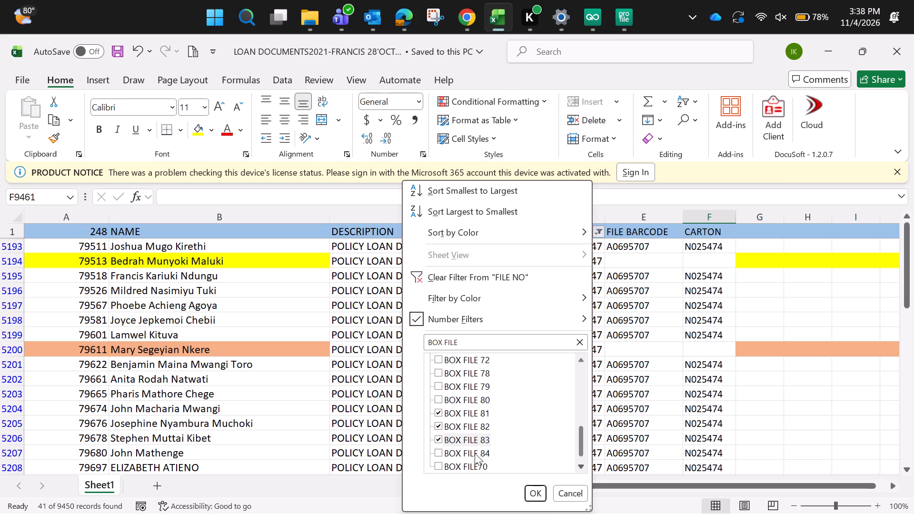
pyautogui.click(441, 447)
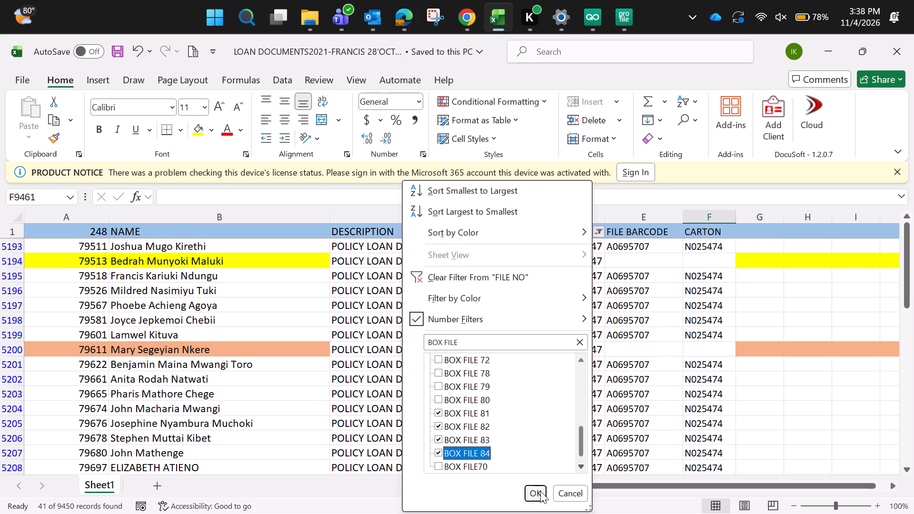
pyautogui.click(538, 493)
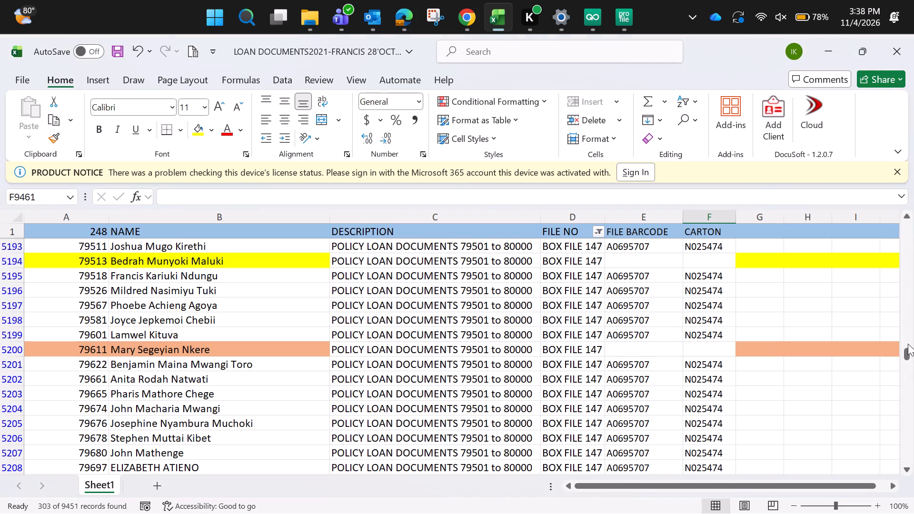
# Copy the entire filtered Sheet1 and paste the visible records into a new worksheet.
pyautogui.moveTo(909, 350); pyautogui.dragTo(913, 233)
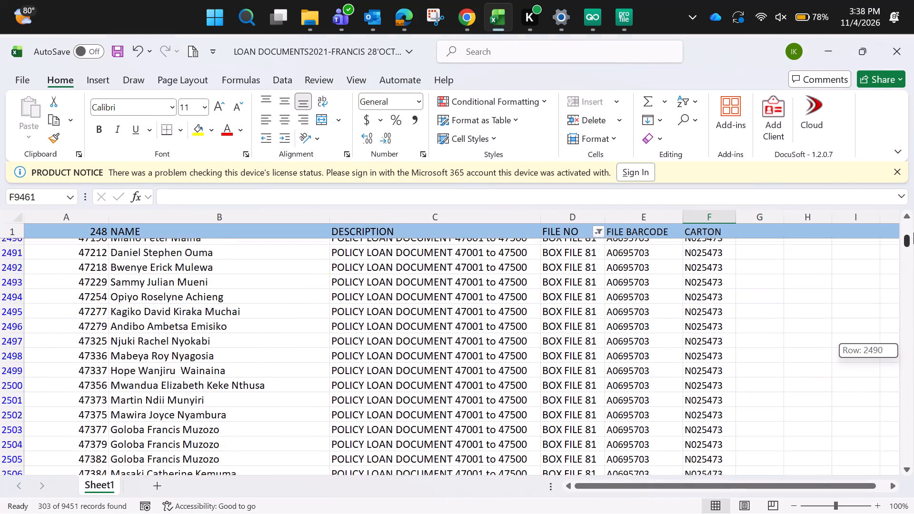
pyautogui.moveTo(913, 233); pyautogui.dragTo(913, 155)
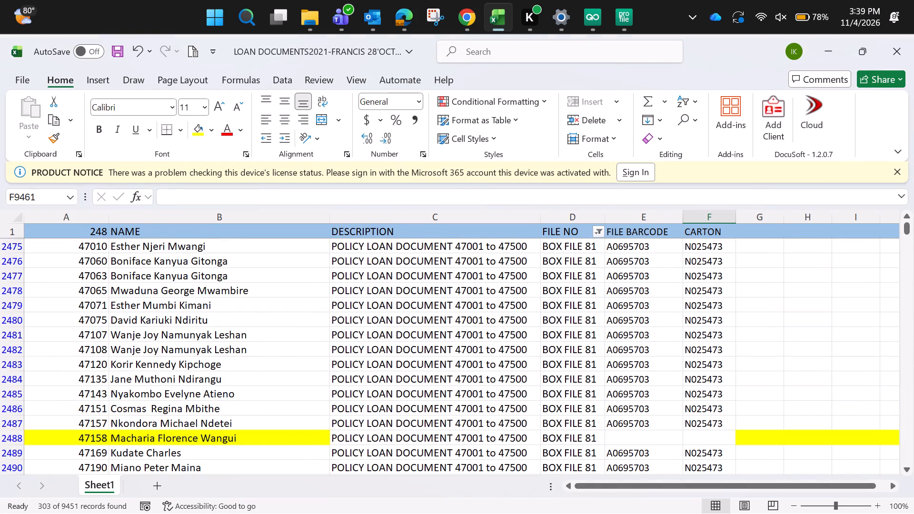
pyautogui.click(14, 218)
pyautogui.hotkey('ctrl', 'c')
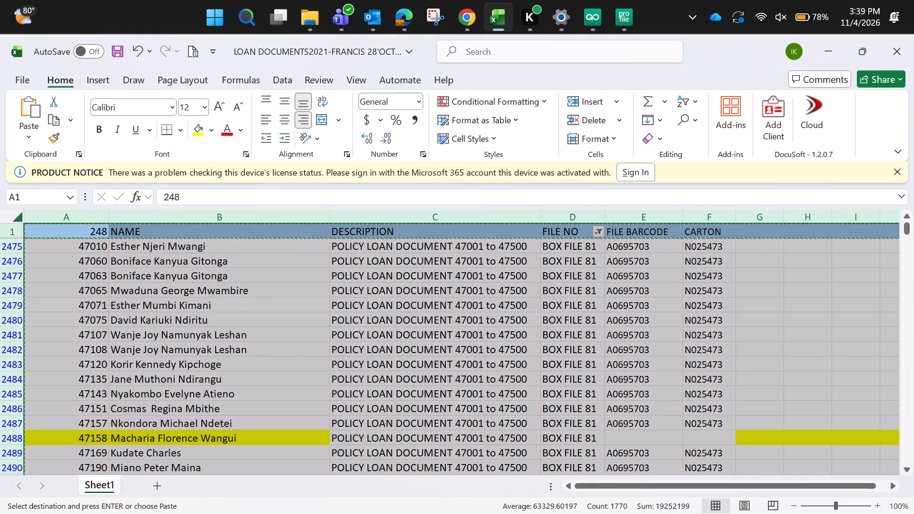
pyautogui.click(159, 482)
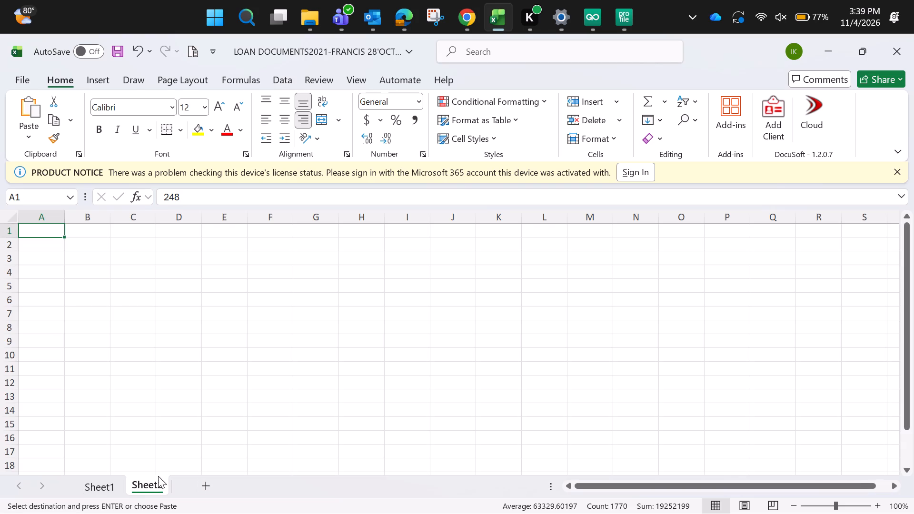
pyautogui.hotkey('ctrl', 'v')
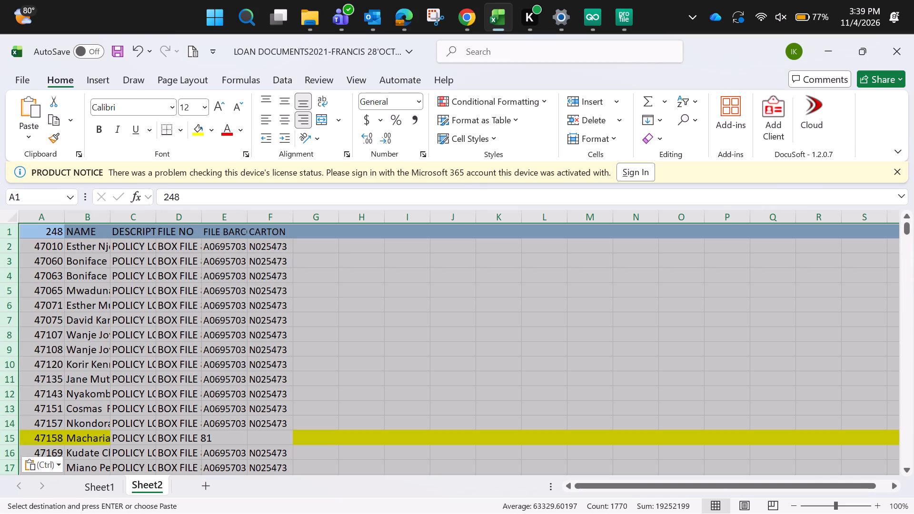
# Auto-fit all column widths in the new worksheet to their contents.
pyautogui.doubleClick(62, 213)
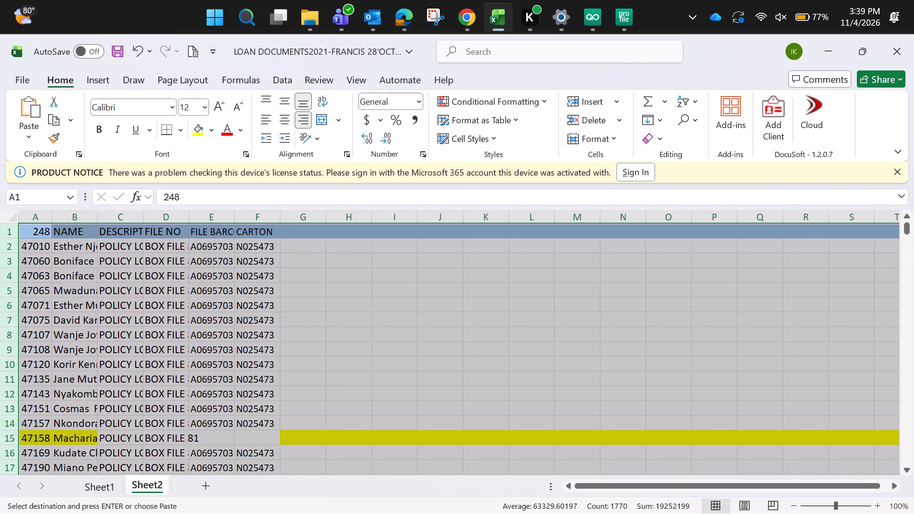
pyautogui.click(16, 223)
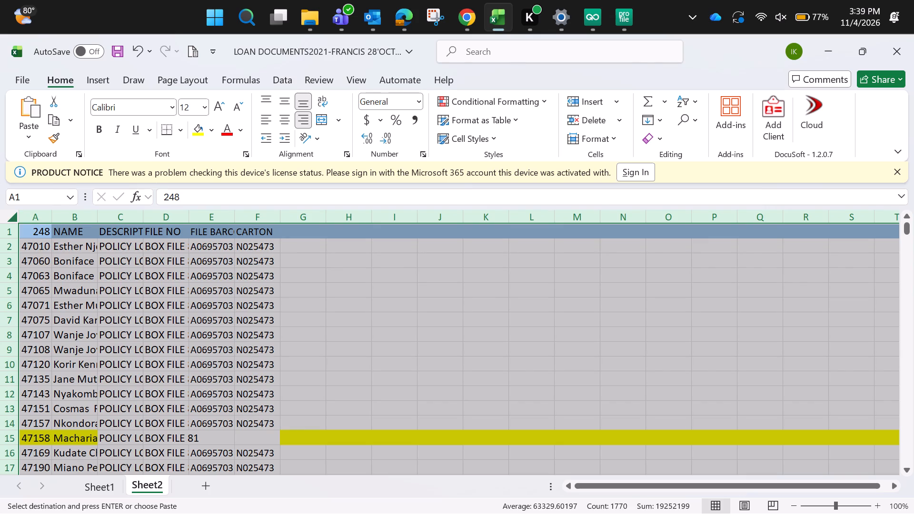
pyautogui.doubleClick(52, 221)
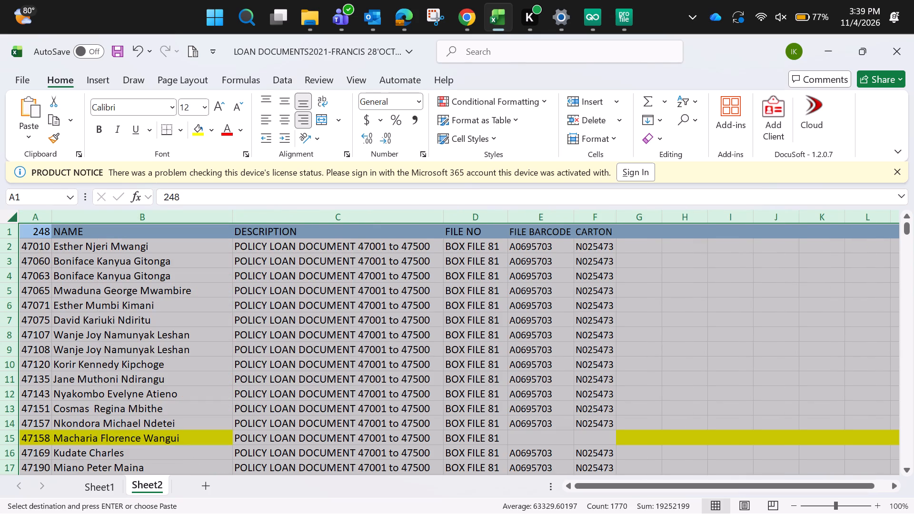
# Rename the new worksheet as 04-11-2026.
pyautogui.rightClick(146, 482)
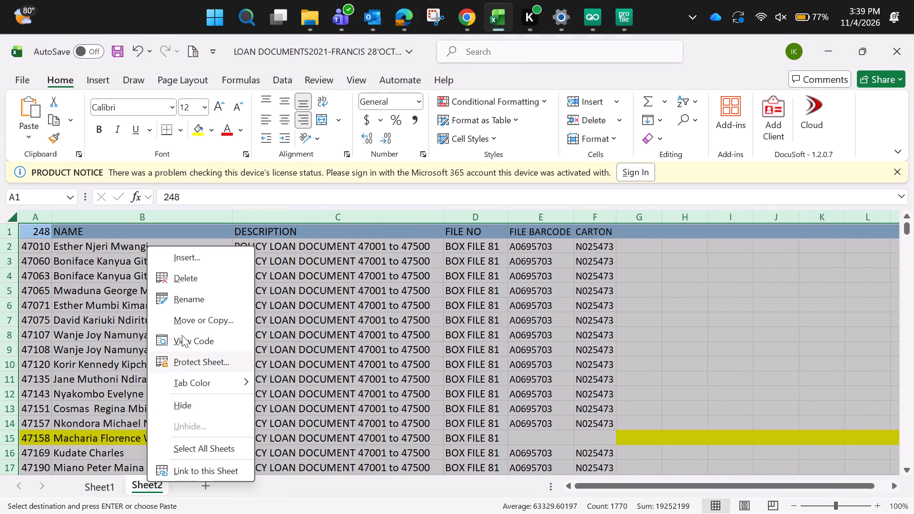
pyautogui.click(187, 299)
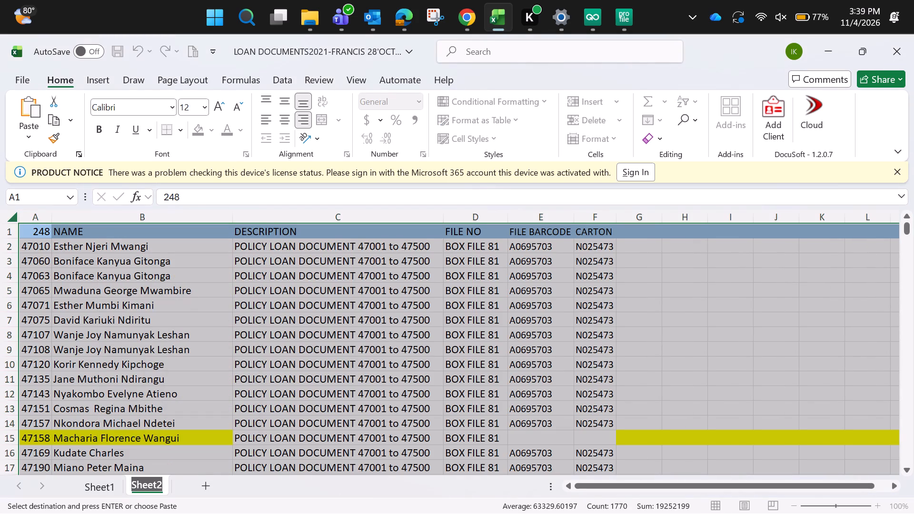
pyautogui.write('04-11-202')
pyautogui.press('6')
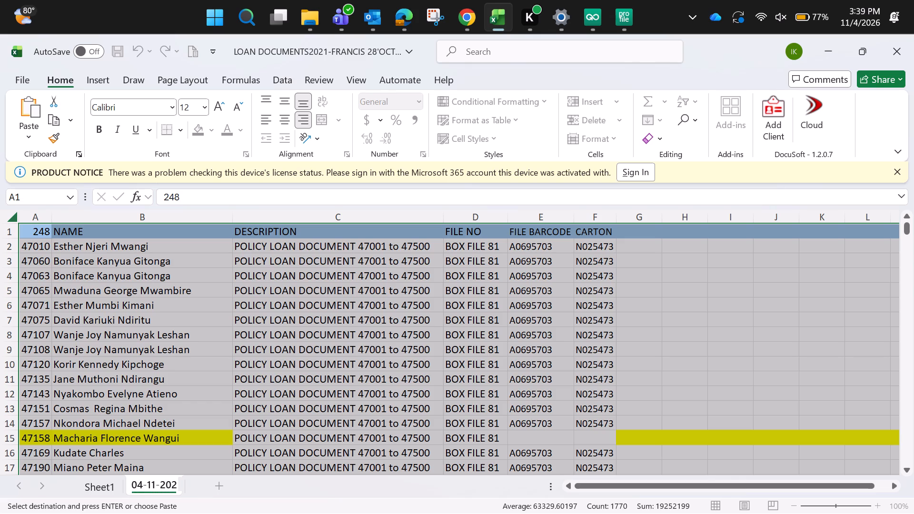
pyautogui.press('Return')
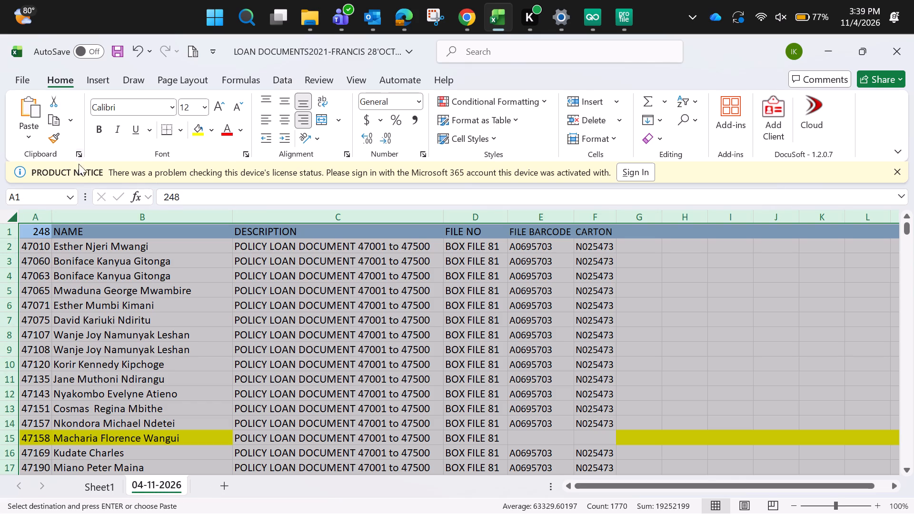
# Start saving the workbook as a copy, setting its file name to the account holder's name followed by 04-11-2026.
pyautogui.click(20, 72)
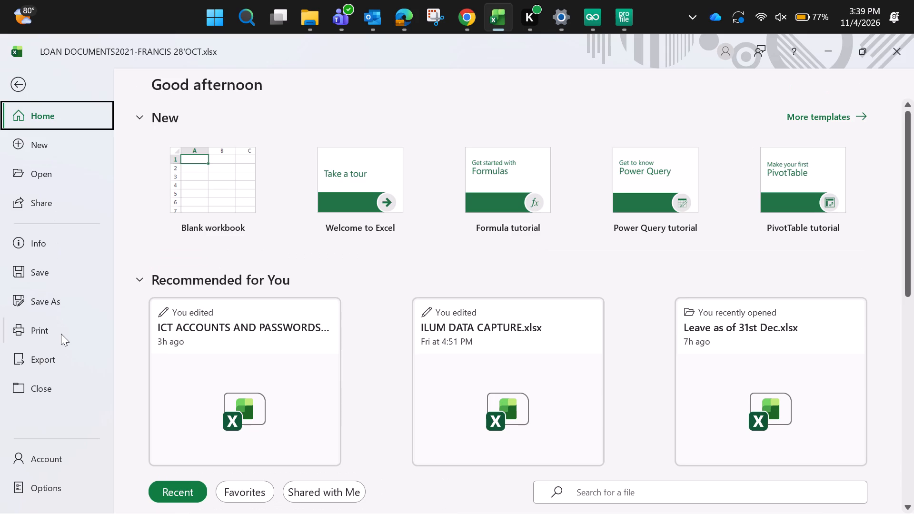
pyautogui.click(56, 291)
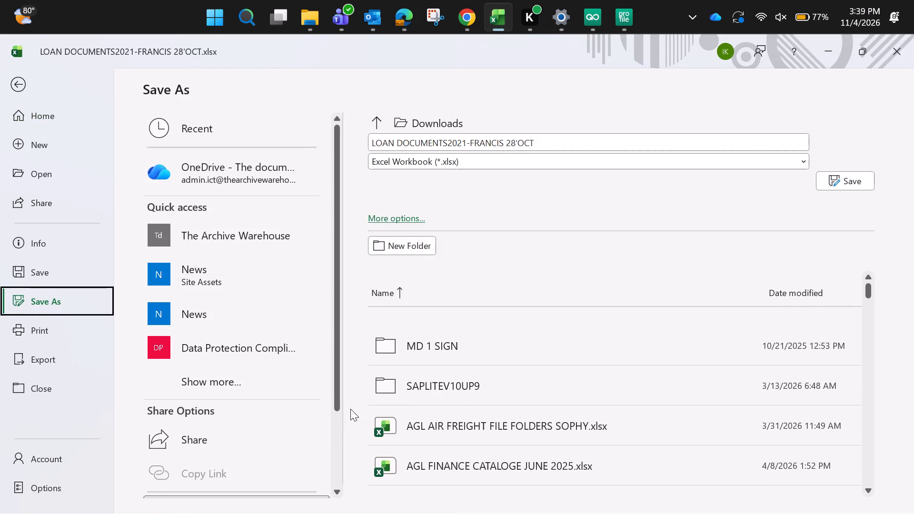
pyautogui.moveTo(336, 408); pyautogui.dragTo(334, 479)
pyautogui.click(212, 475)
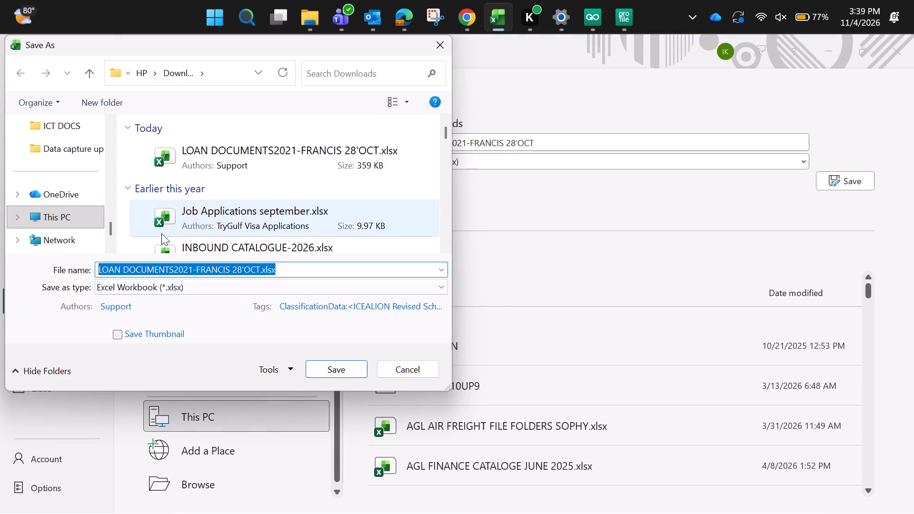
pyautogui.click(243, 271)
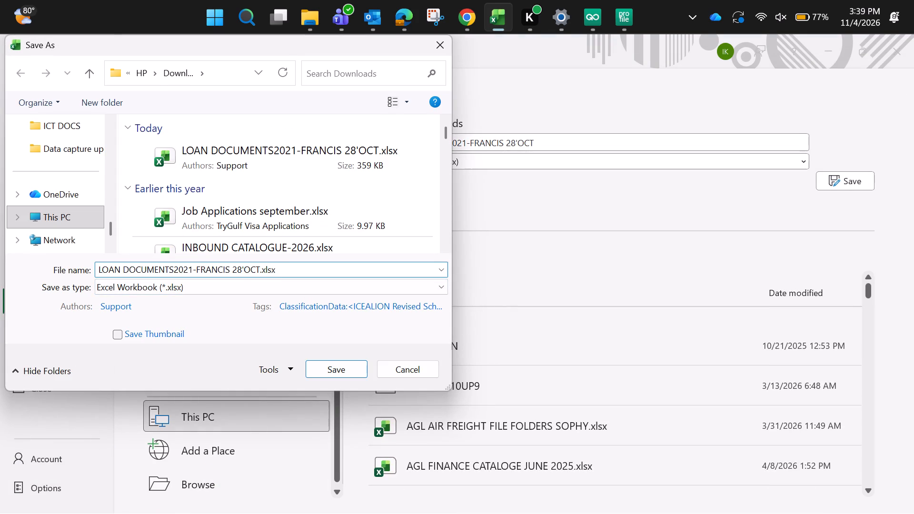
pyautogui.press('Left')
pyautogui.press('Right')
pyautogui.press('Right')
pyautogui.hotkey('ctrl', 'a')
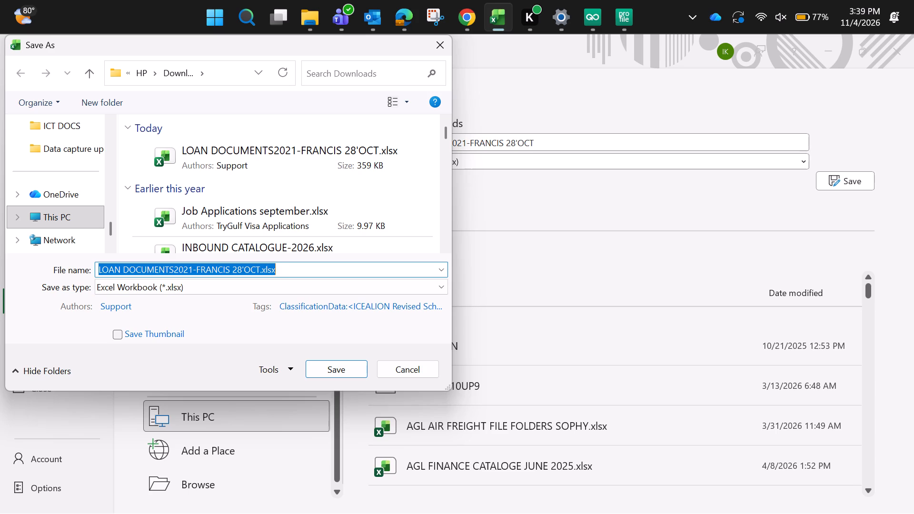
pyautogui.press('BackSpace')
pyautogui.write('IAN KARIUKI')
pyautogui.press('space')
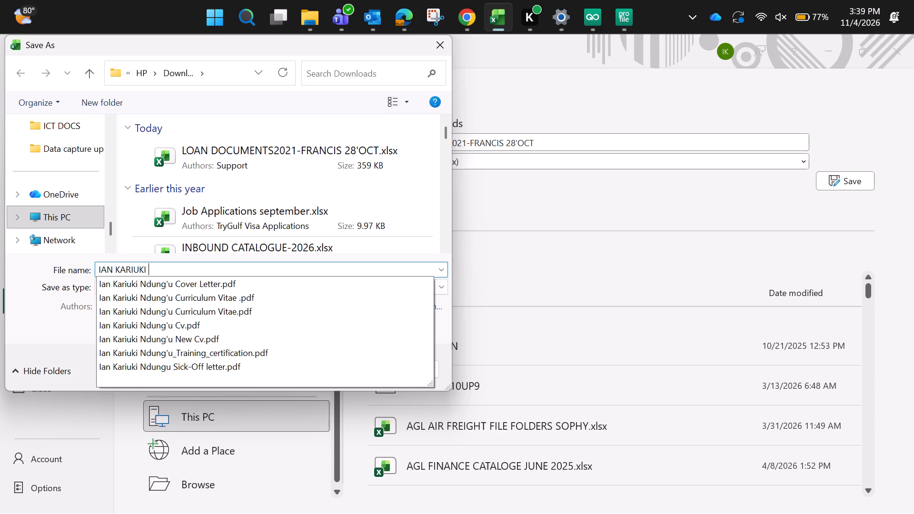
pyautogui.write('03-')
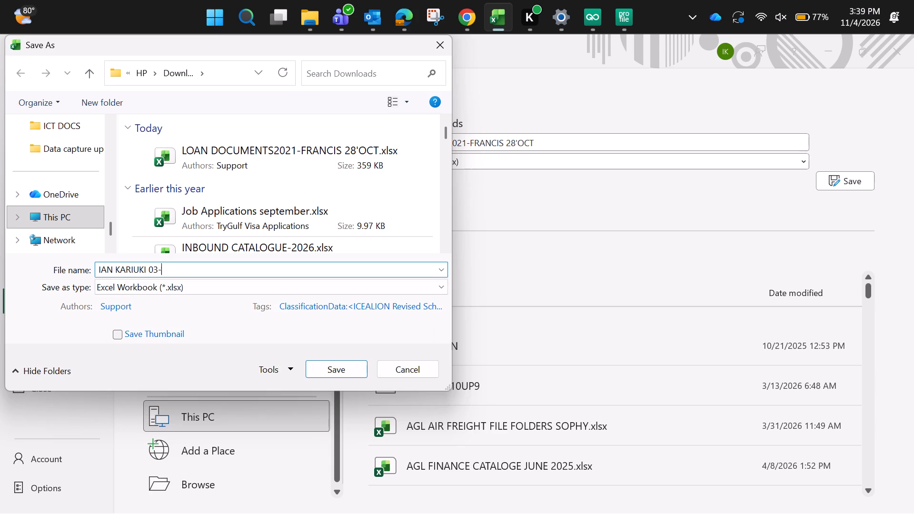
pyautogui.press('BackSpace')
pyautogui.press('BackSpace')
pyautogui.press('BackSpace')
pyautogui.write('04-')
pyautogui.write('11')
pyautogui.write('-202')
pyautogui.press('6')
# Choose the Desktop folder as the save location for the workbook copy.
pyautogui.moveTo(113, 223); pyautogui.dragTo(116, 138)
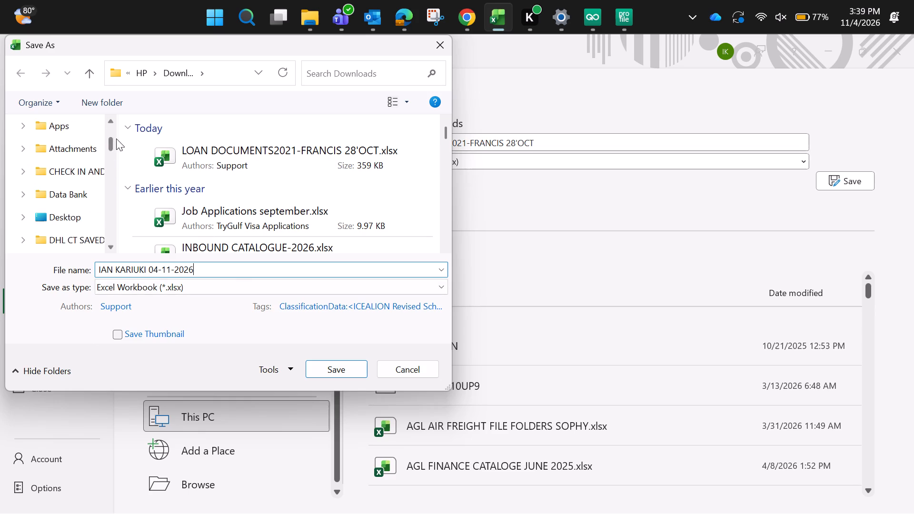
pyautogui.moveTo(116, 138); pyautogui.dragTo(115, 188)
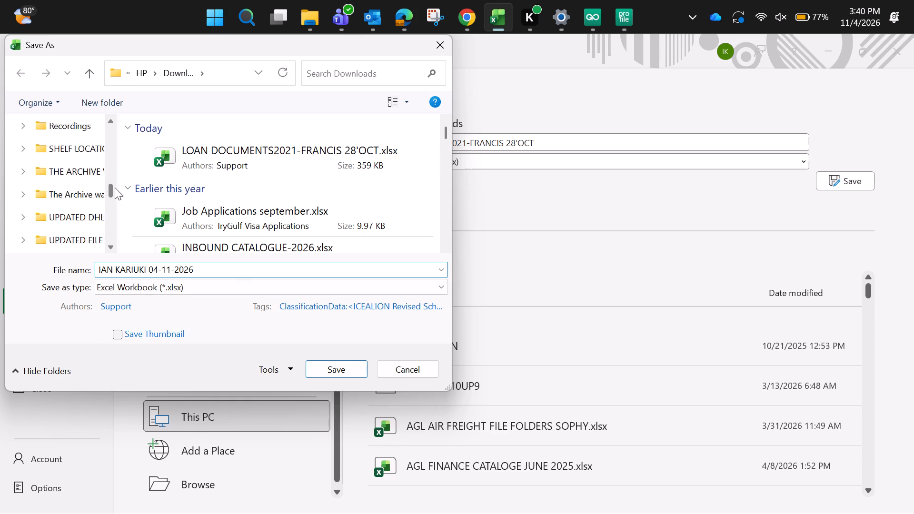
pyautogui.moveTo(115, 188); pyautogui.dragTo(114, 199)
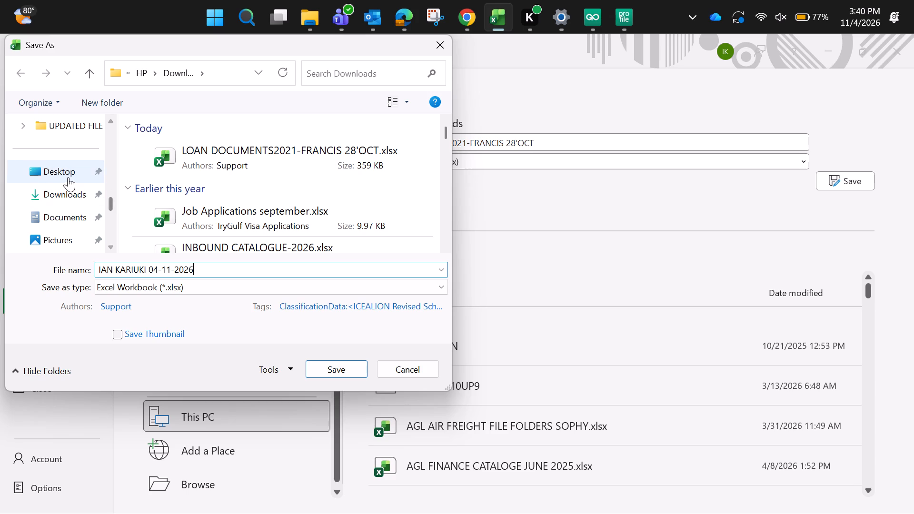
pyautogui.click(67, 176)
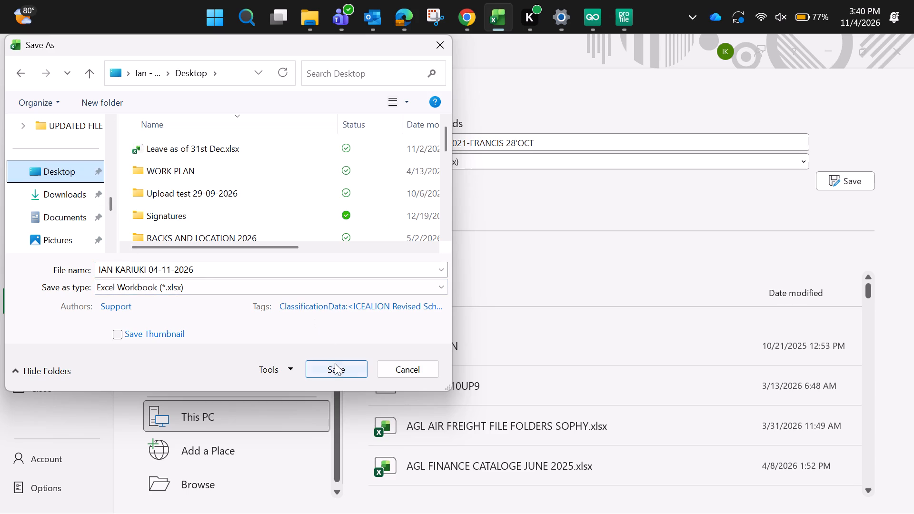
# Save the workbook copy to the Desktop as an Excel Workbook under the file name already entered.
pyautogui.click(335, 366)
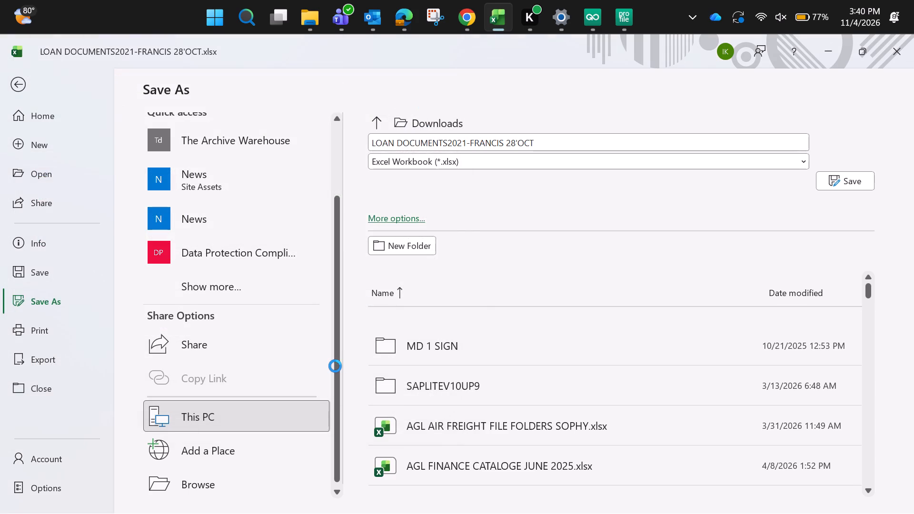